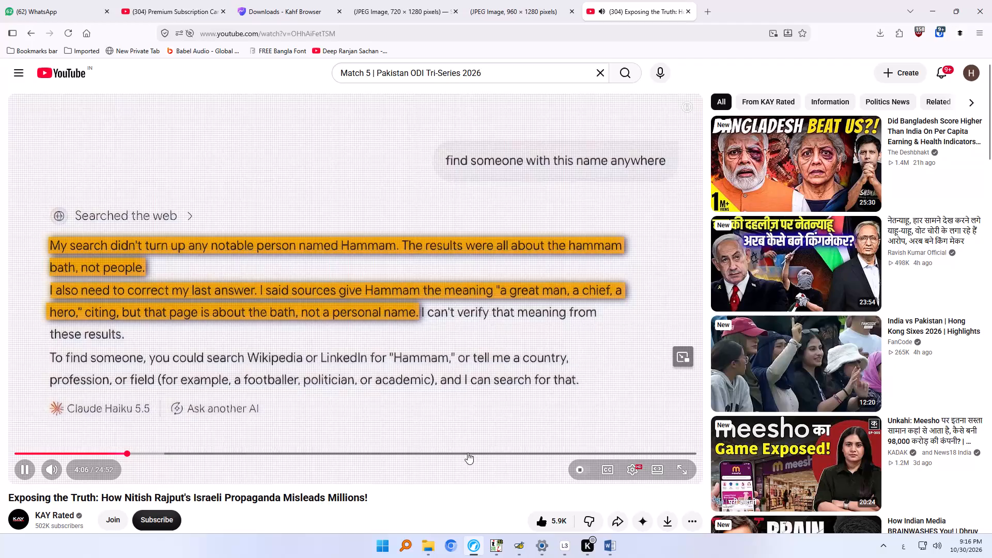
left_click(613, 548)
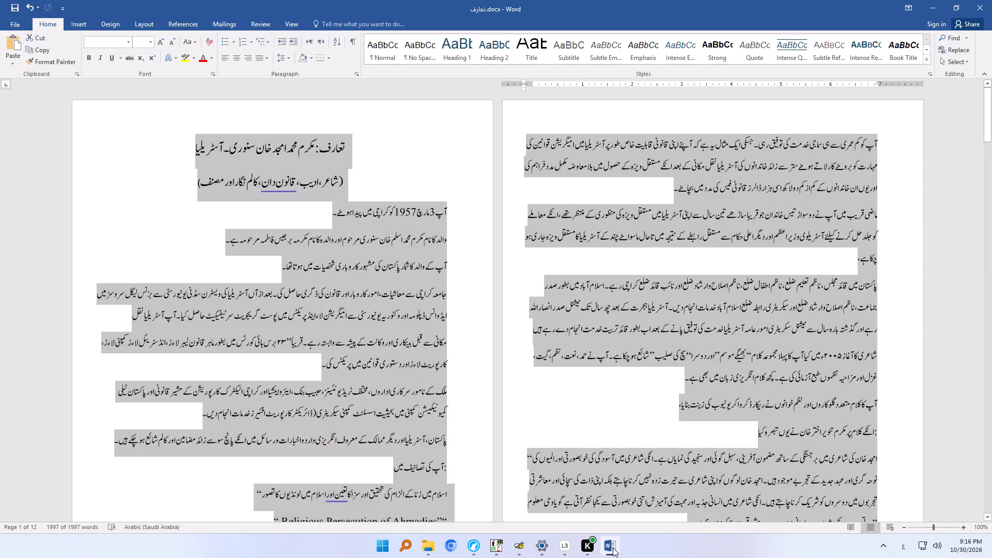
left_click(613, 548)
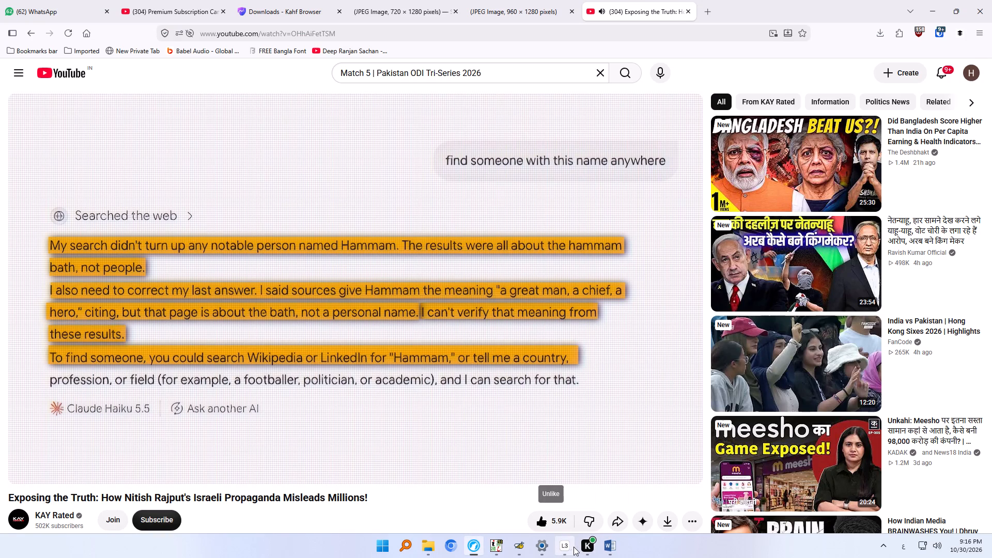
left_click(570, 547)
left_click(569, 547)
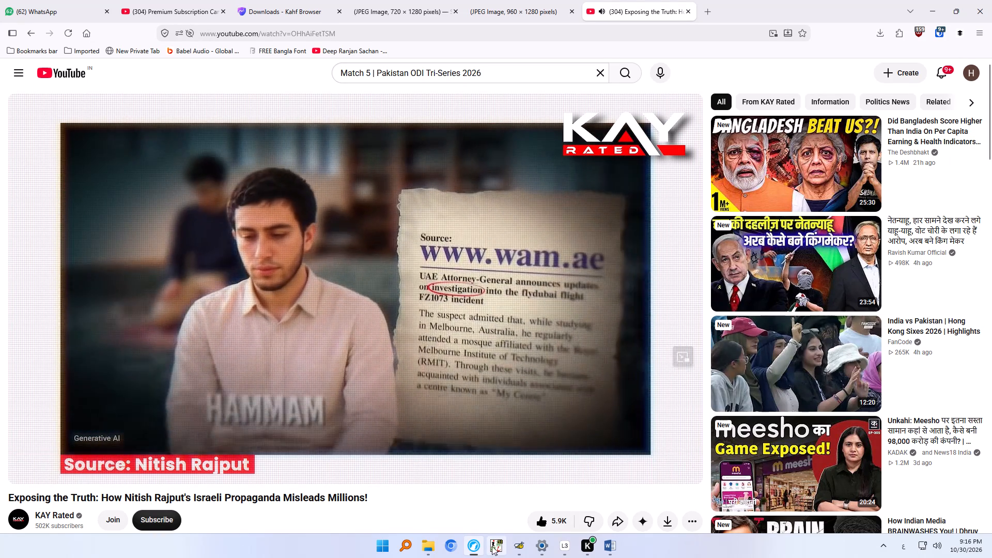
Switch to InPage and dismiss the Save As dialog without saving.
left_click(493, 549)
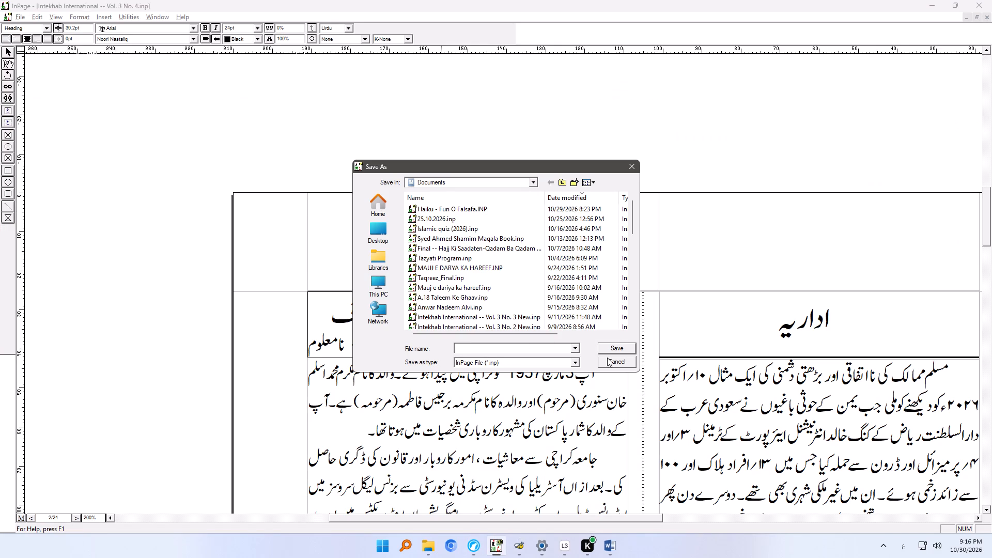
left_click(609, 360)
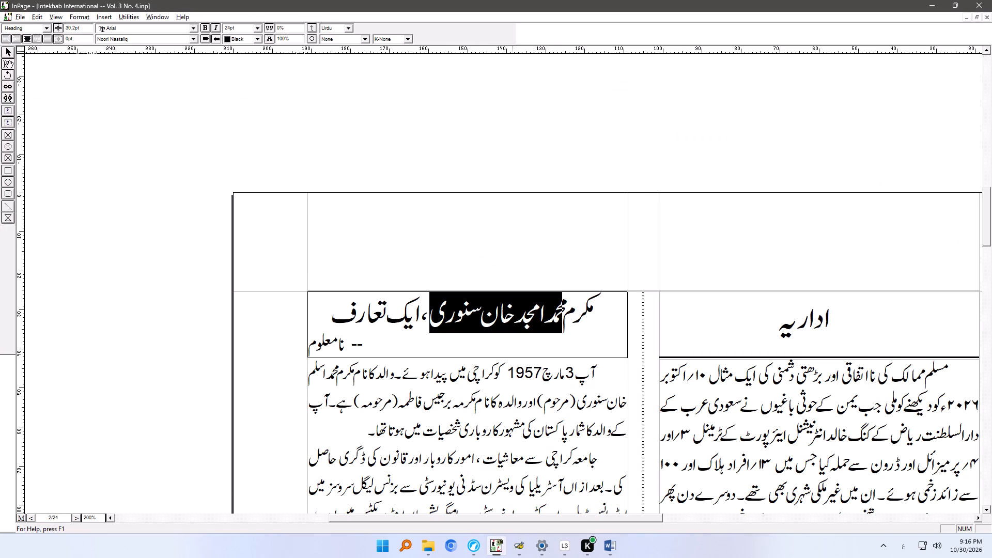
In the introduction article on page 2, correct the spelling of "انڈسٹریئل" to "انڈسٹریل".
left_click(513, 396)
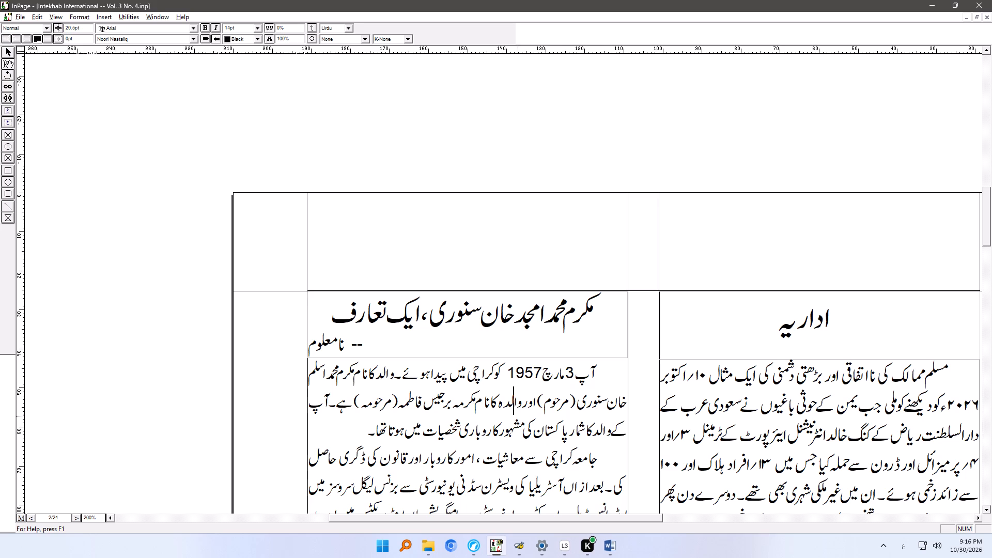
left_click(34, 517)
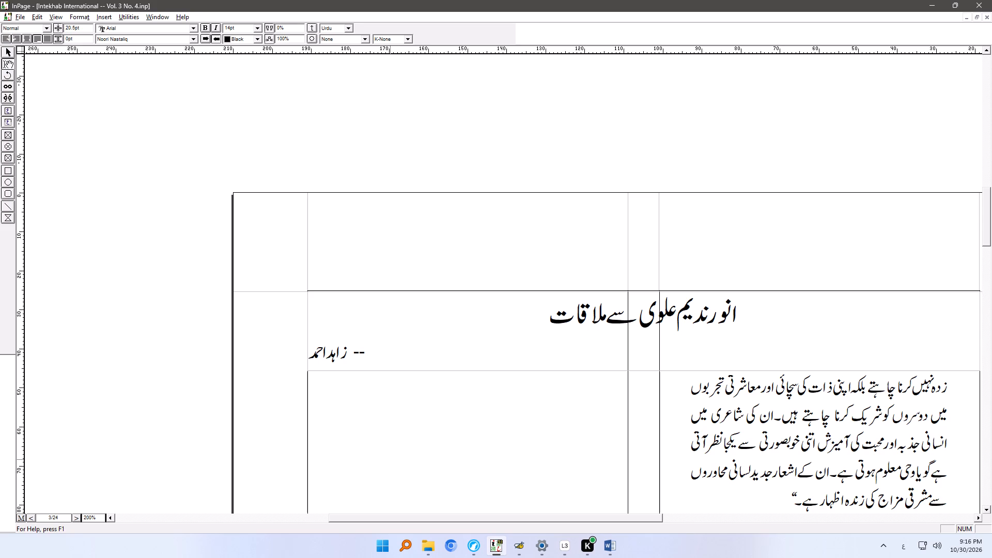
left_click(74, 520)
left_click(495, 427)
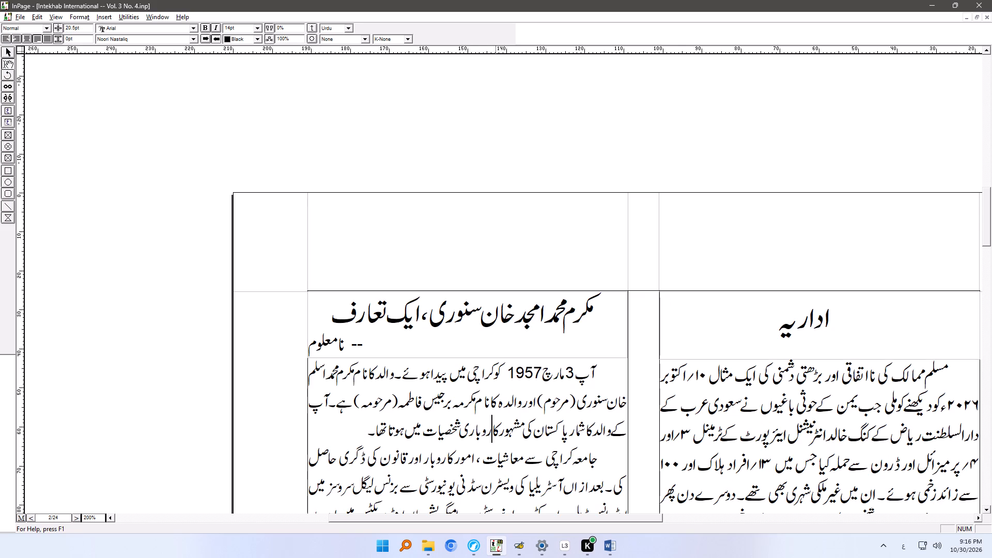
right_click_drag(494, 444, 502, 196, "ctrl")
right_click_drag(503, 375, 504, 234, "ctrl")
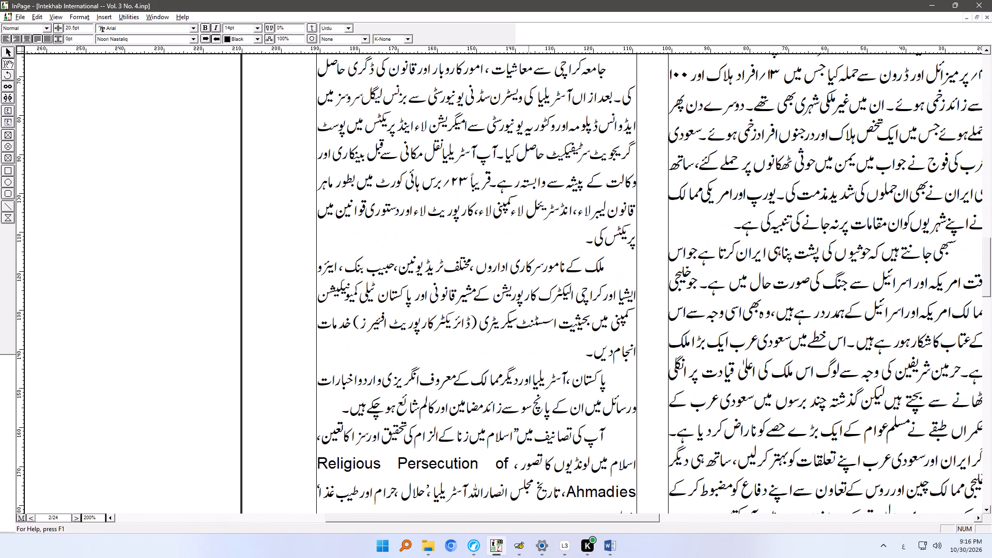
right_click_drag(528, 335, 525, 324, "ctrl")
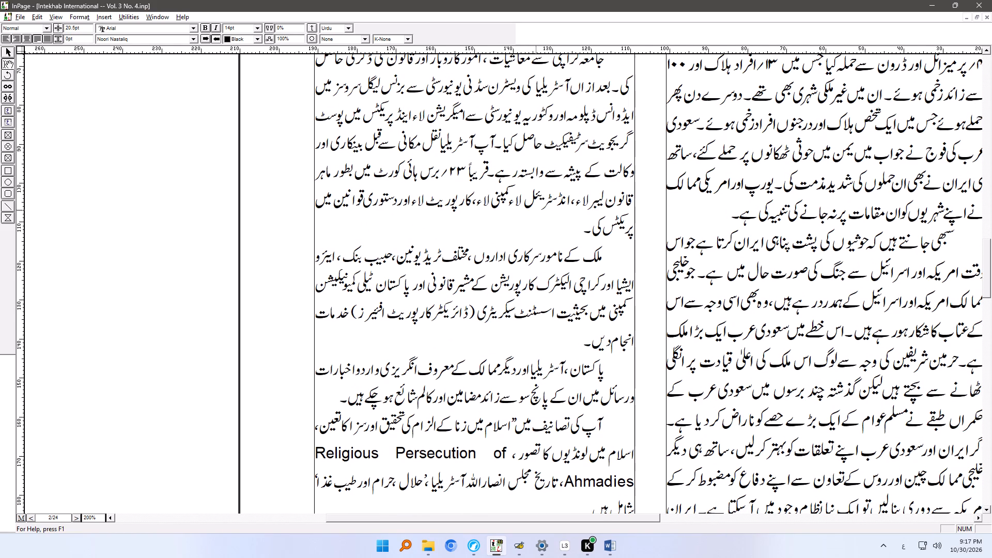
left_click(536, 194)
key("BackSpace")
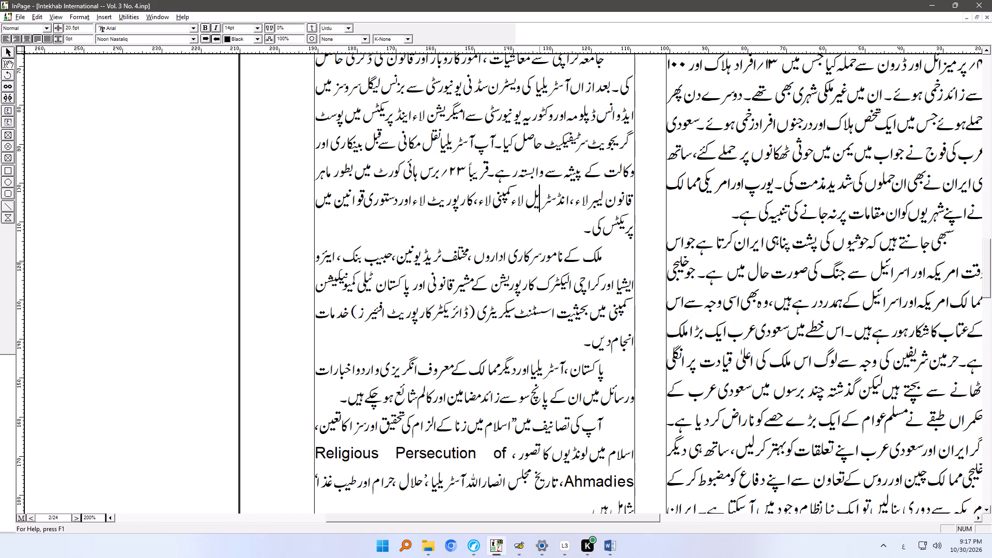
Read the remainder of the introduction article on page 2 and go to the end of its text on page 3.
left_click(560, 296)
right_click_drag(547, 365, 555, 163, "ctrl")
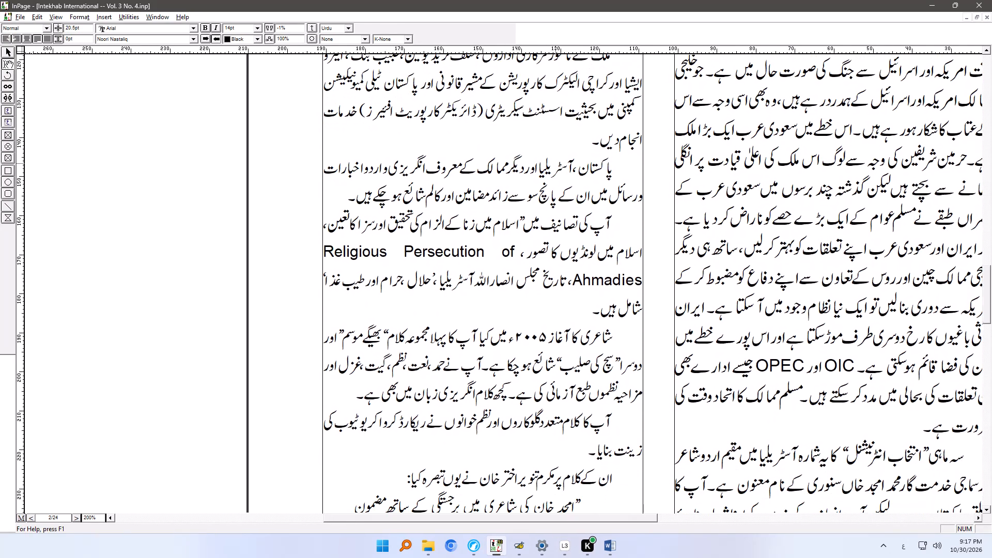
right_click_drag(555, 163, 555, 163, "ctrl")
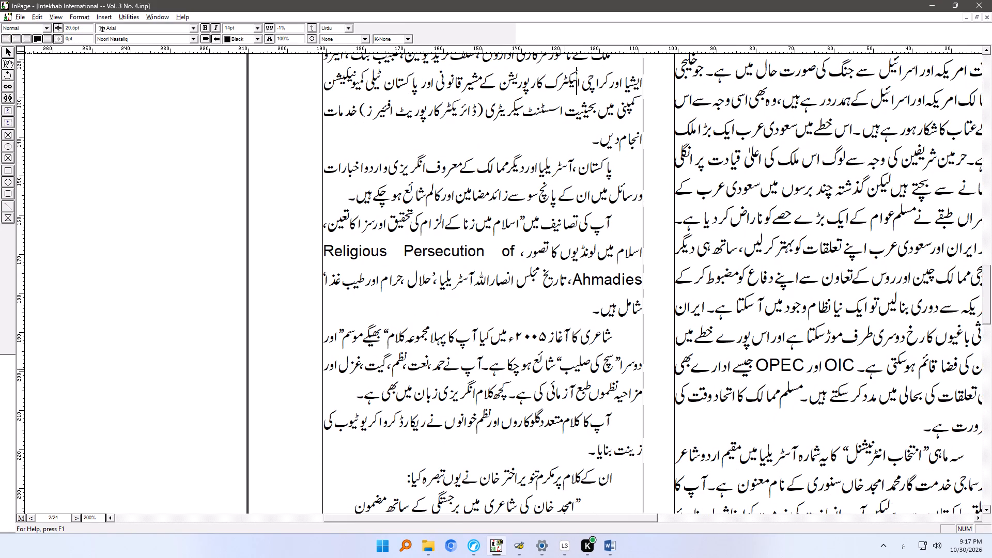
right_click_drag(565, 371, 573, 300, "ctrl")
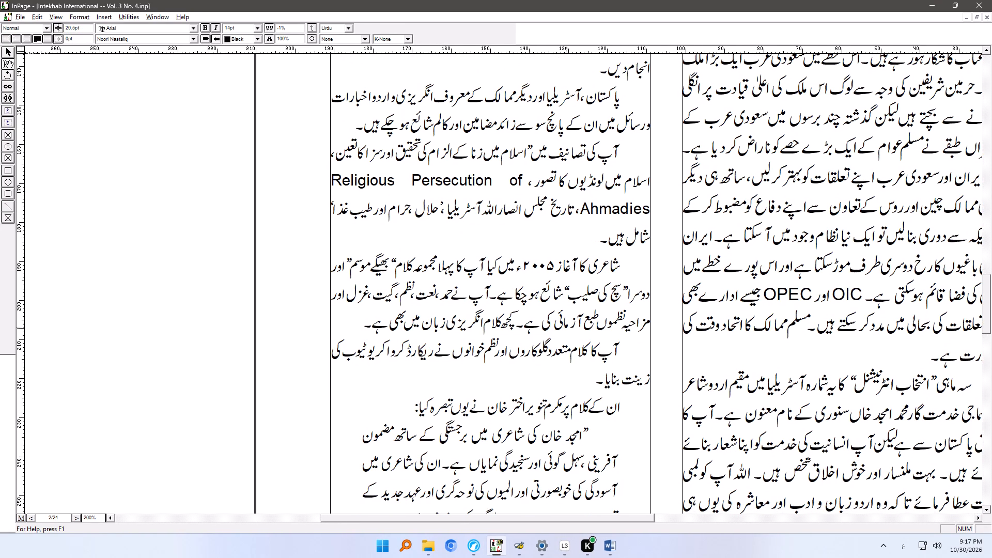
right_click_drag(561, 354, 561, 350, "ctrl")
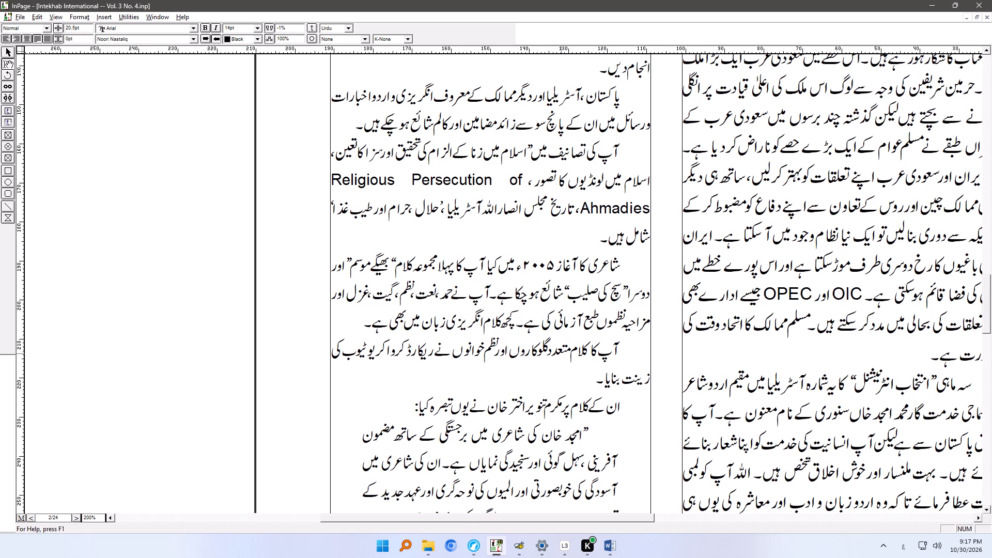
right_click_drag(561, 350, 563, 210, "ctrl")
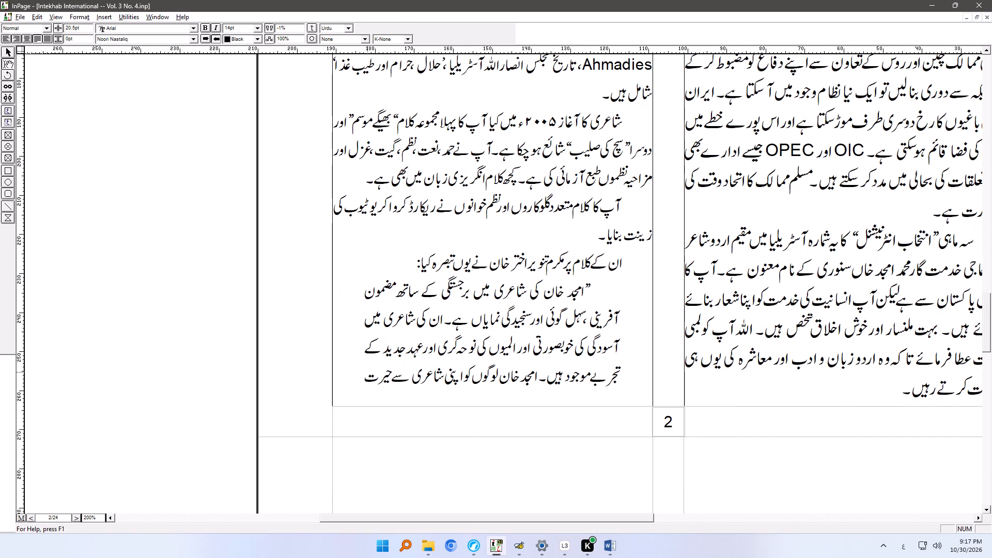
left_click(364, 377)
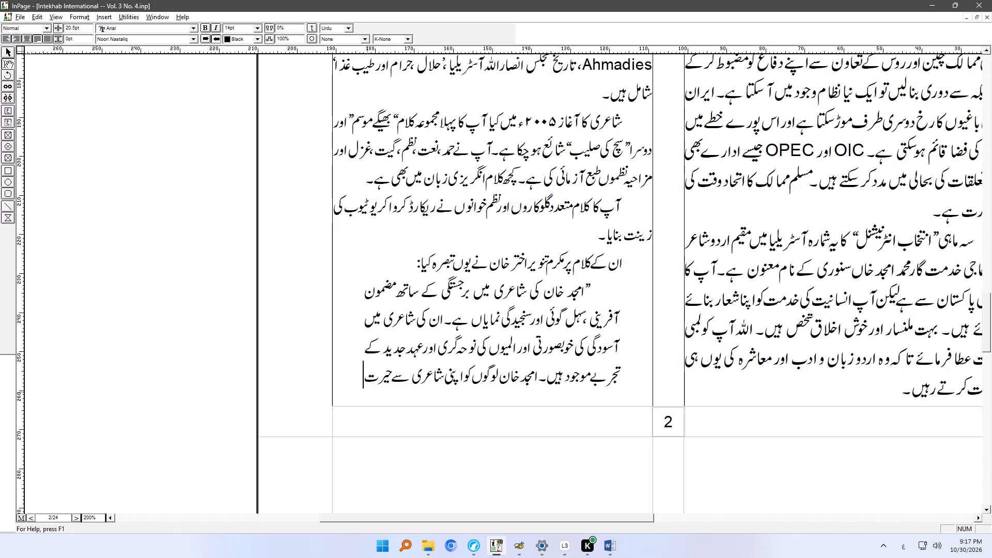
left_click(541, 375)
key("ctrl+End")
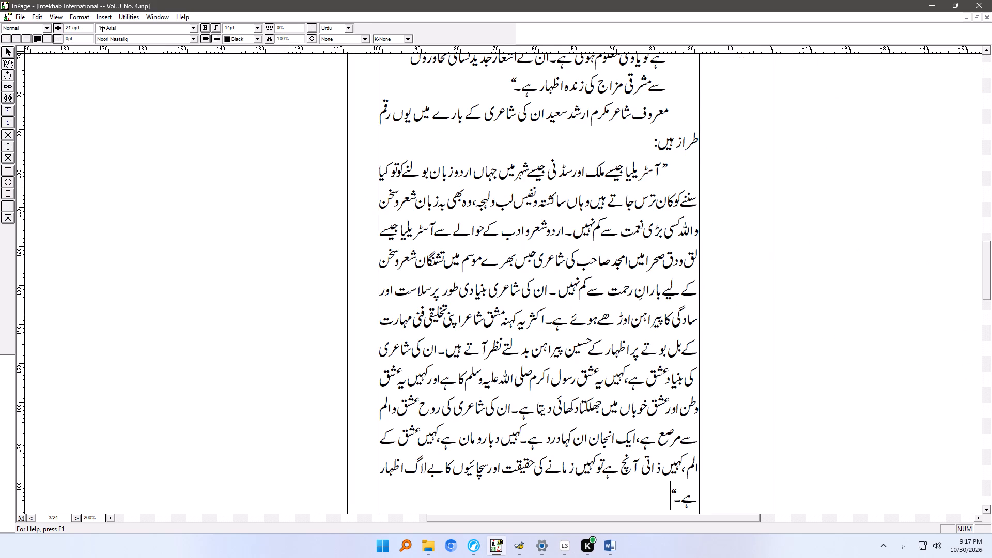
Cut the introduction article's text from just after "تجربے موجود ہیں۔" at the bottom of page 2 through its end.
left_click(76, 518)
right_click_drag(287, 445, 430, 231, "ctrl")
right_click_drag(379, 413, 384, 406, "ctrl")
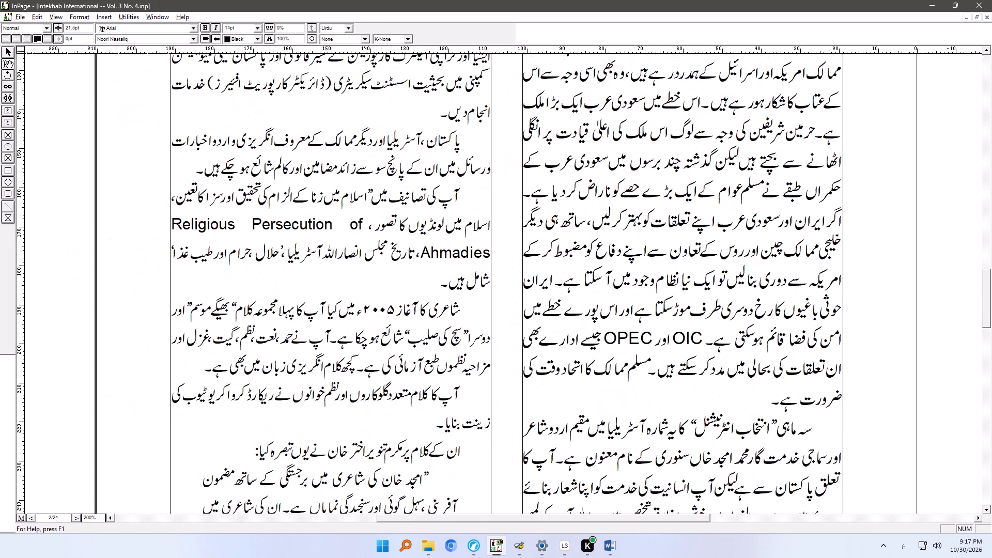
right_click_drag(384, 406, 447, 219, "ctrl")
right_click_drag(431, 373, 432, 310, "ctrl")
left_click(447, 305)
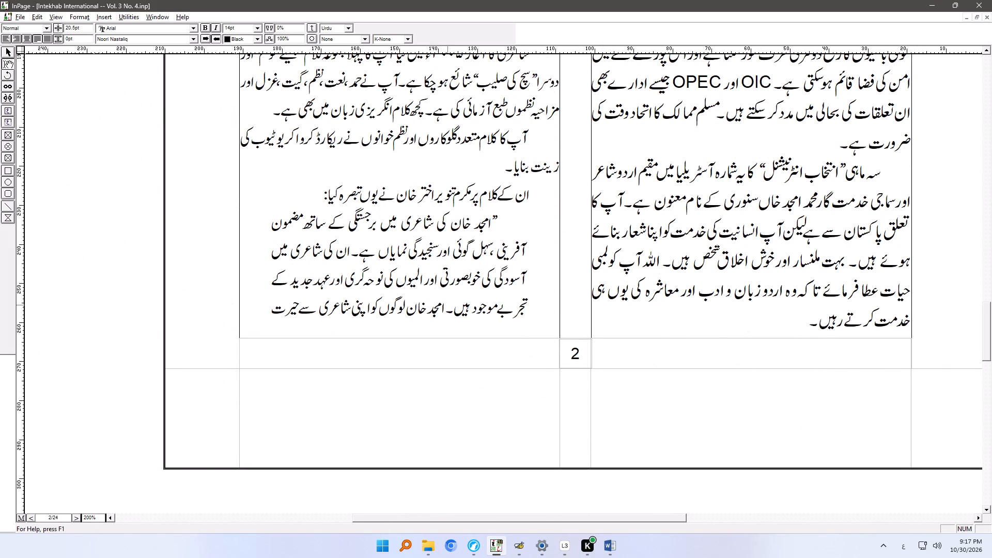
key("ctrl+shift+End")
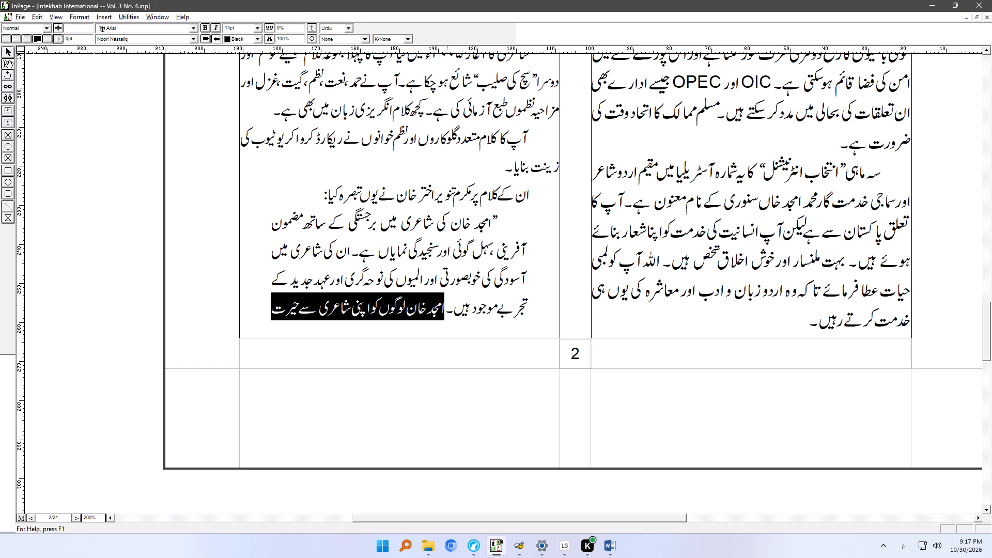
key("ctrl+x")
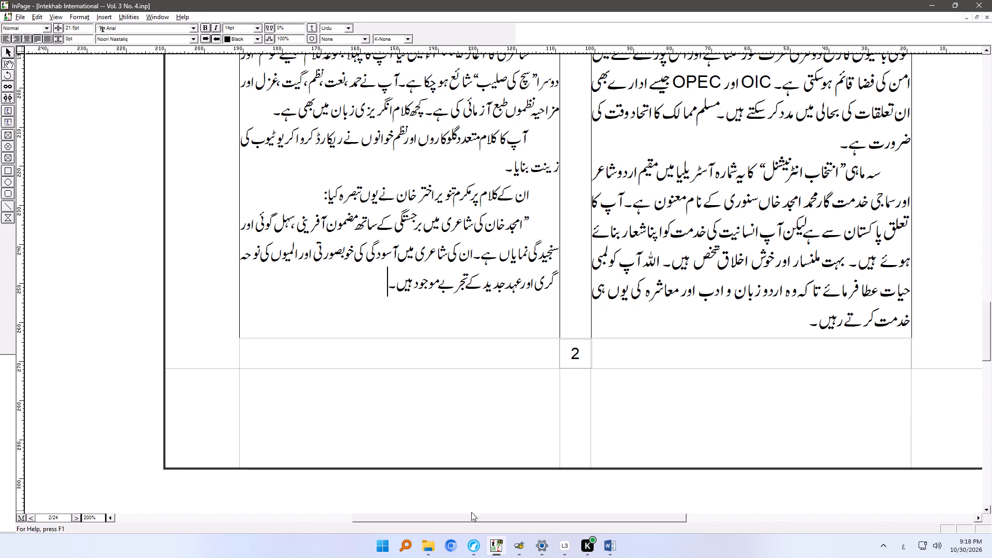
In Untitled-1, replace the selected introduction text with the heading "بقیہ:" and paste the cut text on the line below it.
key("ctrl+shift+Tab")
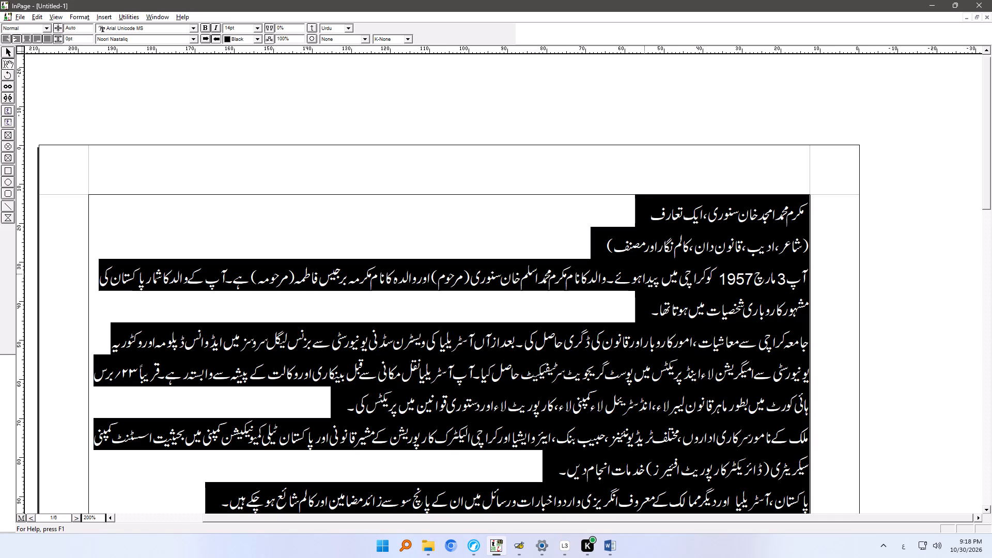
type("بق")
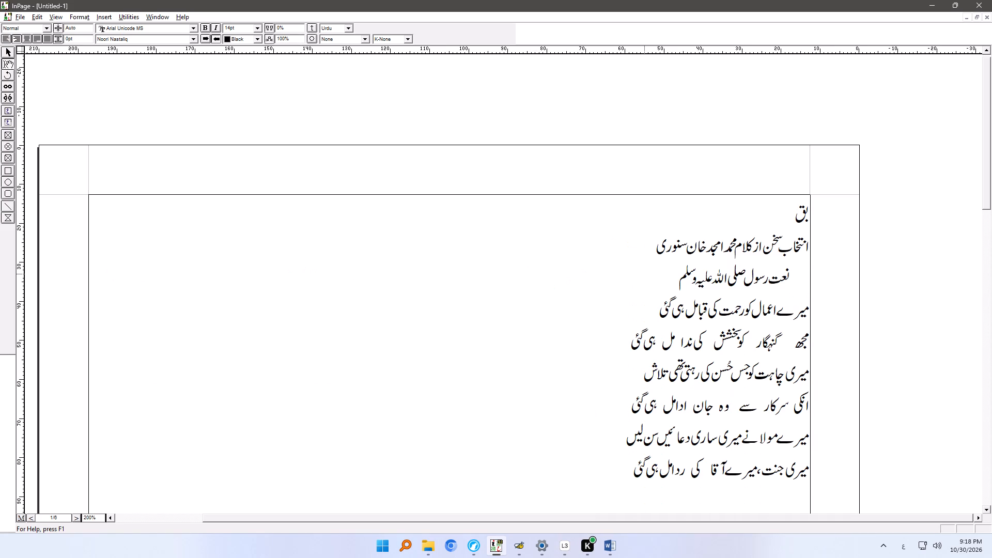
type("یہ")
key("shift+colon")
key("space")
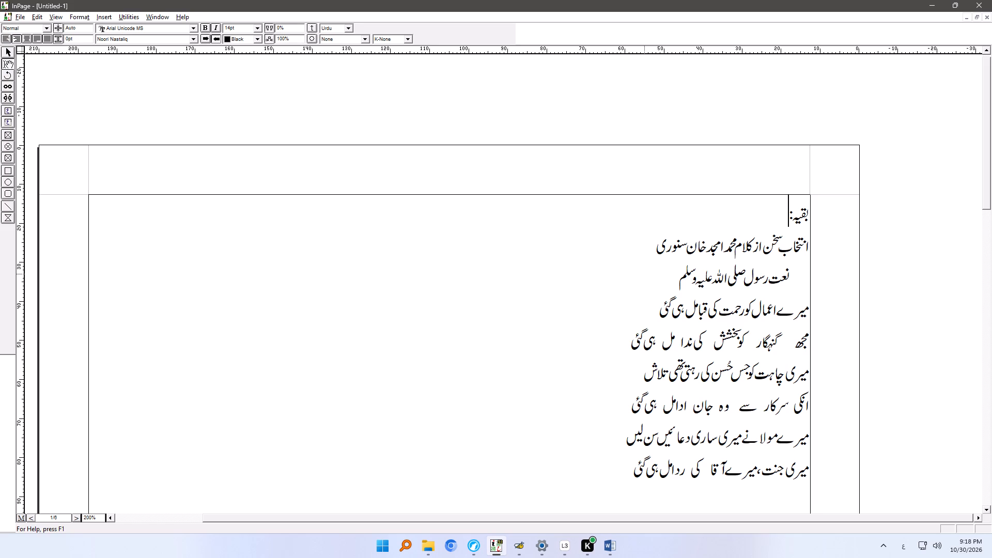
key("Return")
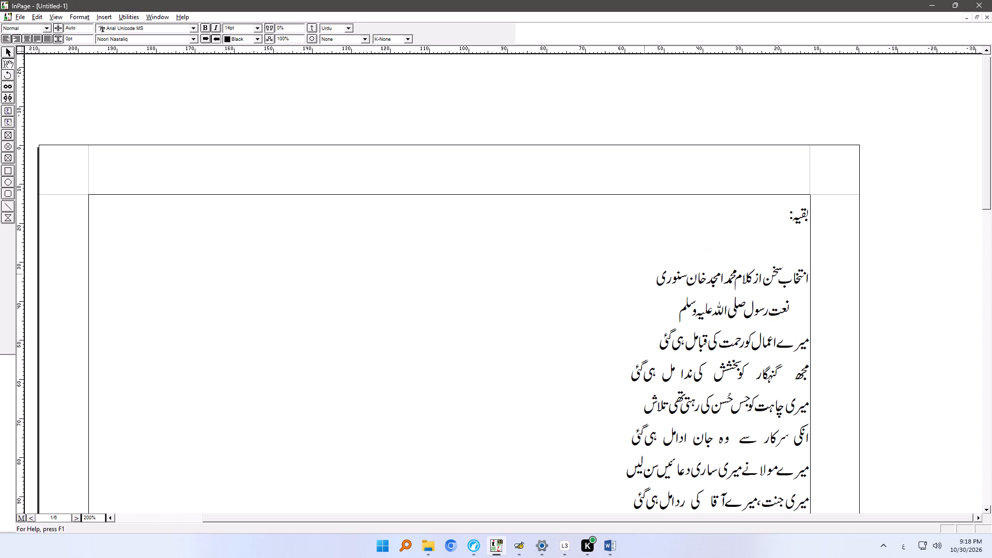
key("ctrl+v")
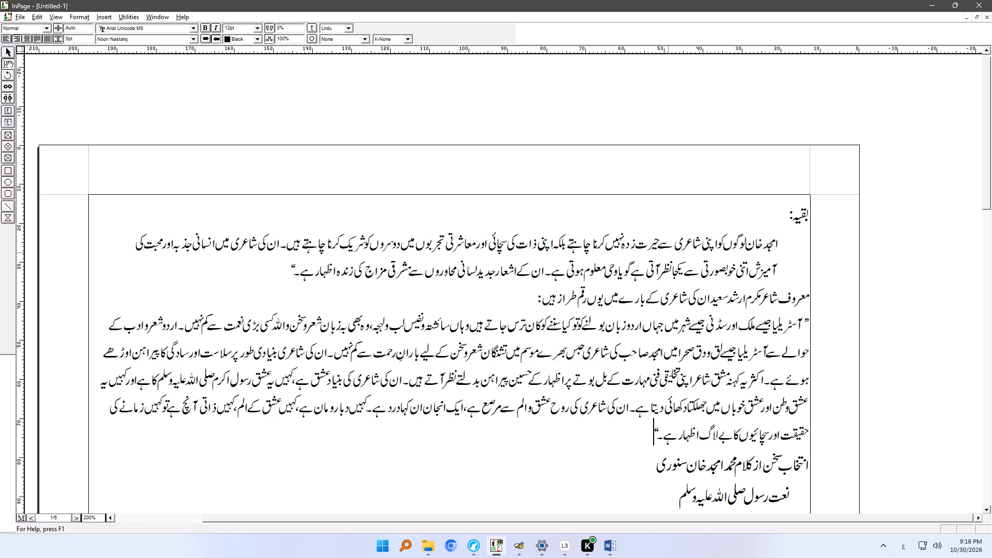
left_click(754, 216)
In the magazine, set the beginning and end indents of the introduction article's final quoted paragraph on page 2 to 8 mm.
key("ctrl+shift+Tab")
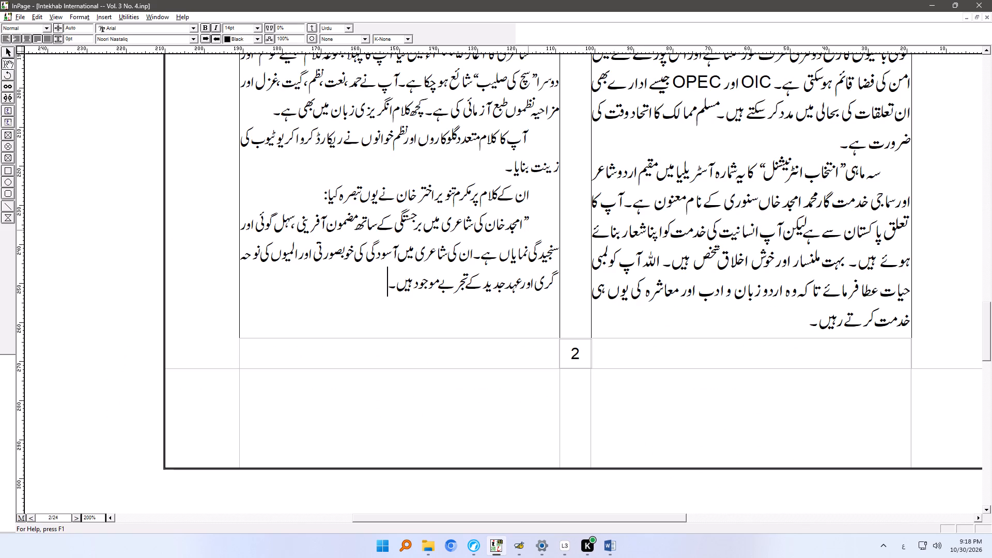
right_click_drag(607, 153, 607, 166, "ctrl")
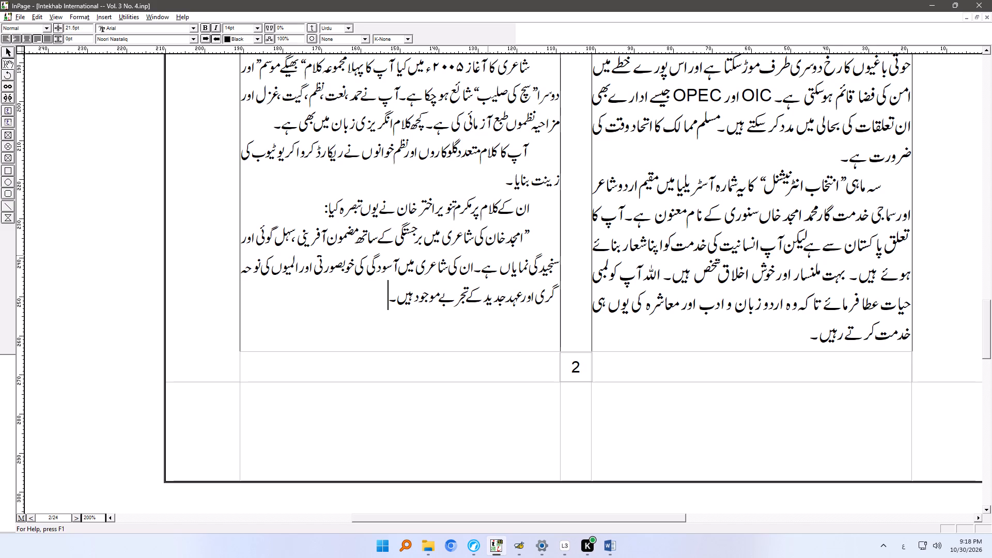
key("ctrl+shift+q")
left_click_drag(383, 299, 483, 268)
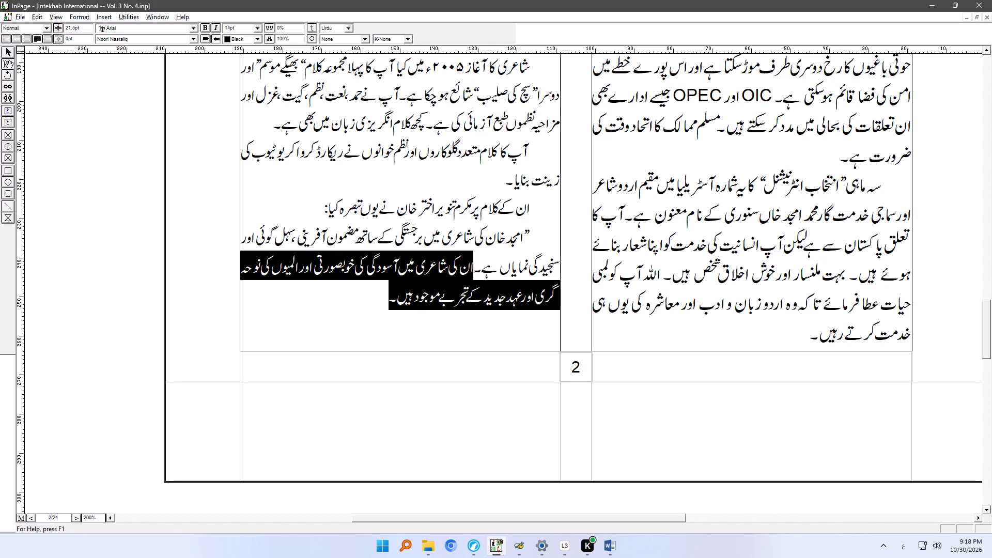
left_click_drag(483, 268, 534, 233)
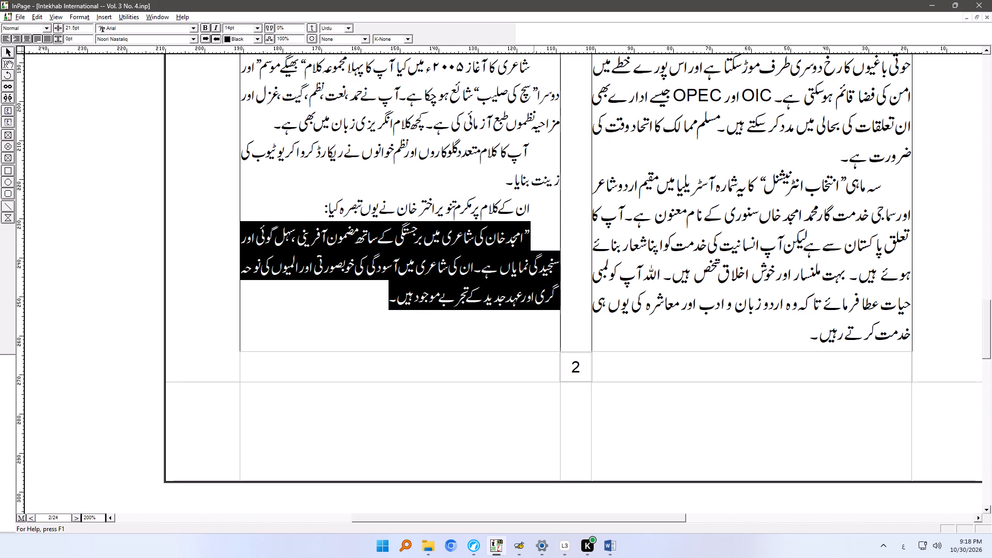
key("ctrl+g")
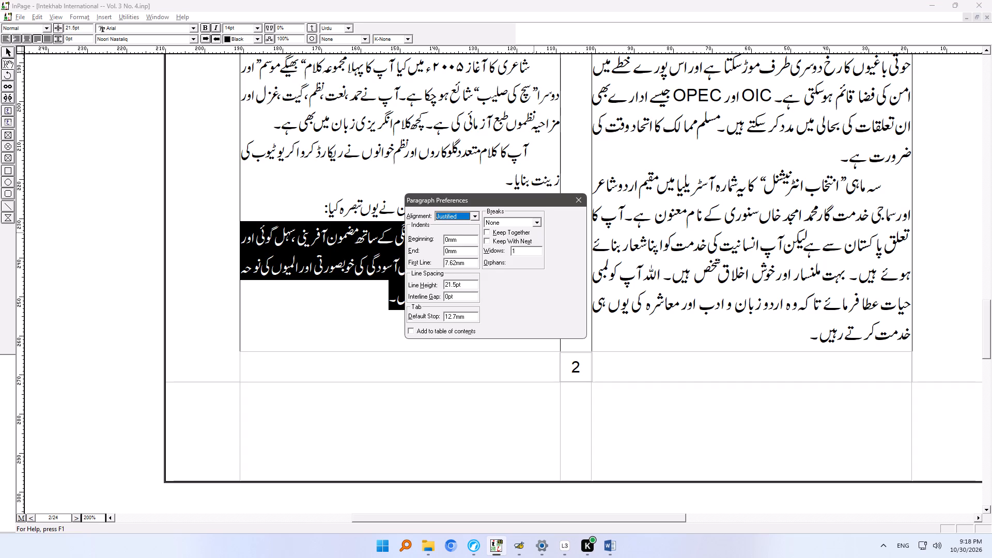
left_click_drag(463, 242, 424, 241)
key("Up")
key("Tab")
key("Up")
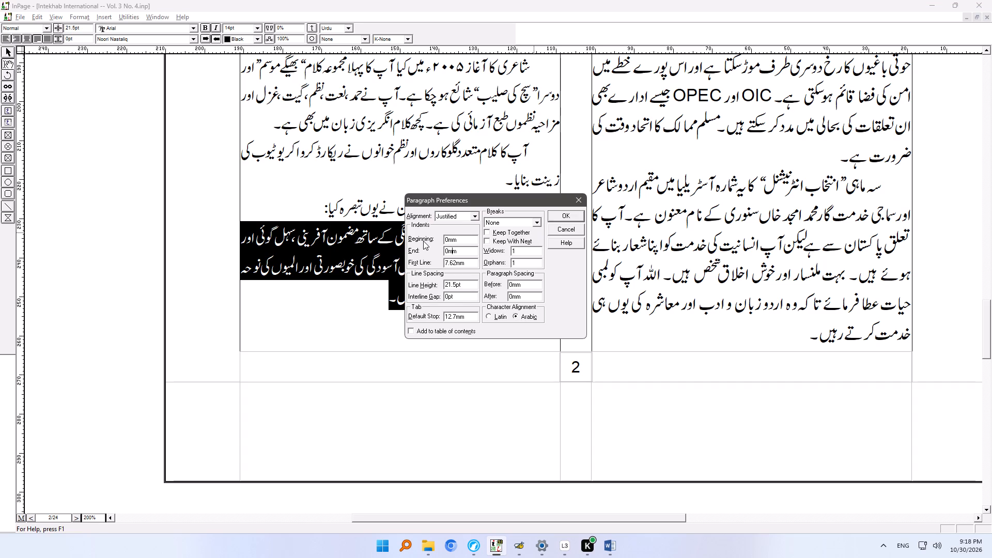
scroll(423, 241, "up", 3)
left_click_drag(462, 243, 406, 243)
key("8")
key("Tab")
key("8")
key("Return")
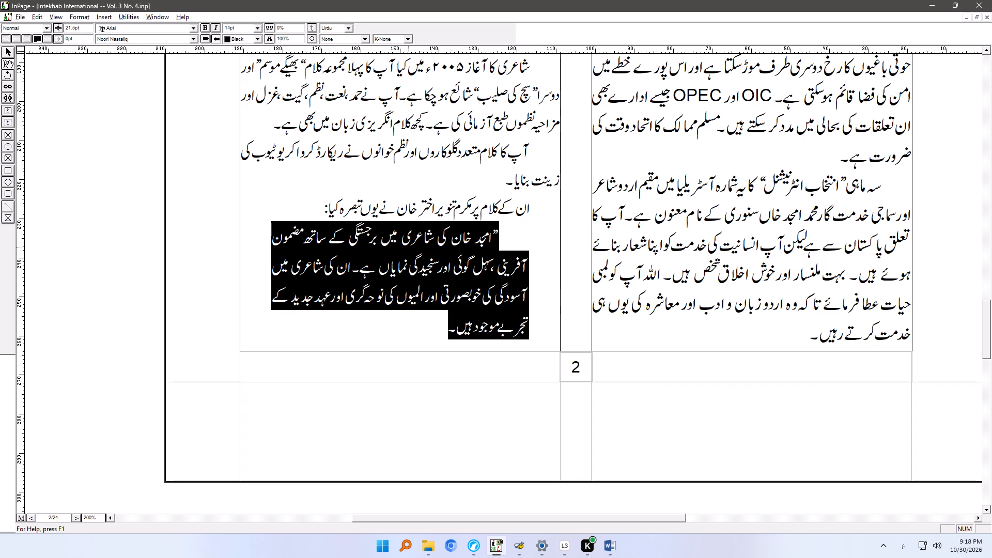
Set the first-line indent of the same quoted paragraph at the bottom of page 2 to 0.
left_click(524, 235)
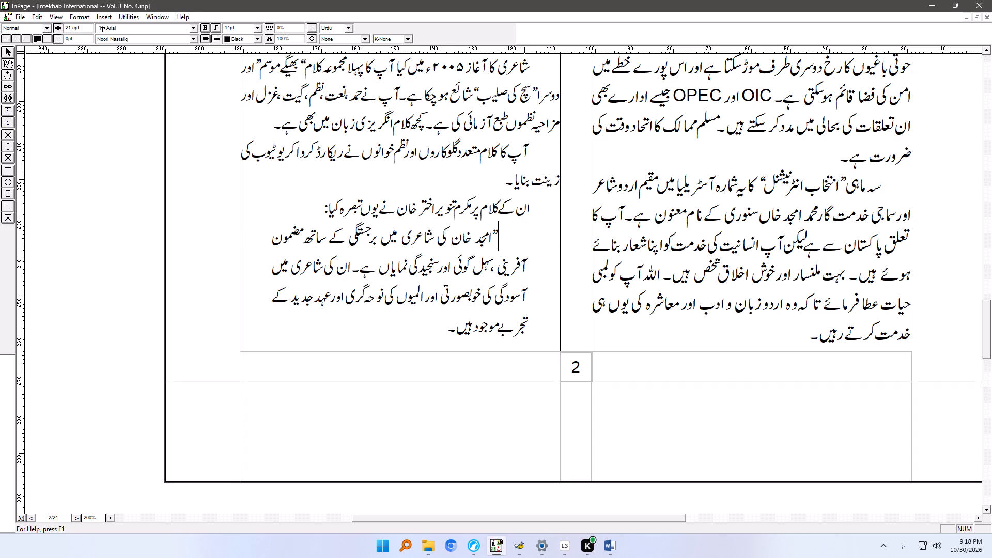
left_click(526, 234)
key("ctrl+g")
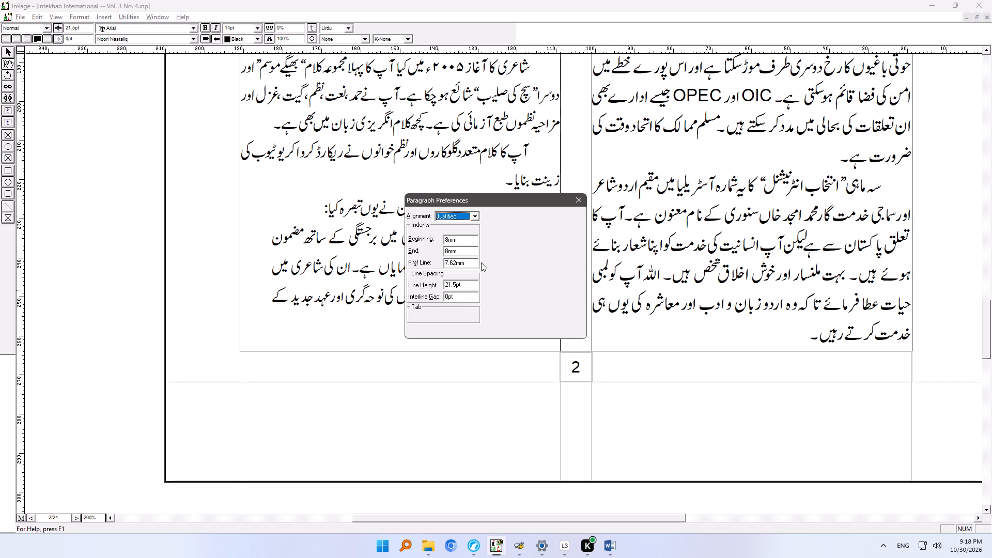
left_click_drag(467, 263, 408, 263)
key("0")
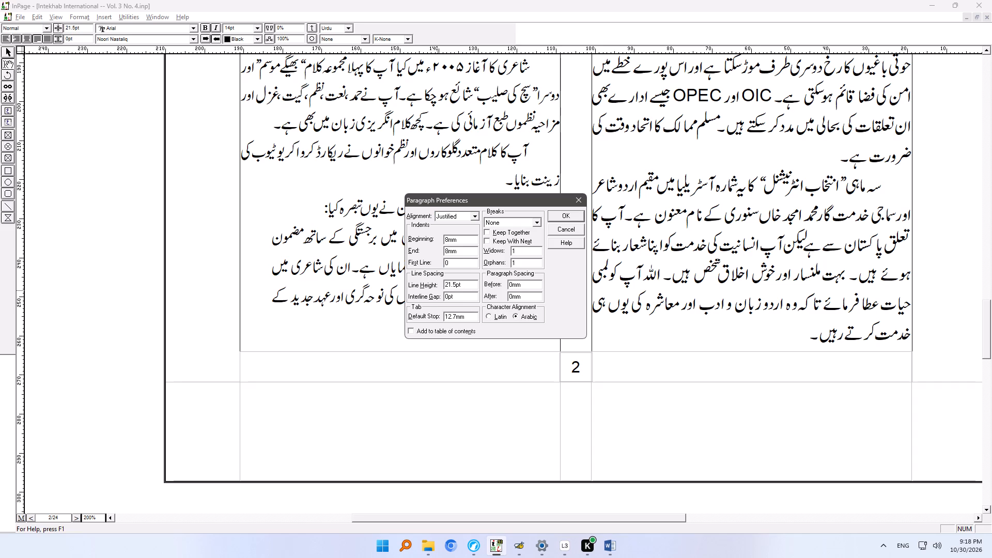
key("Return")
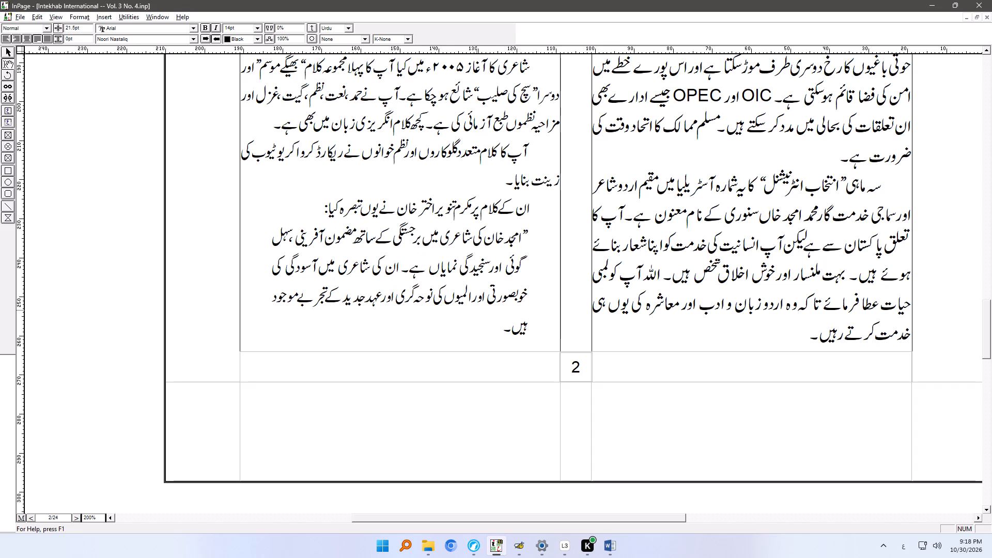
left_click(481, 327)
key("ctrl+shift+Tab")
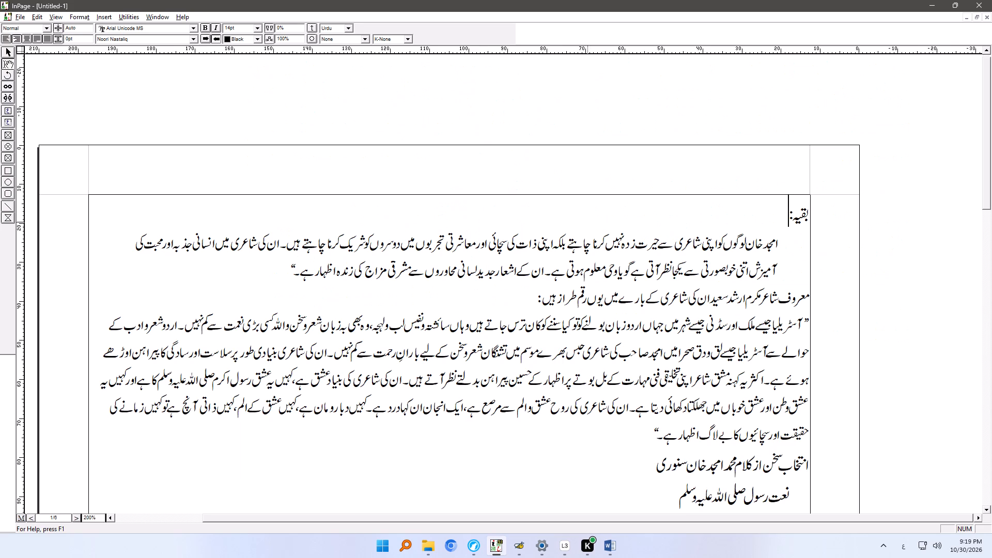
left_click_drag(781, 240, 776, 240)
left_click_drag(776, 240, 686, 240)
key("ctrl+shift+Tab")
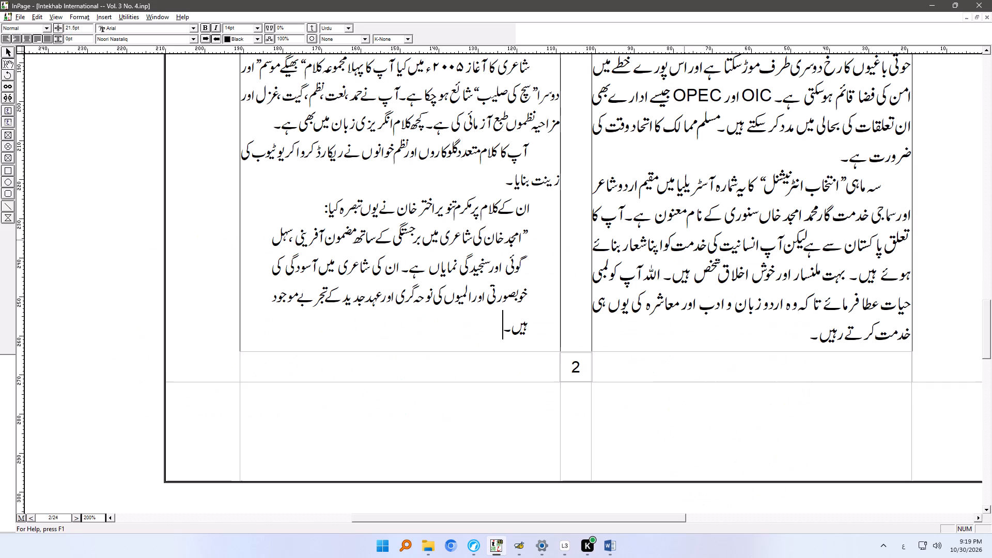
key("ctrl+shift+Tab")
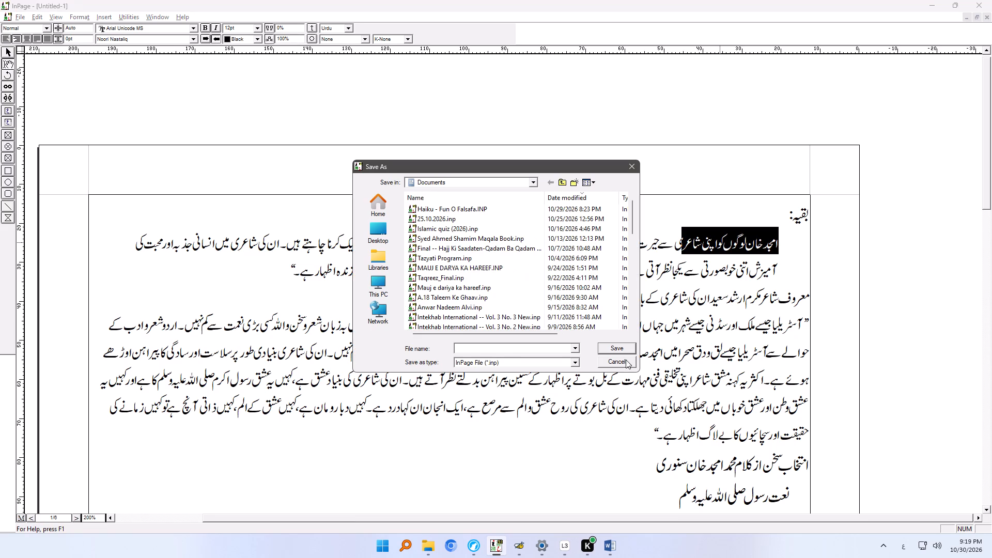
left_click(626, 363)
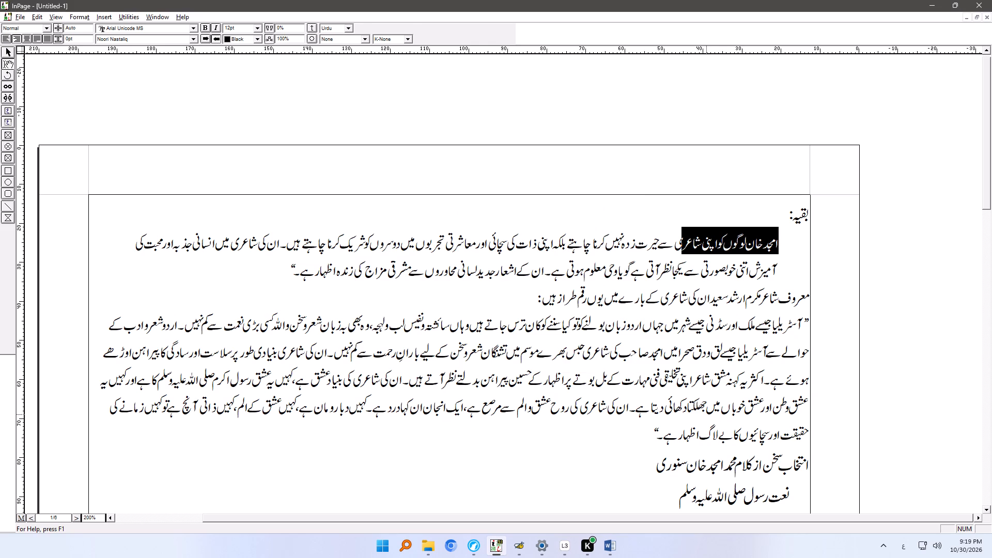
Look through the continuation text under "بقیہ:" and the poems that follow it on page 1 of Untitled-1.
right_click_drag(707, 413, 584, 261, "ctrl")
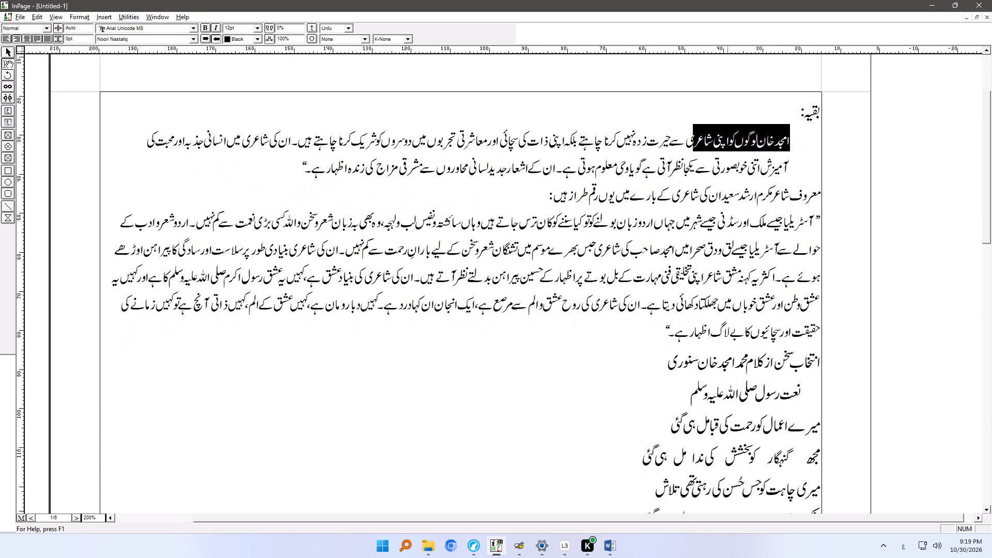
right_click_drag(584, 261, 599, 233, "ctrl")
right_click_drag(632, 359, 632, 197, "ctrl")
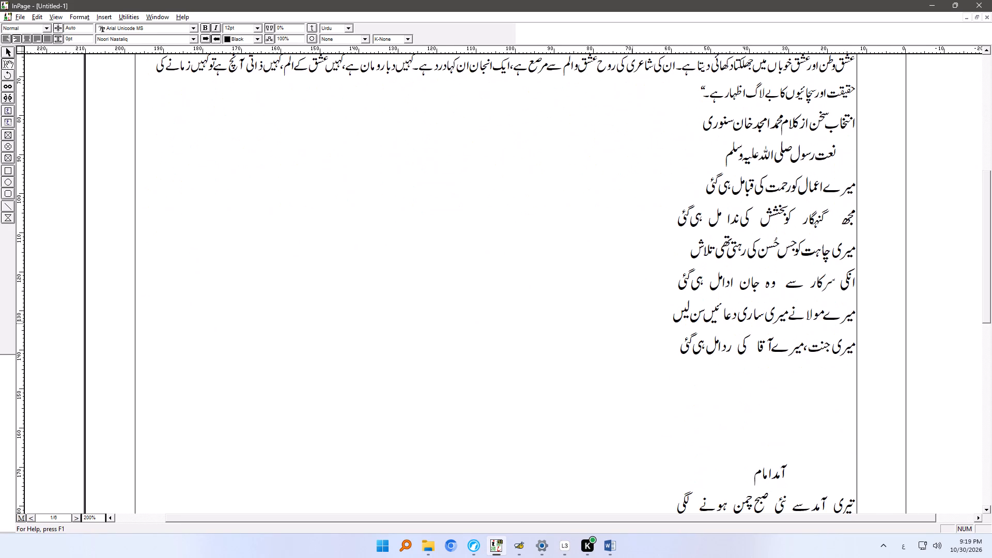
right_click_drag(635, 340, 638, 208, "ctrl")
right_click_drag(638, 323, 630, 175, "ctrl")
right_click_drag(626, 341, 628, 338, "ctrl")
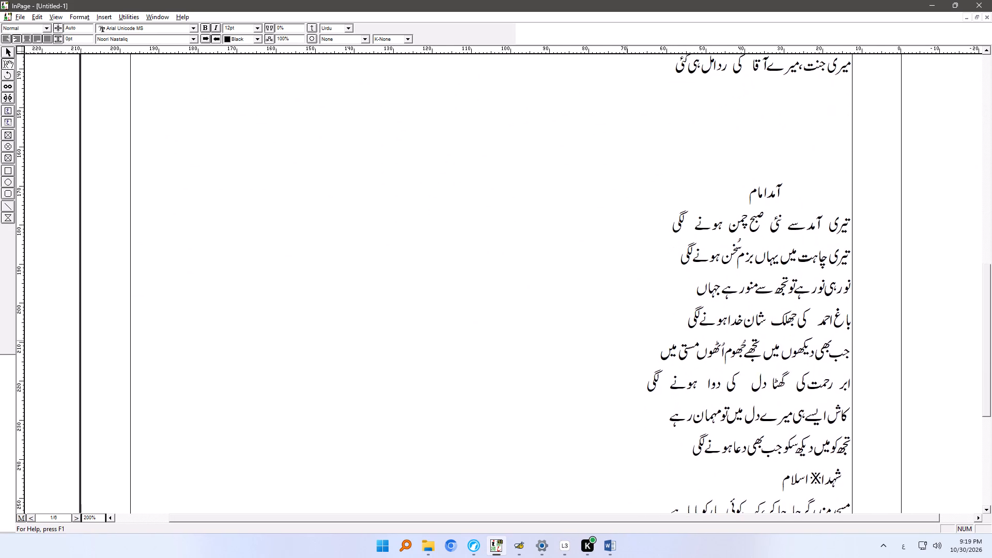
right_click_drag(628, 338, 629, 177, "ctrl")
right_click_drag(641, 307, 633, 242, "ctrl")
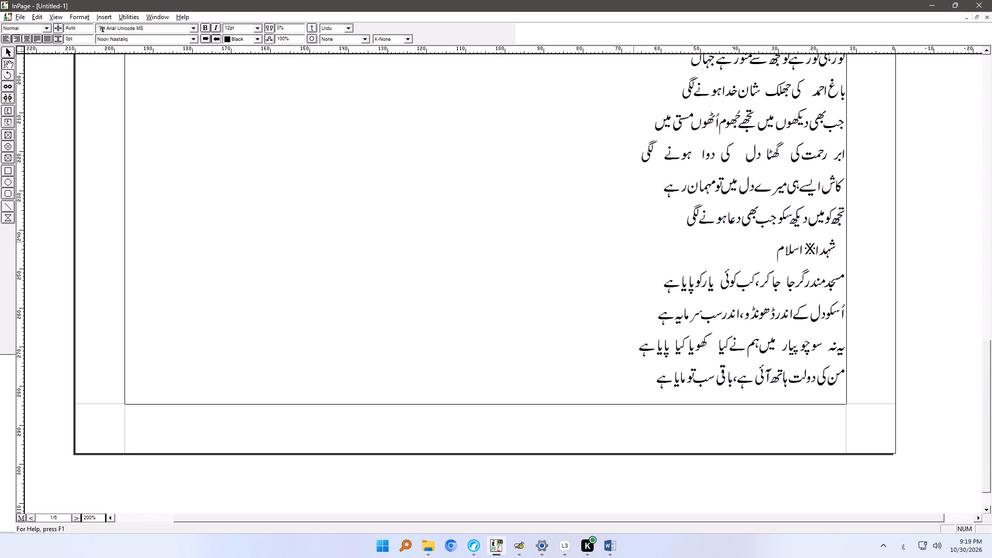
right_click_drag(633, 242, 637, 244, "ctrl")
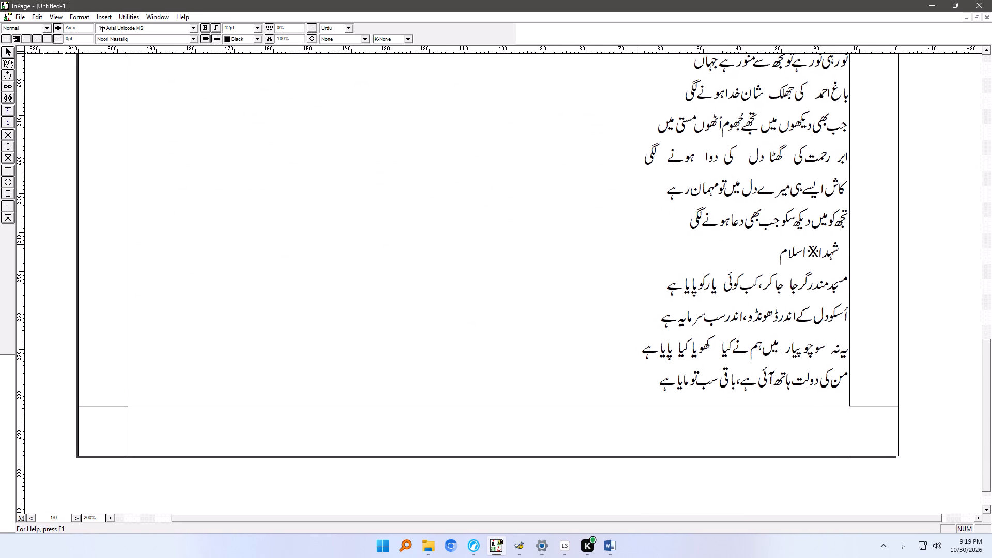
right_click_drag(637, 244, 632, 408, "ctrl")
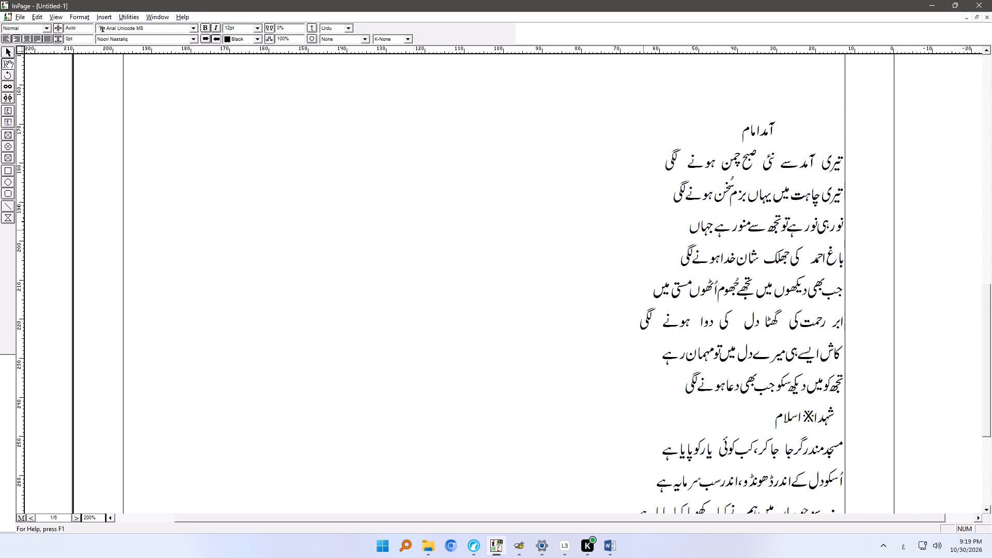
right_click_drag(643, 229, 643, 454, "ctrl")
right_click_drag(654, 253, 637, 463, "ctrl")
right_click_drag(623, 281, 625, 457, "ctrl")
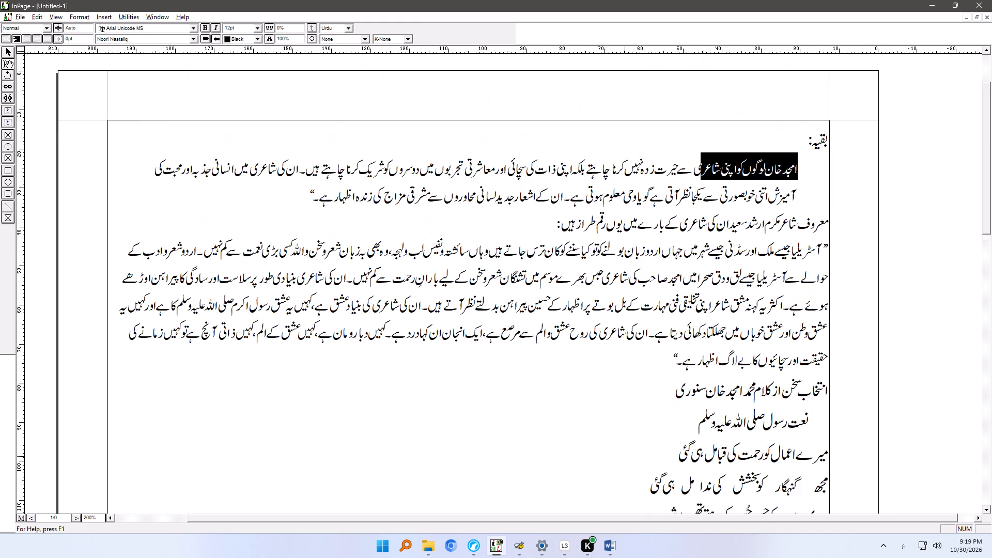
right_click_drag(625, 457, 625, 463, "ctrl")
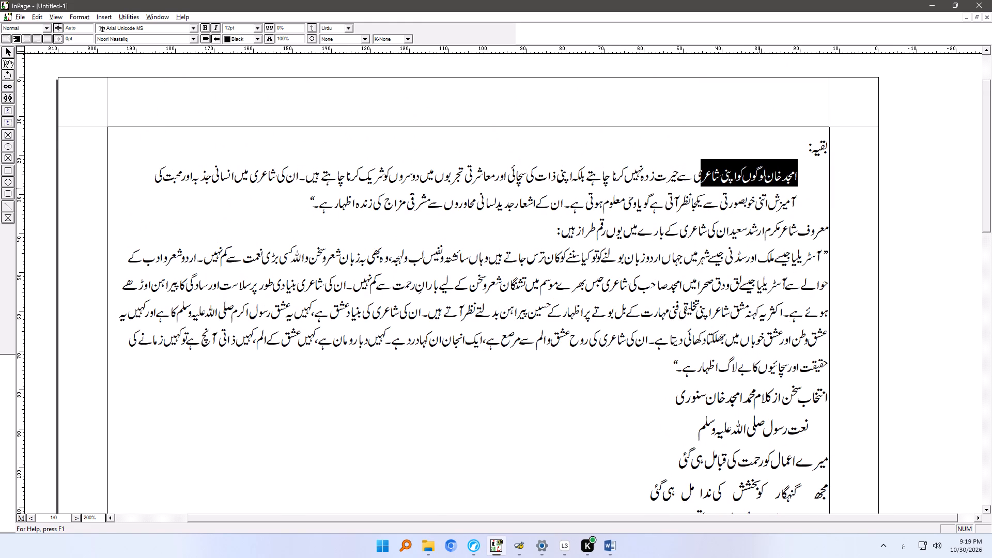
Copy the introduction article's title from its page 2 heading and paste it after "بقیہ:" on the first line of Untitled-1.
left_click(762, 135)
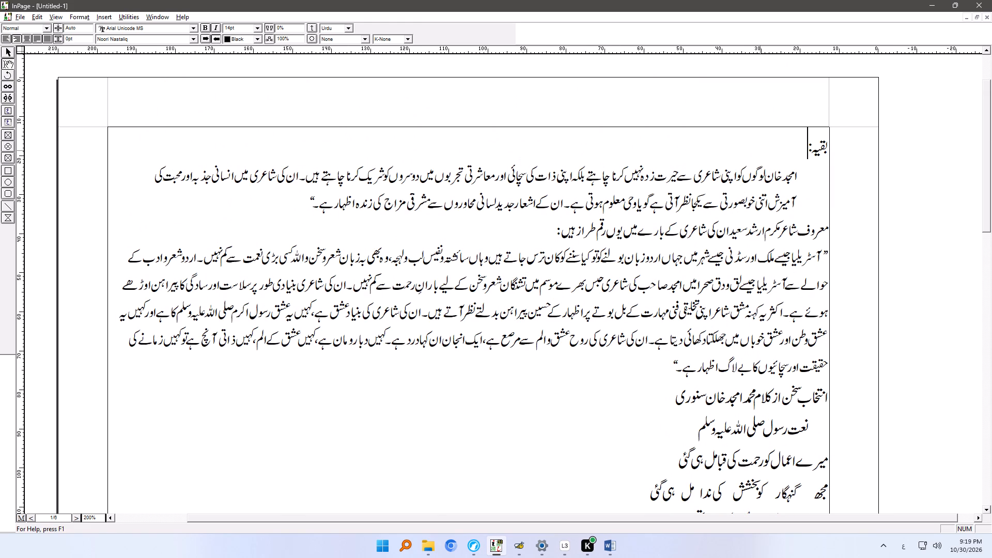
key("ctrl+shift+Tab")
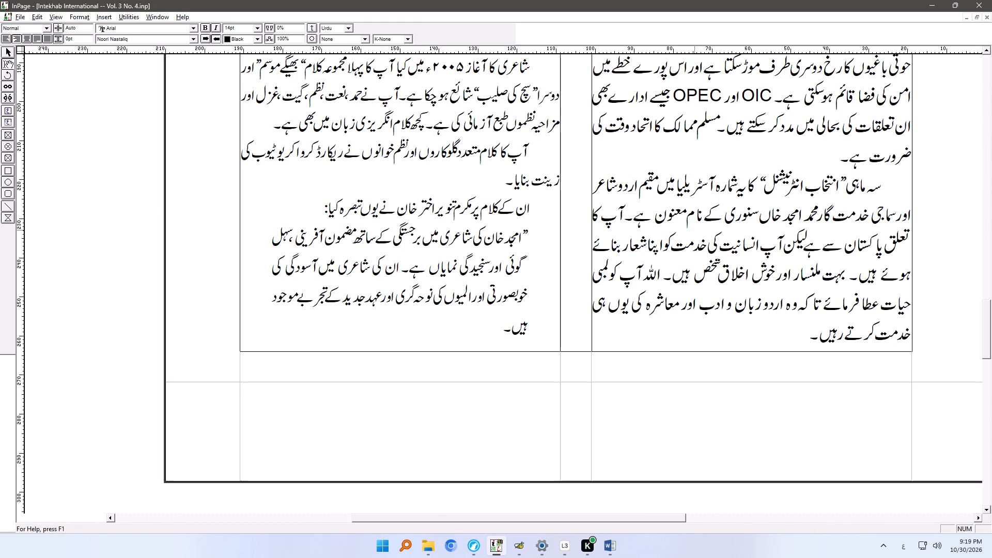
right_click_drag(681, 163, 685, 414, "ctrl")
right_click_drag(688, 210, 688, 420, "ctrl")
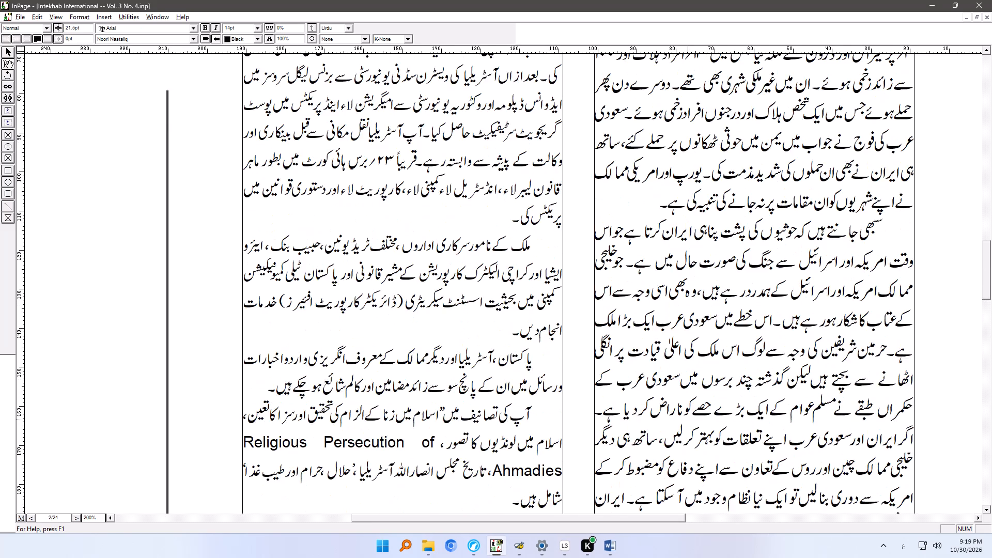
right_click_drag(679, 254, 679, 451, "ctrl")
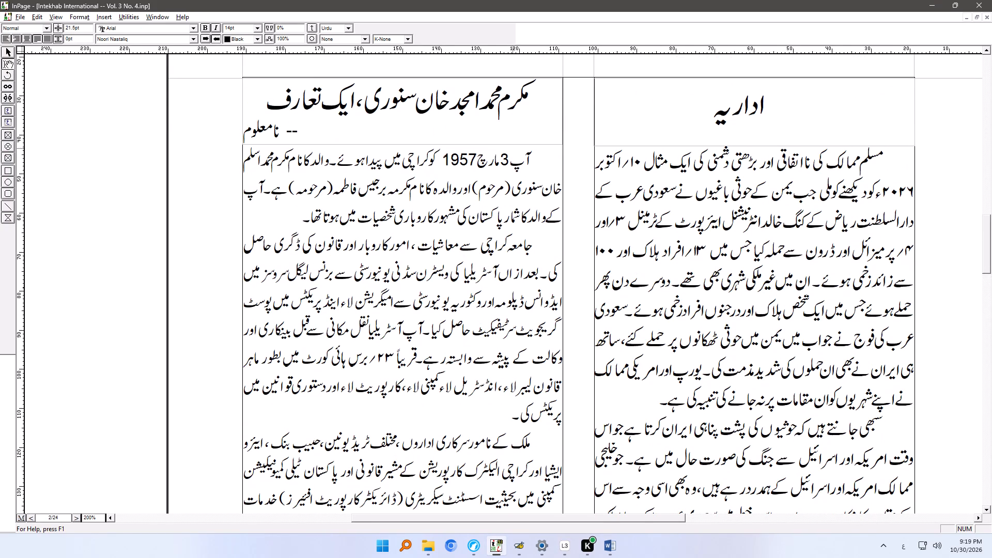
left_click_drag(533, 97, 330, 101)
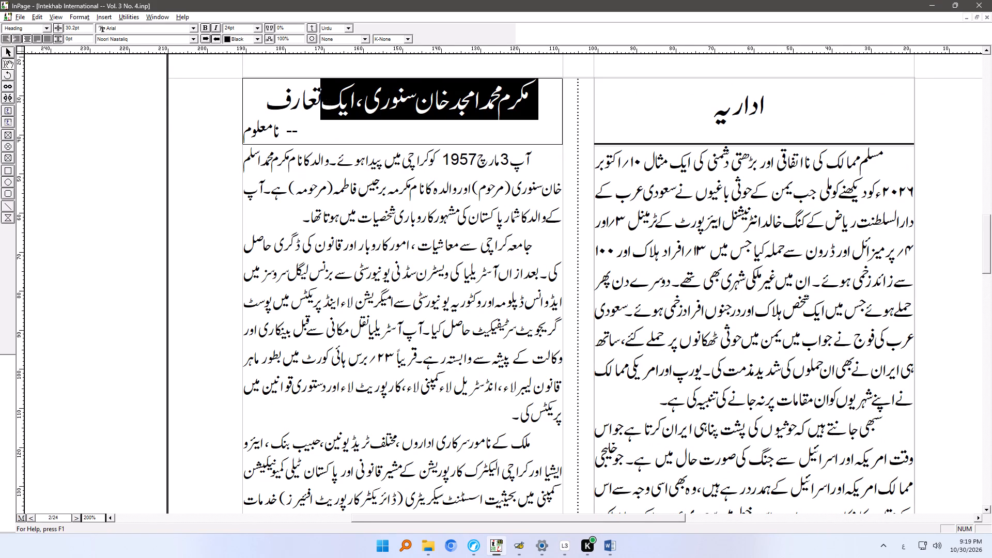
left_click_drag(330, 101, 292, 96)
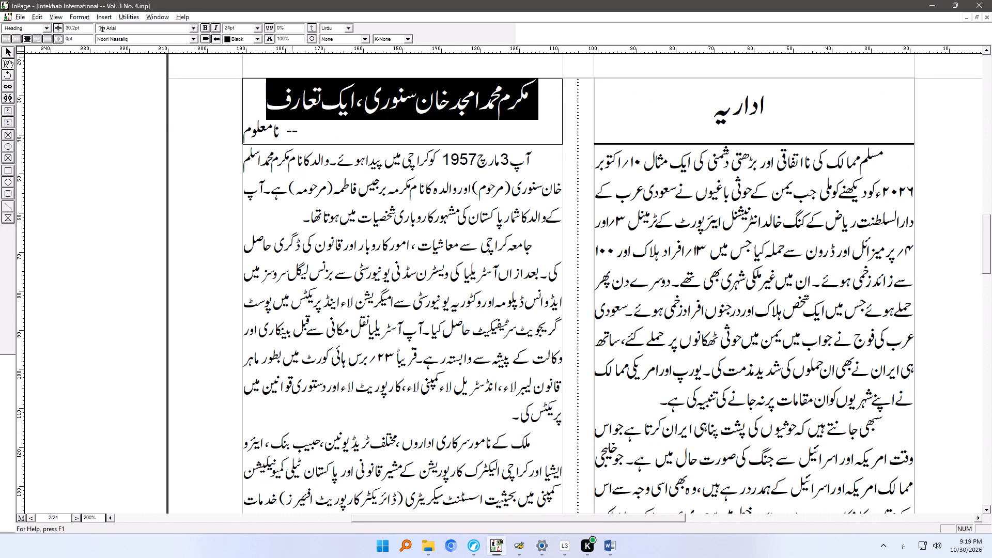
key("ctrl+c")
key("ctrl+shift+Tab")
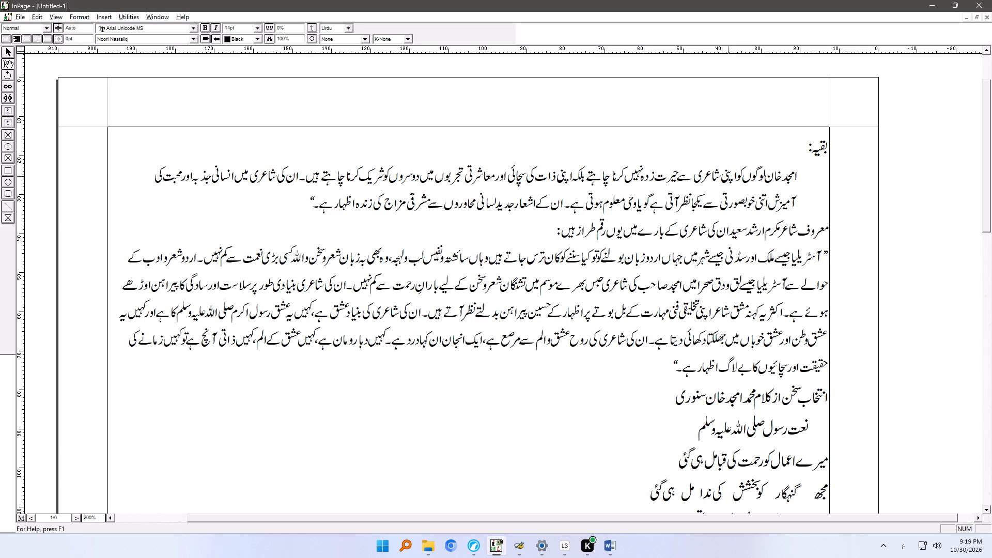
key("ctrl+v")
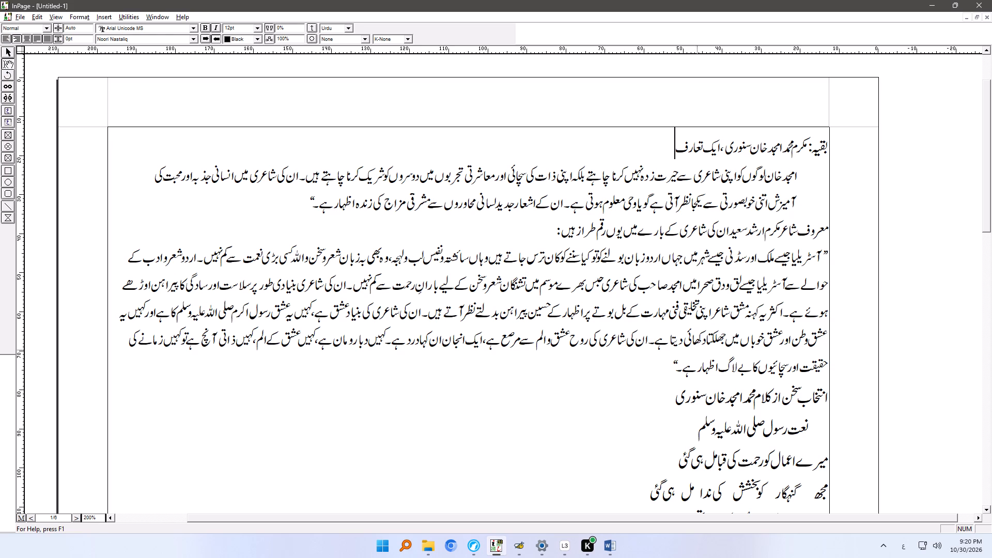
In Untitled-1, delete all the poems from the "انتخاب سخن" heading to the end, keeping one line break after the continuation text.
left_click(829, 396)
key("ctrl+shift+End")
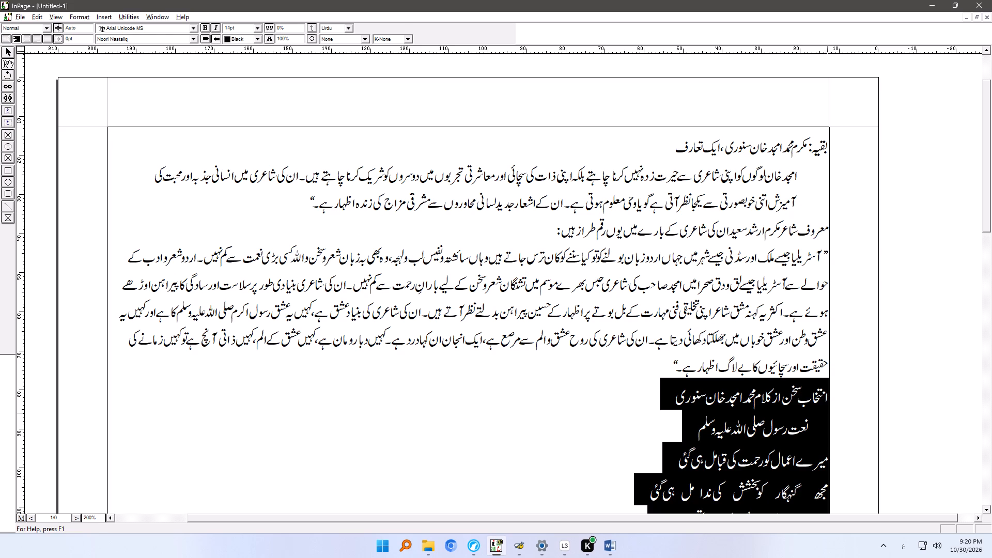
key("Delete")
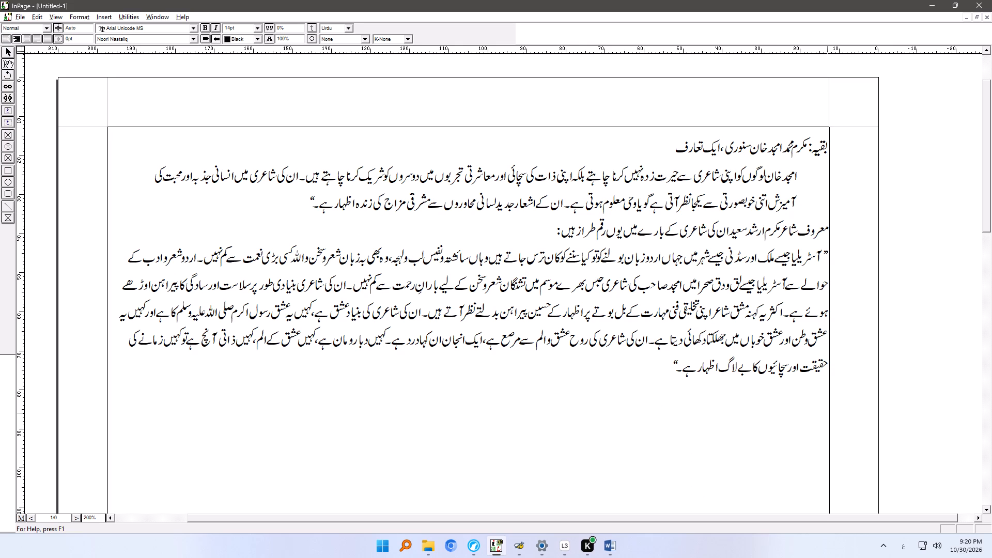
key("BackSpace")
key("Return")
In the magazine, add the continuation note "(بقیہ صفحہ -- پر)" after the last word of the introduction article's final quoted paragraph on page 2.
key("ctrl+shift+Tab")
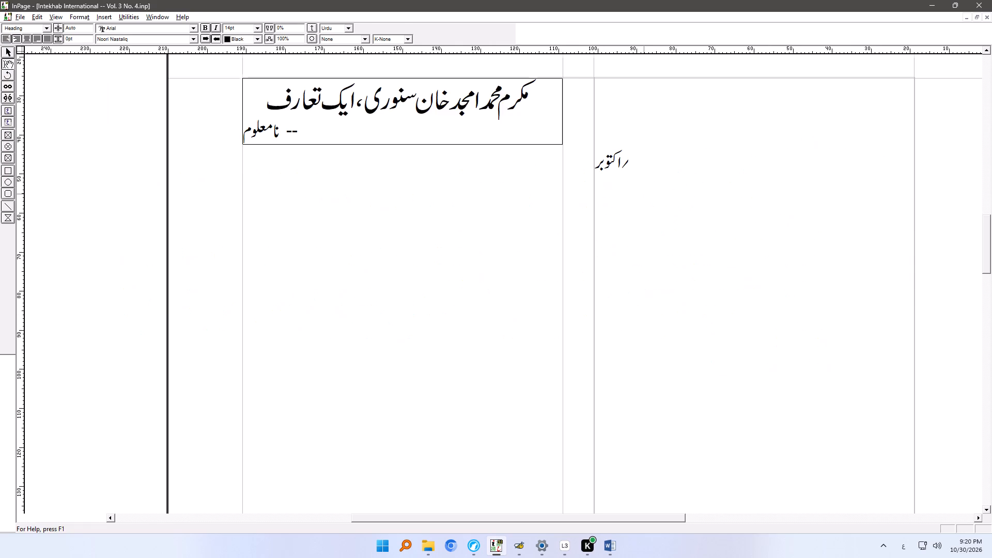
left_click(479, 247)
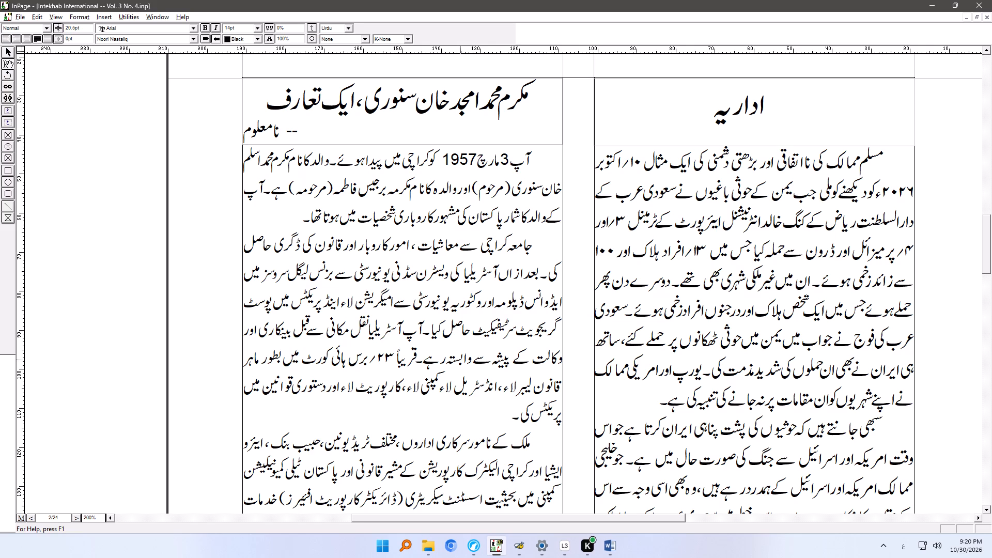
right_click_drag(457, 366, 482, 177, "ctrl")
right_click_drag(467, 334, 481, 183, "ctrl")
right_click_drag(479, 346, 510, 194, "ctrl")
right_click_drag(504, 360, 542, 170, "ctrl")
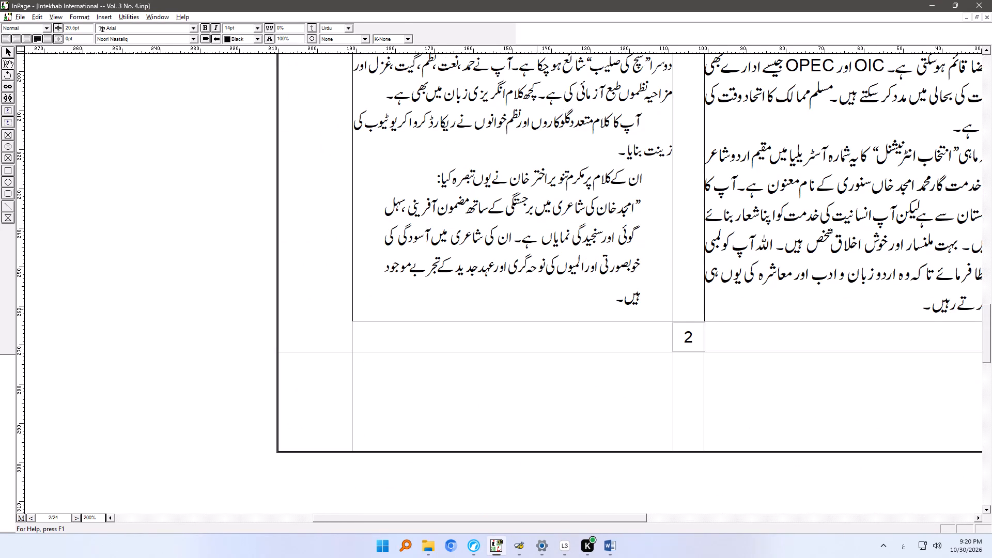
left_click(537, 296)
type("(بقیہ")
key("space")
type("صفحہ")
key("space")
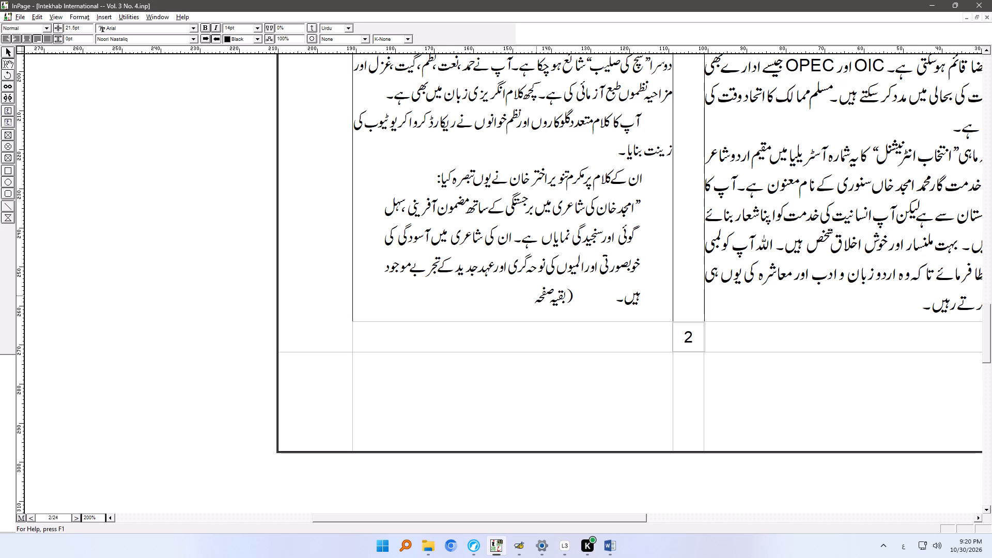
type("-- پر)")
Switch to the web browser window with the open YouTube video.
left_click(475, 549)
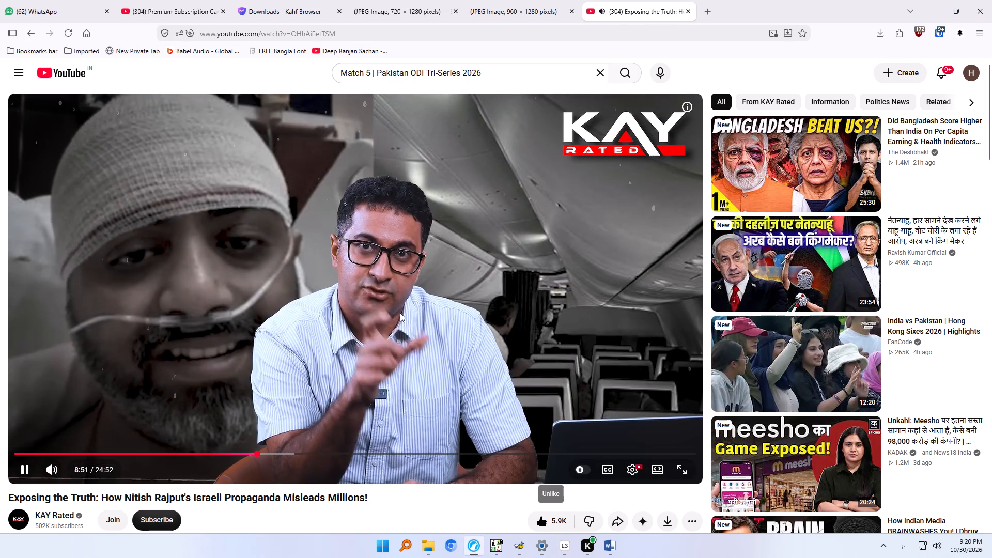
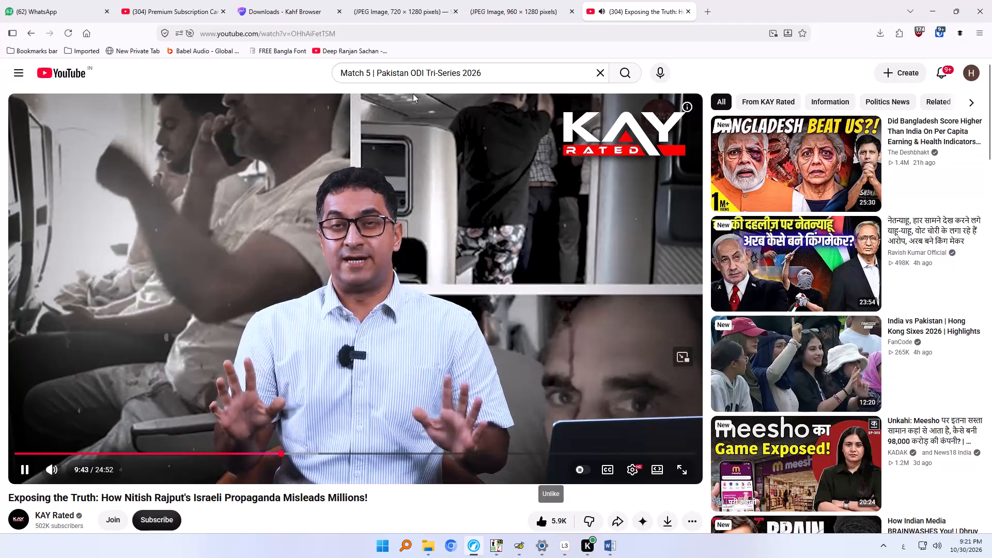
Check the two handwritten manuscript images and close the 960 × 1280 one containing the article text.
left_click(424, 14)
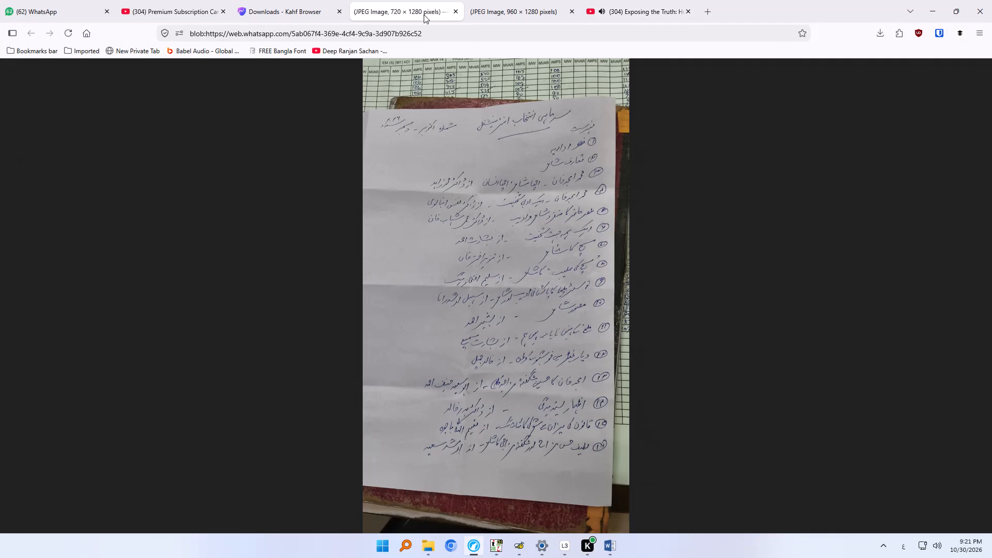
left_click(514, 13)
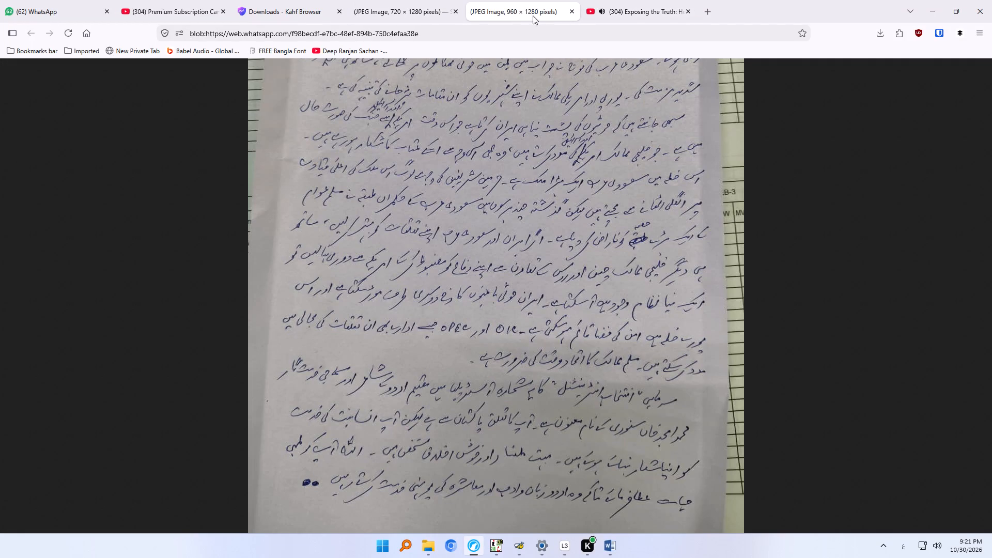
left_click(572, 12)
Examine the handwritten contents list at full size and look over the article files in the Intekhab International Vol. 4 folder.
left_click(402, 13)
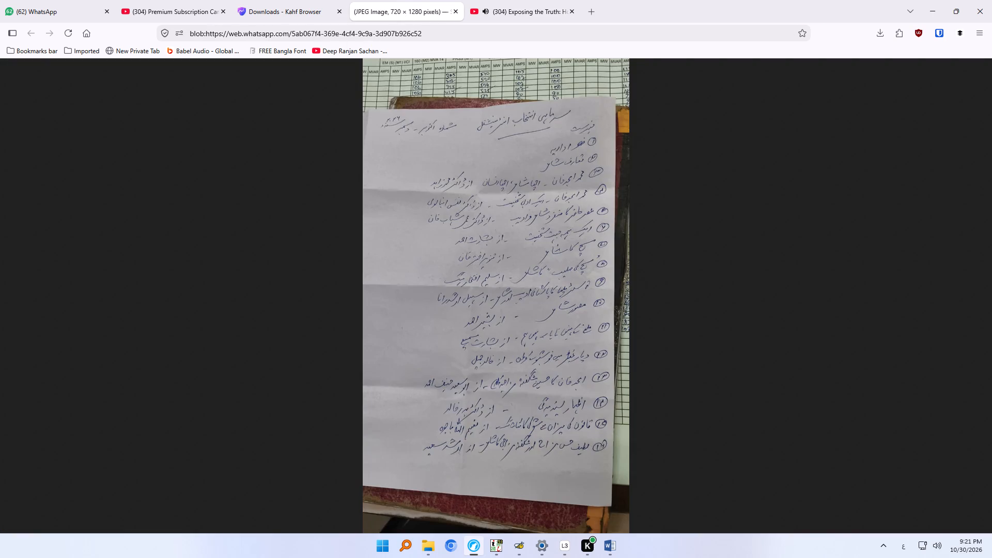
left_click(545, 201)
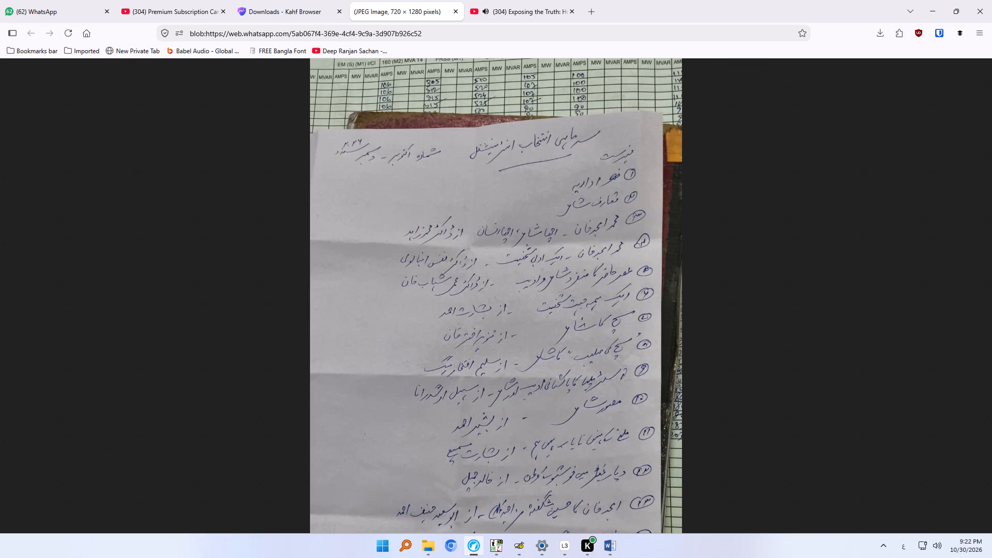
left_click(429, 547)
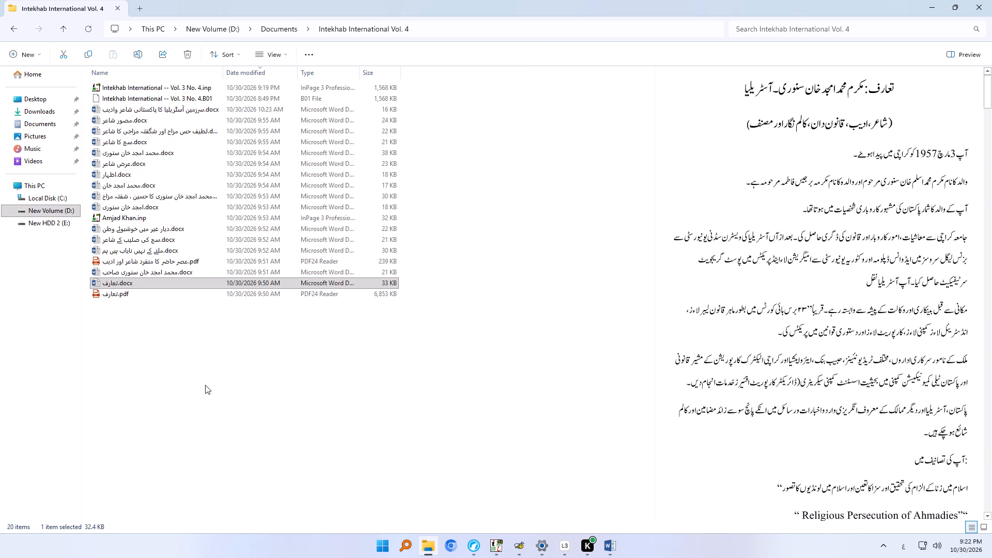
left_click(471, 550)
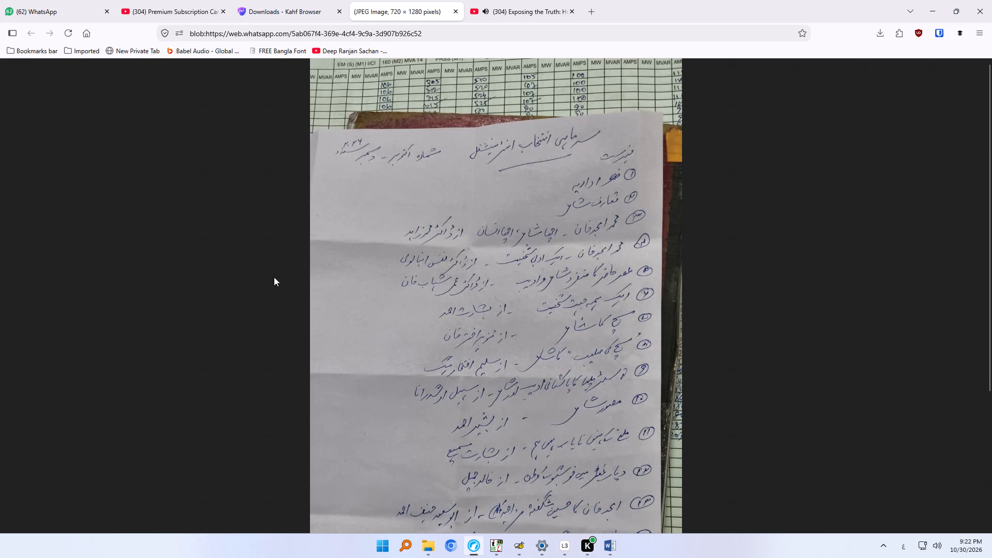
Close the Kahf Browser downloads page and bring up the Premium Subscription Cancel Tutorial video page.
left_click(270, 8)
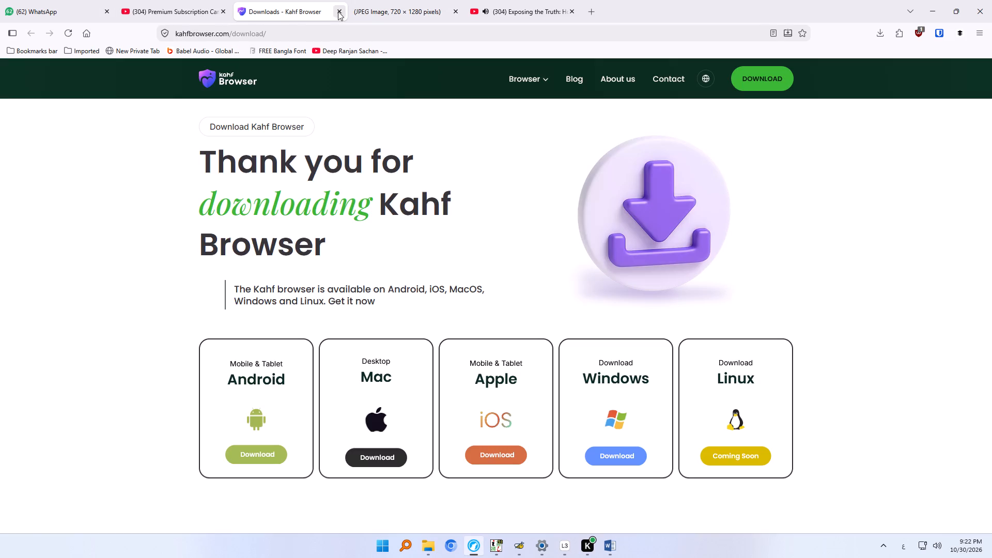
left_click(340, 12)
left_click(173, 8)
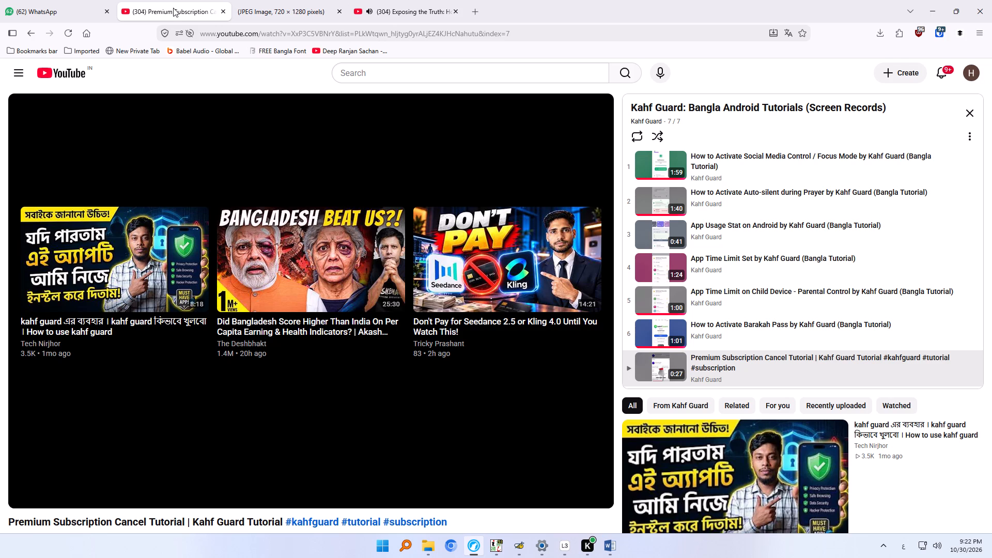
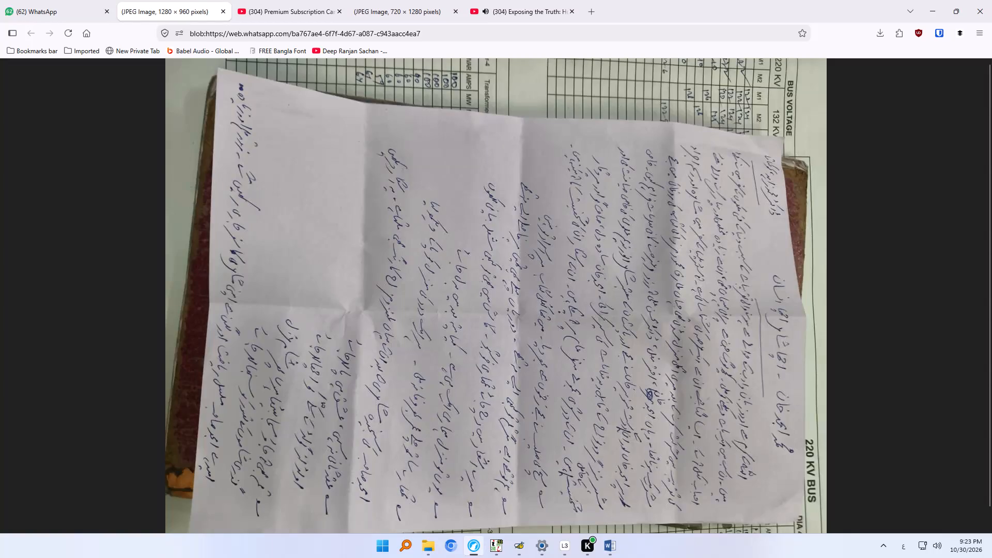
Save the handwritten-page photo open in LibreWolf as Untitled.jpg in the Documents folder "Intekhab International Vol. 4".
right_click(479, 281)
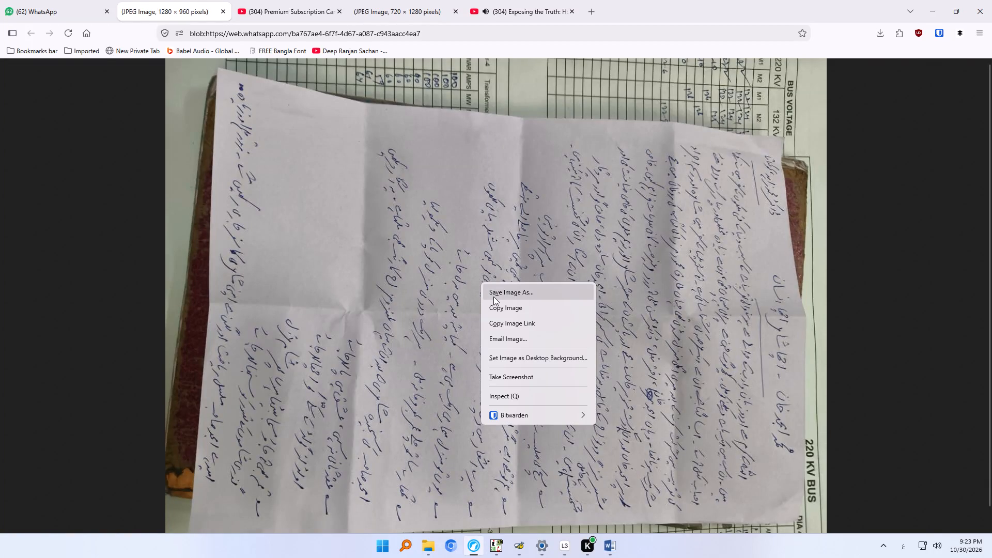
left_click(493, 296)
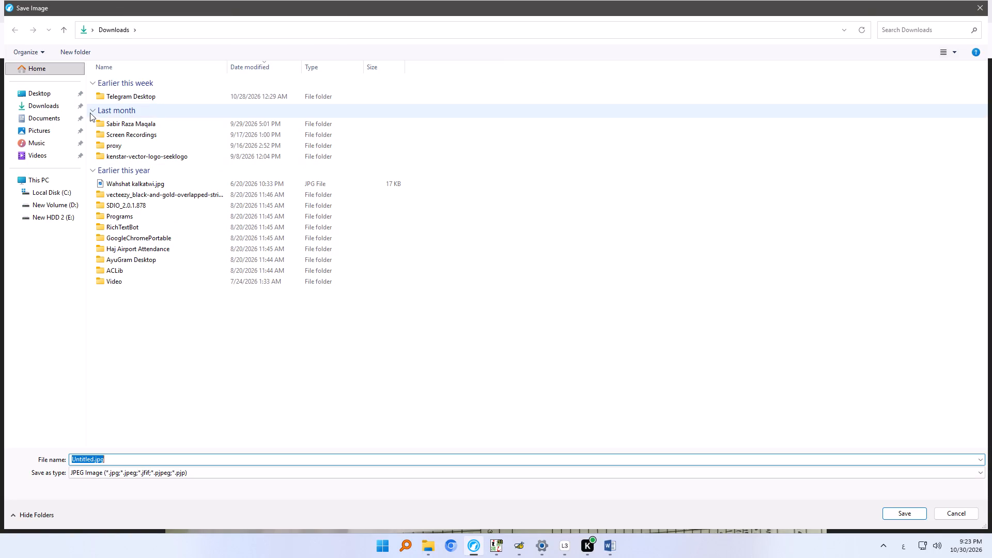
left_click(55, 118)
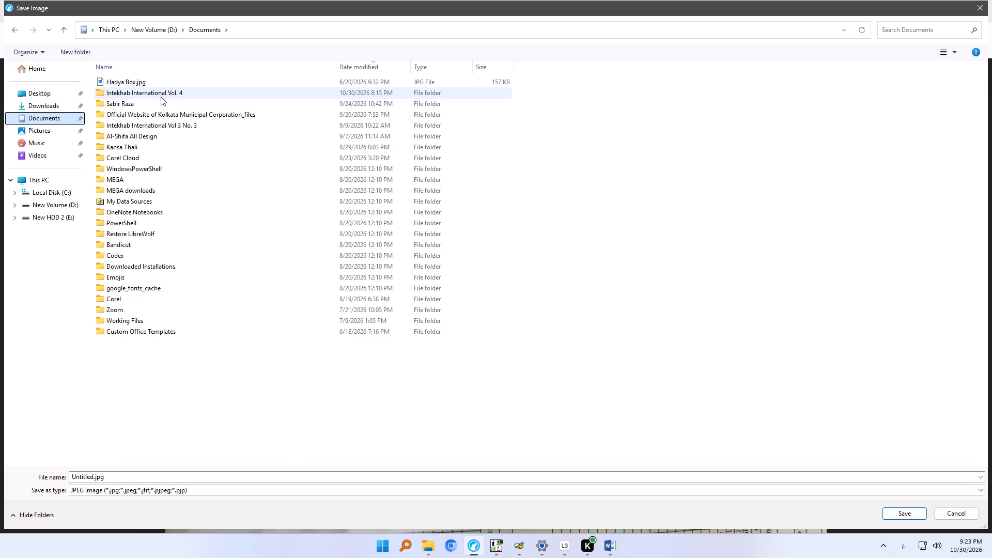
double_click(161, 96)
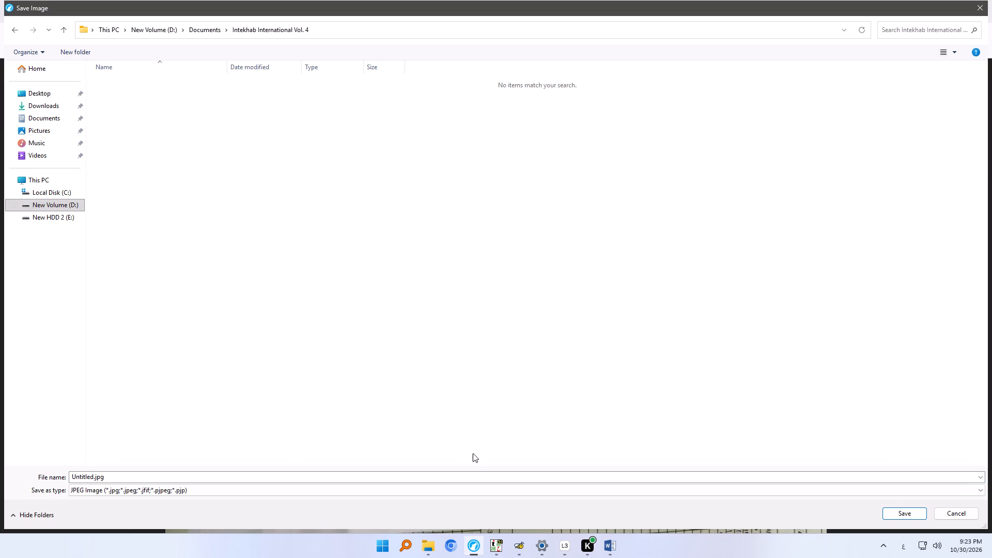
left_click(889, 512)
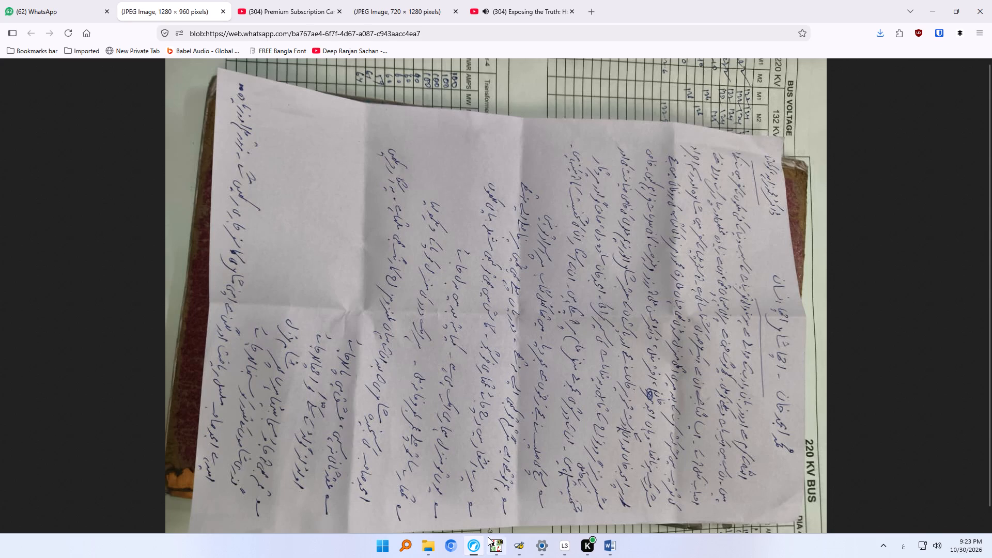
In the Intekhab International Vol. 4 folder, rotate the handwritten page photo Untitled.jpg left by a quarter turn.
left_click(437, 543)
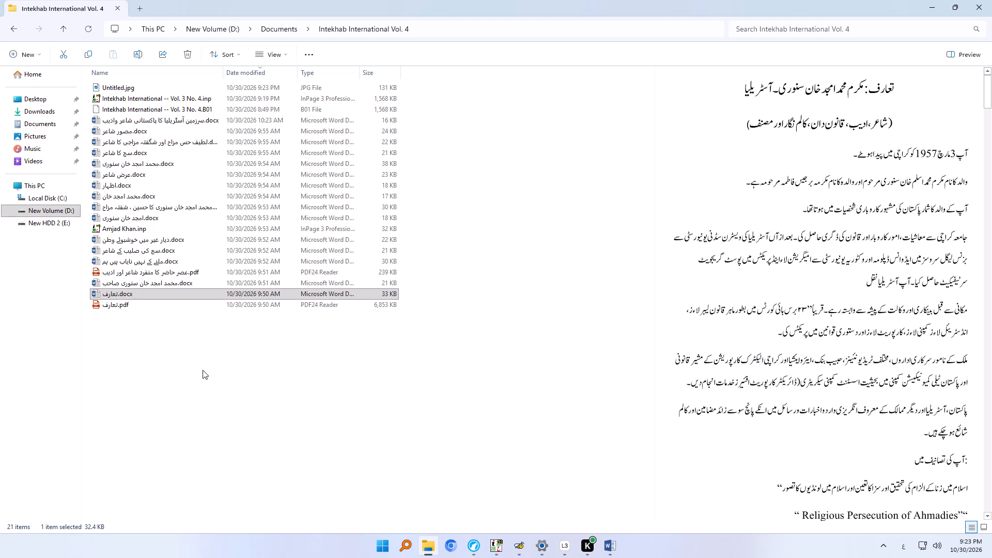
left_click(46, 124)
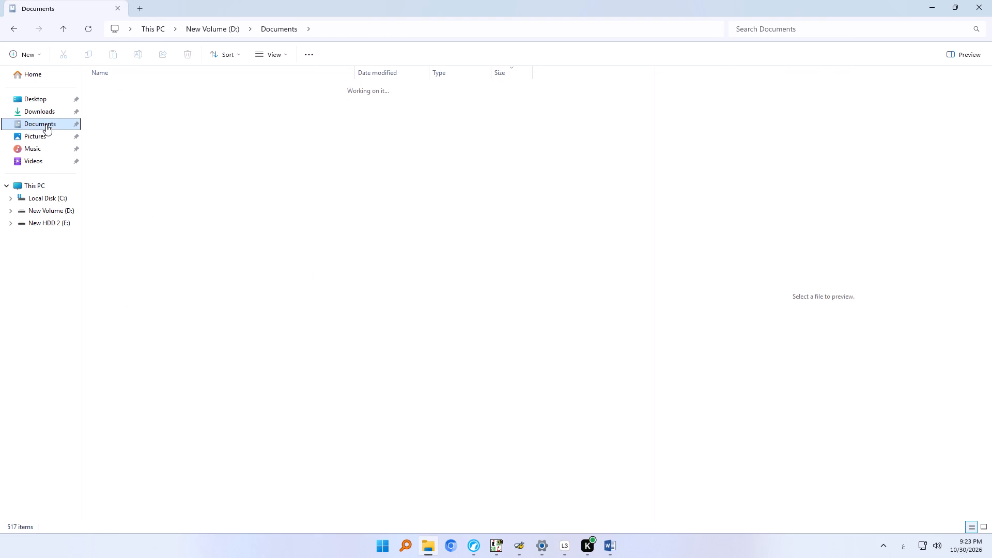
left_click(12, 28)
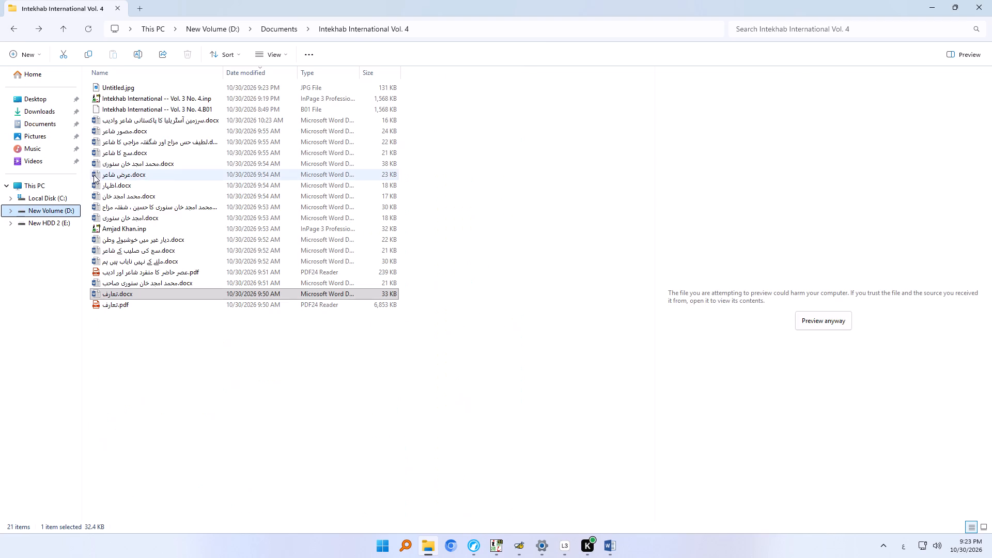
left_click(116, 89)
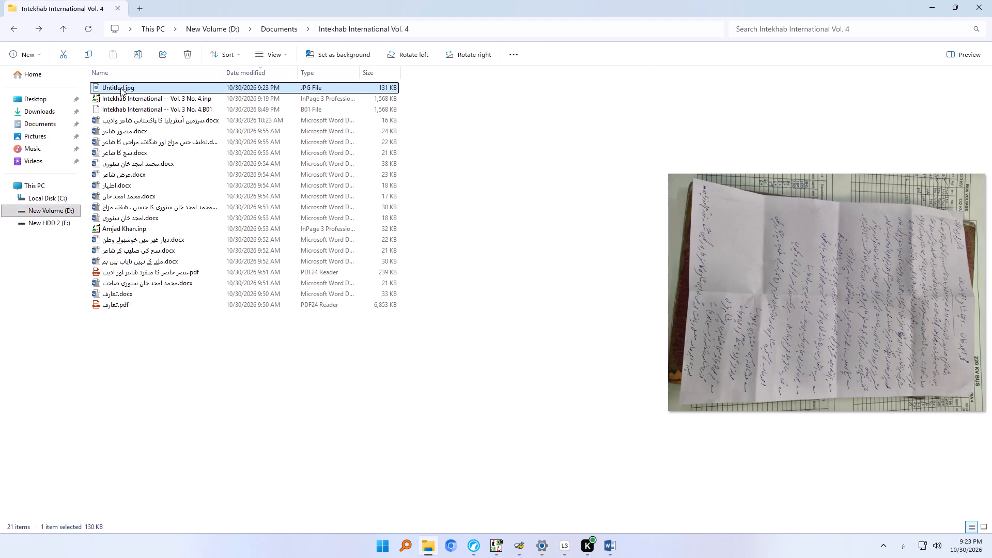
left_click(411, 57)
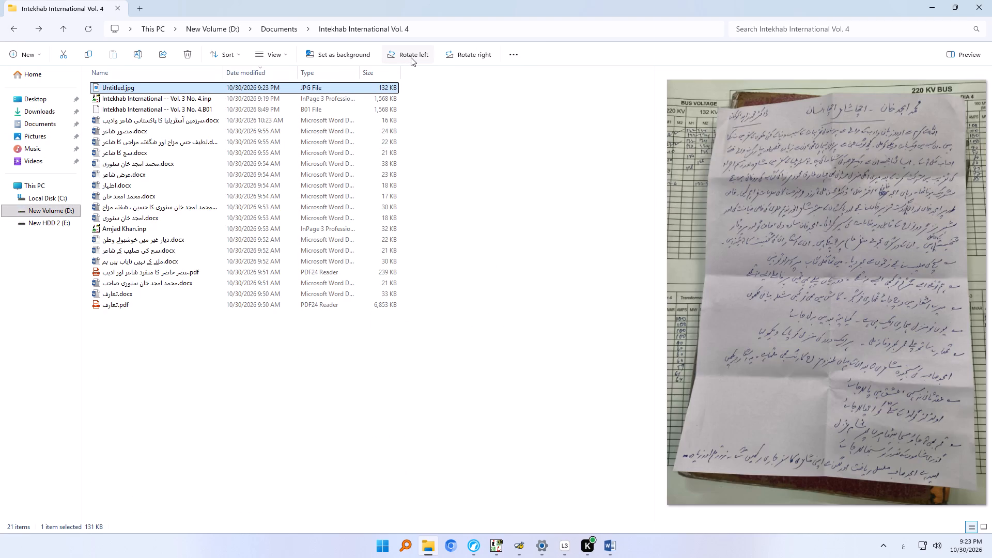
left_click(512, 53)
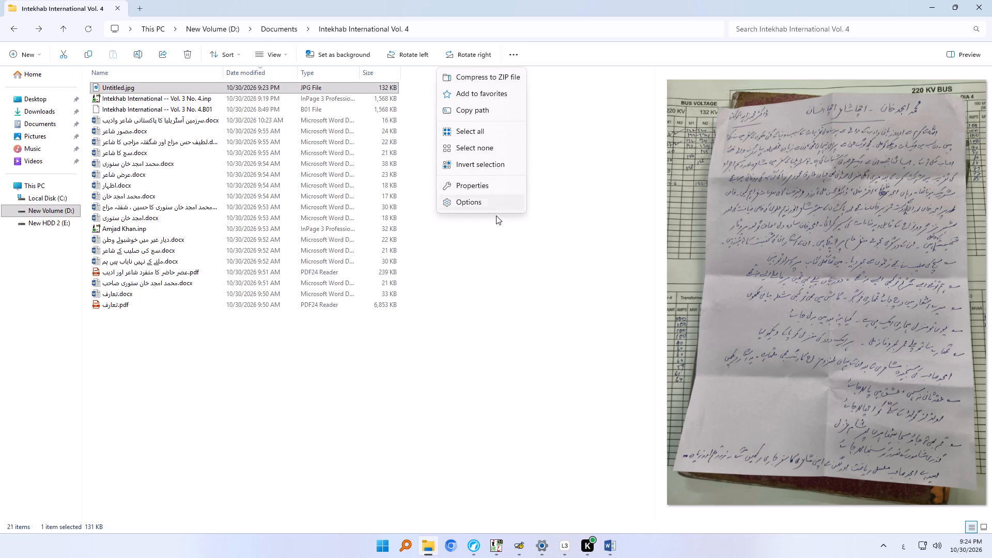
left_click(494, 238)
Open Untitled.jpg in Photos and maximize its window.
double_click(316, 90)
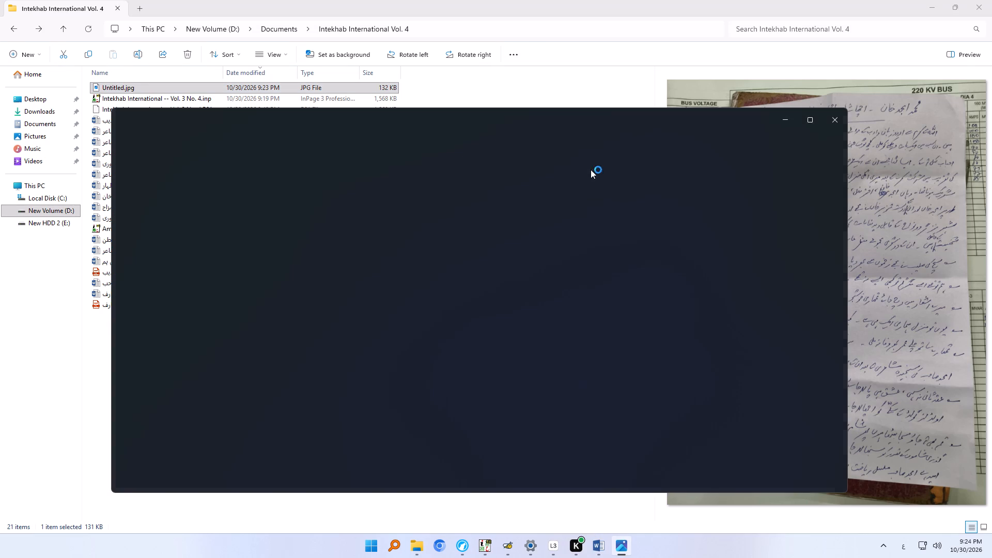
left_click(809, 119)
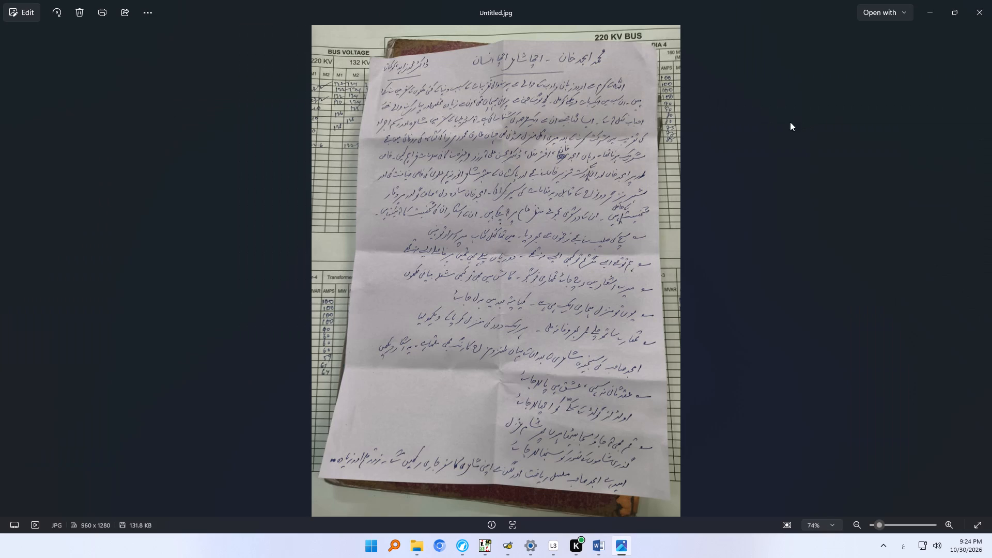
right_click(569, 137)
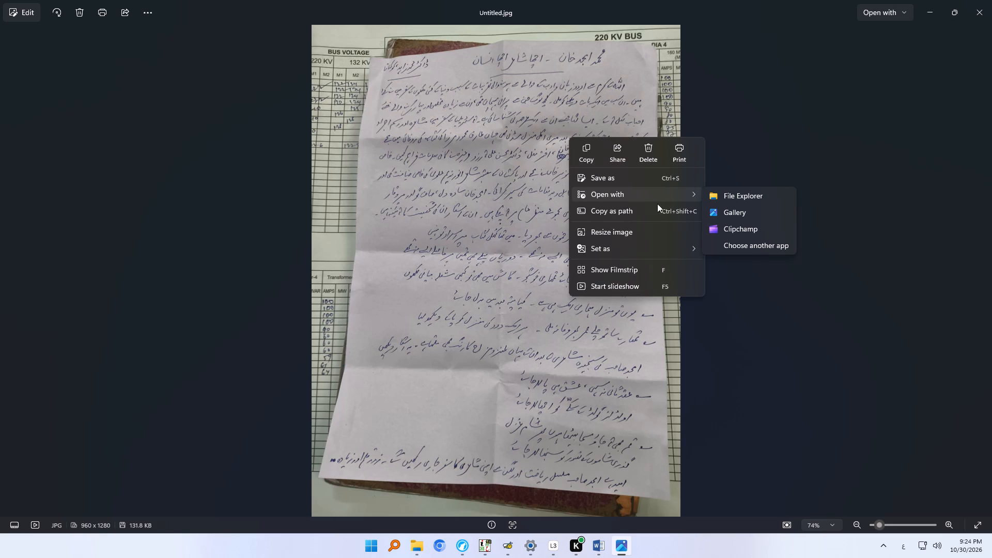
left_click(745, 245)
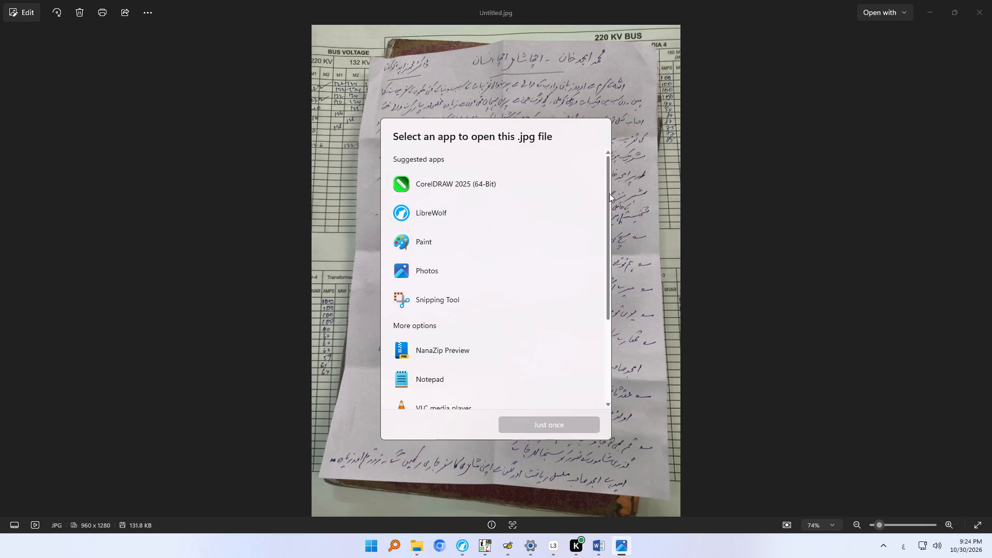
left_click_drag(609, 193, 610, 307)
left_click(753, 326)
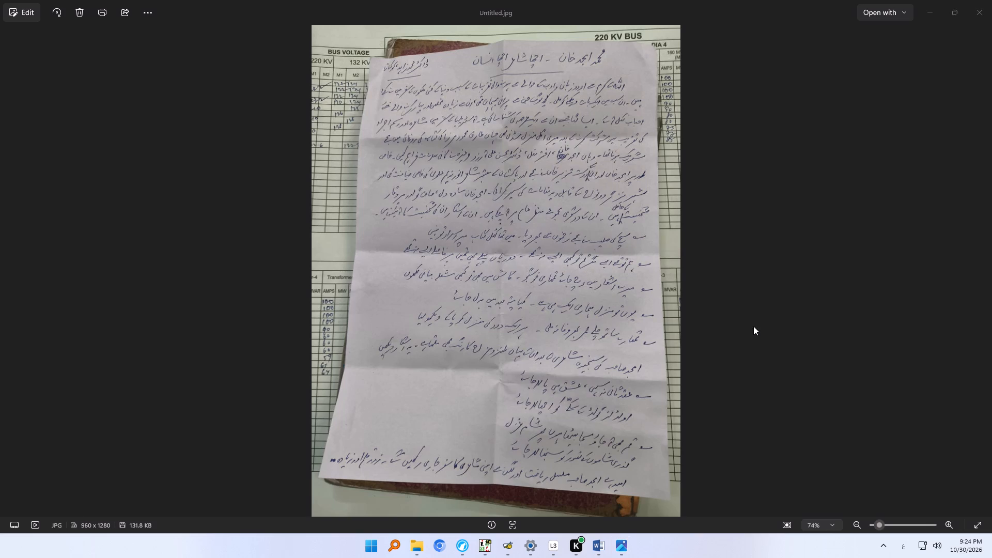
Launch Photoshop CS3, copy the page photo from Photos and paste it into a new document with the default settings.
left_click(370, 545)
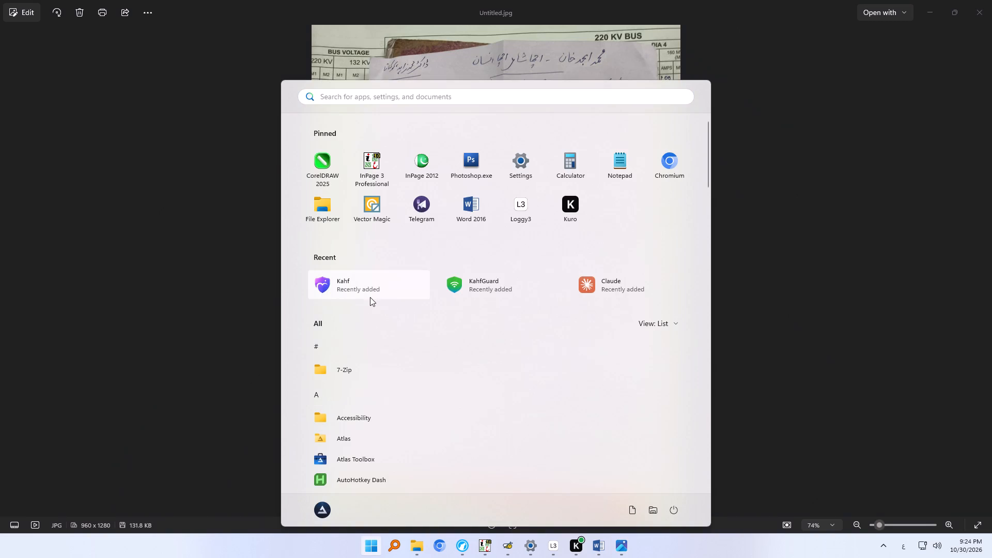
left_click(467, 168)
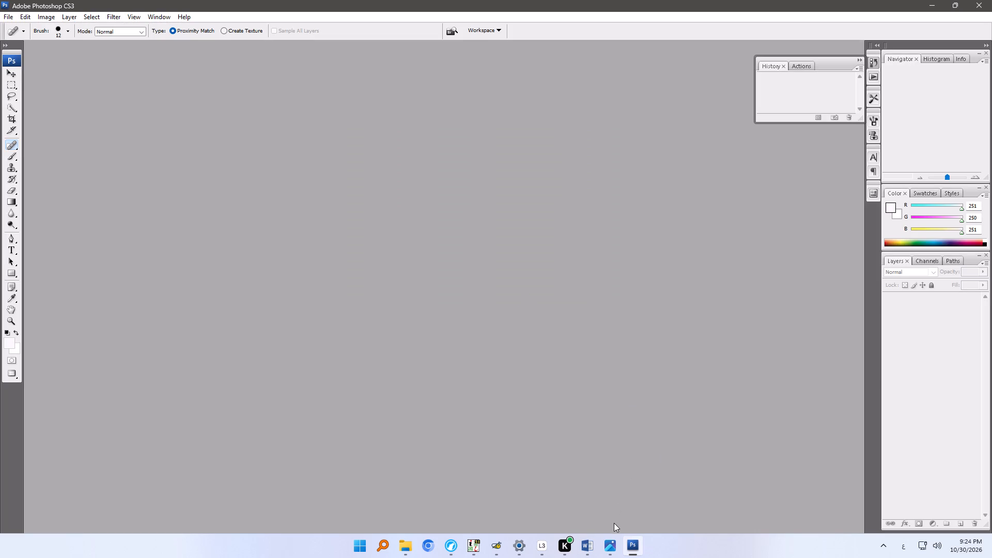
left_click(608, 549)
right_click(536, 334)
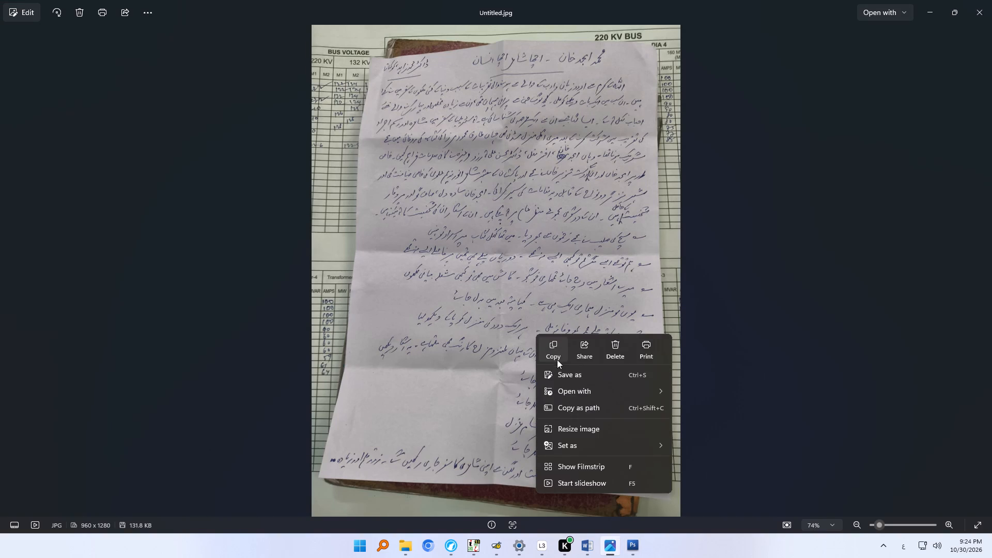
left_click(555, 351)
left_click(630, 547)
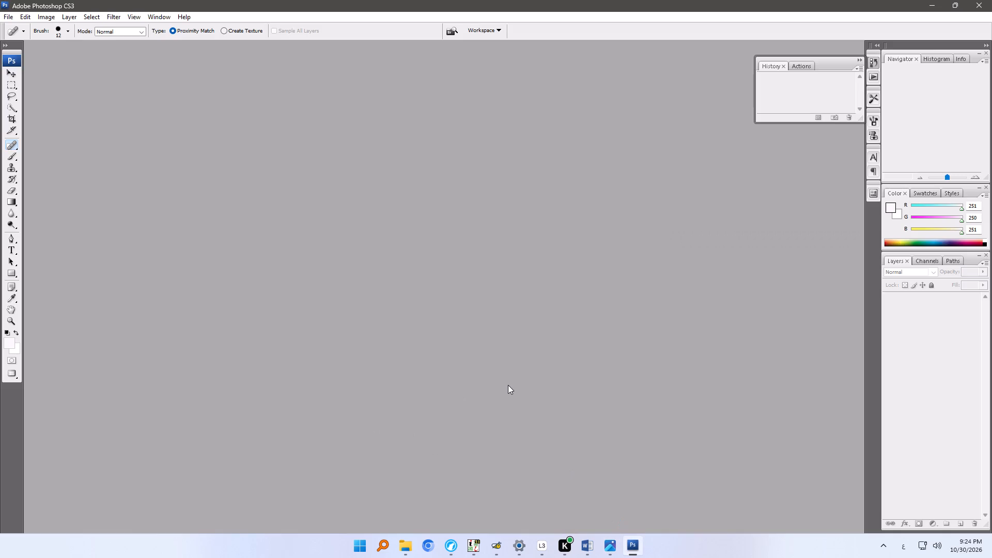
key("ctrl+n")
key("Return")
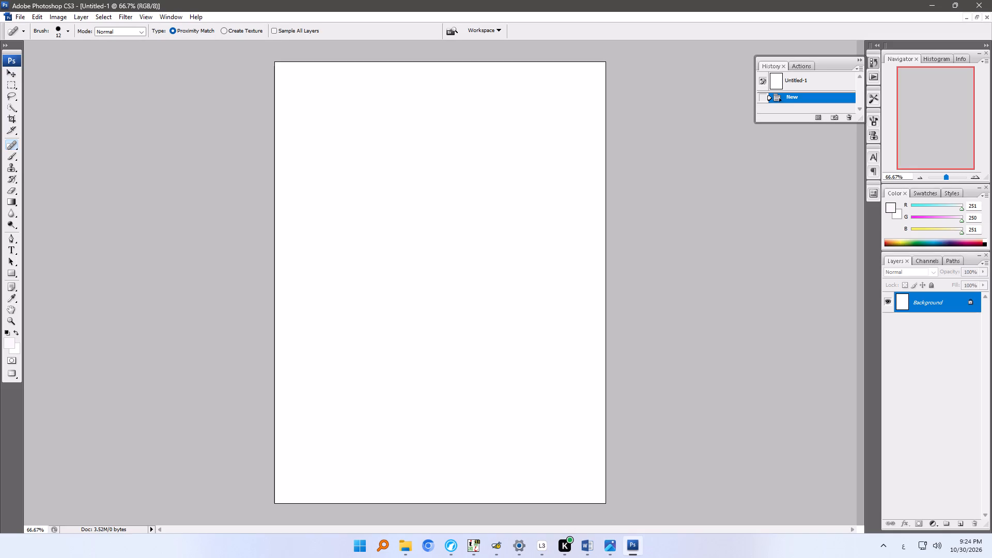
key("ctrl+v")
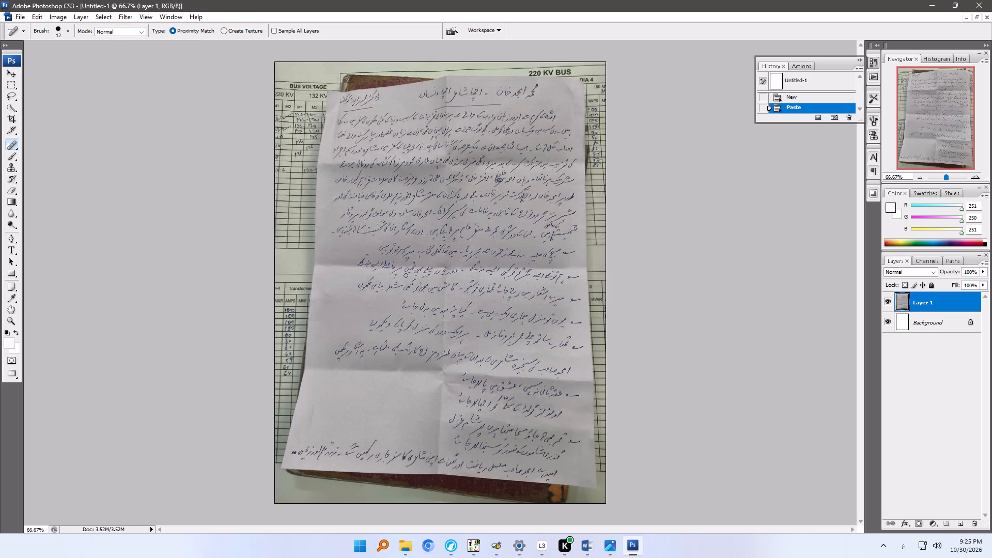
Outline the handwritten sheet's four corners with the Polygonal Lasso and crop the image to that selection.
right_click(11, 97)
left_click(36, 106)
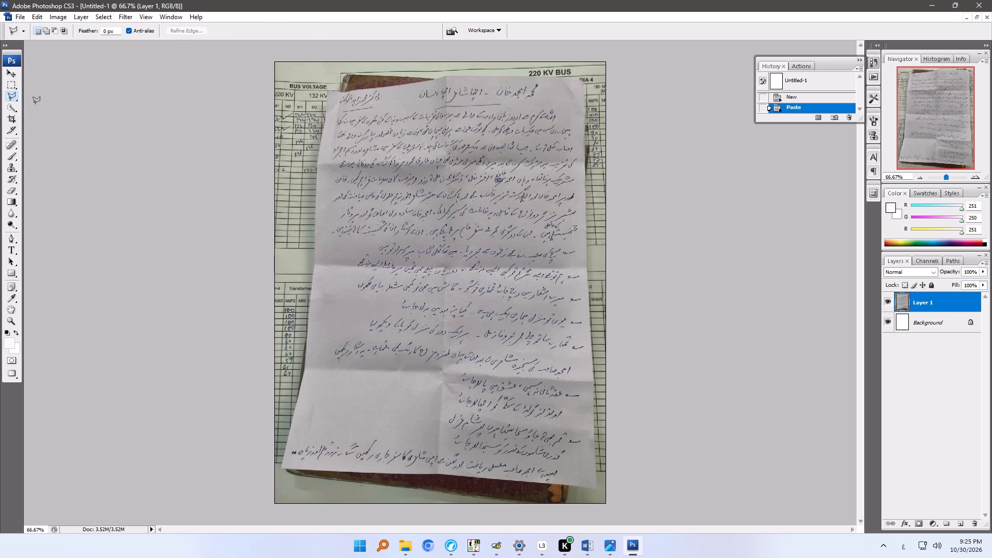
left_click(583, 82)
left_click(596, 489)
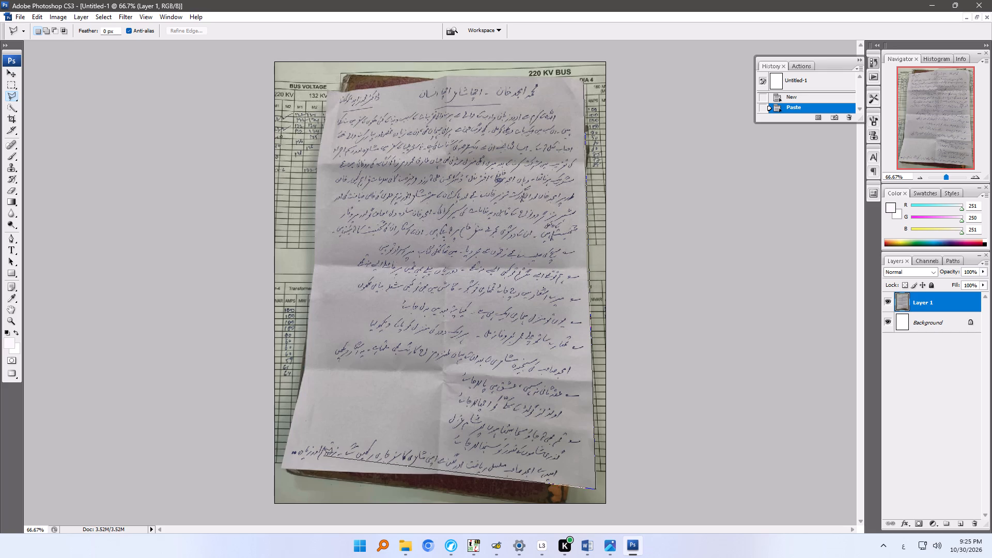
left_click(278, 470)
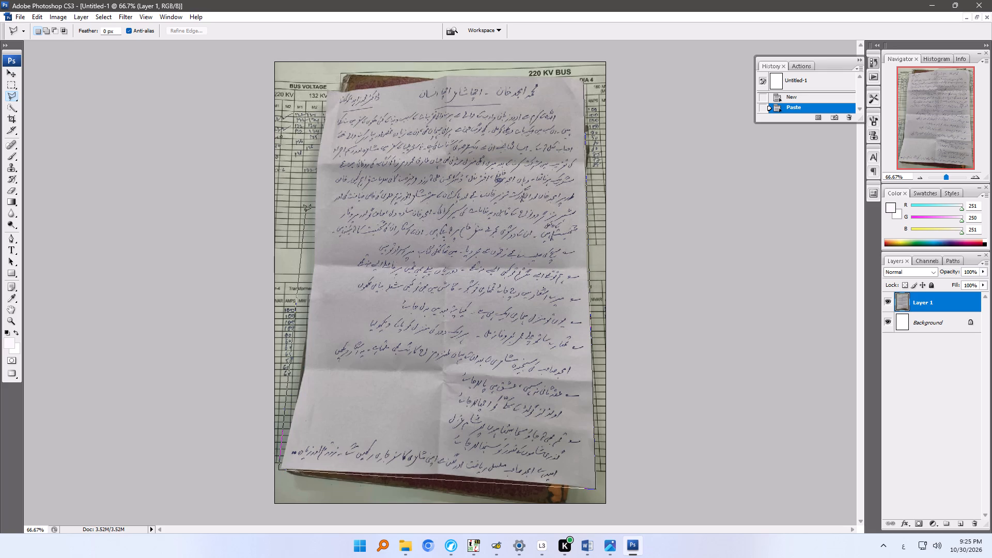
left_click(327, 90)
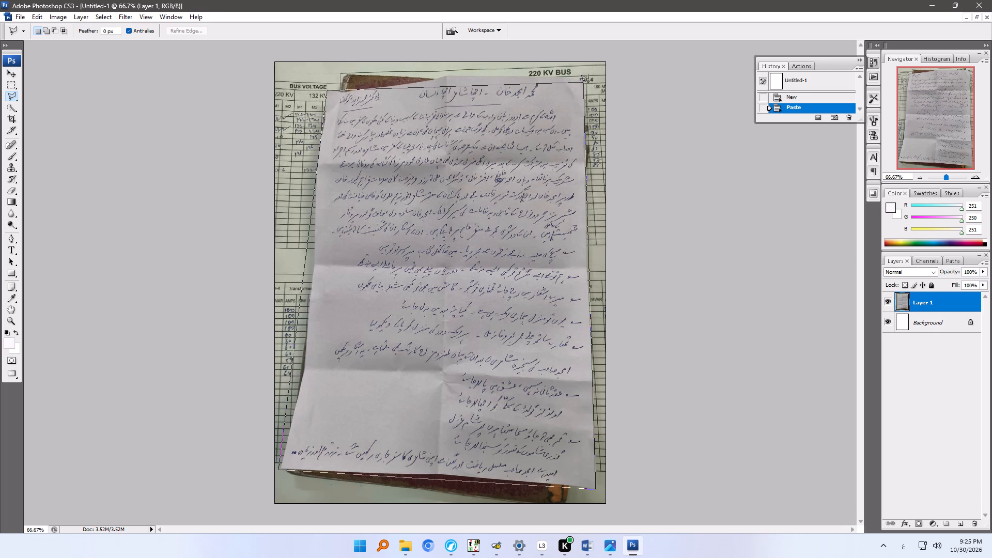
left_click(583, 82)
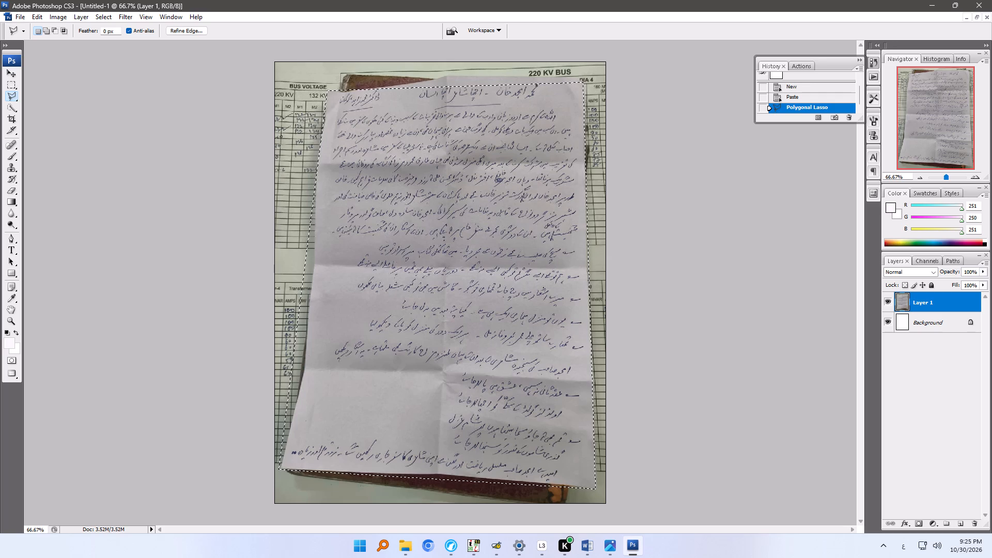
key("alt+i")
key("alt+p")
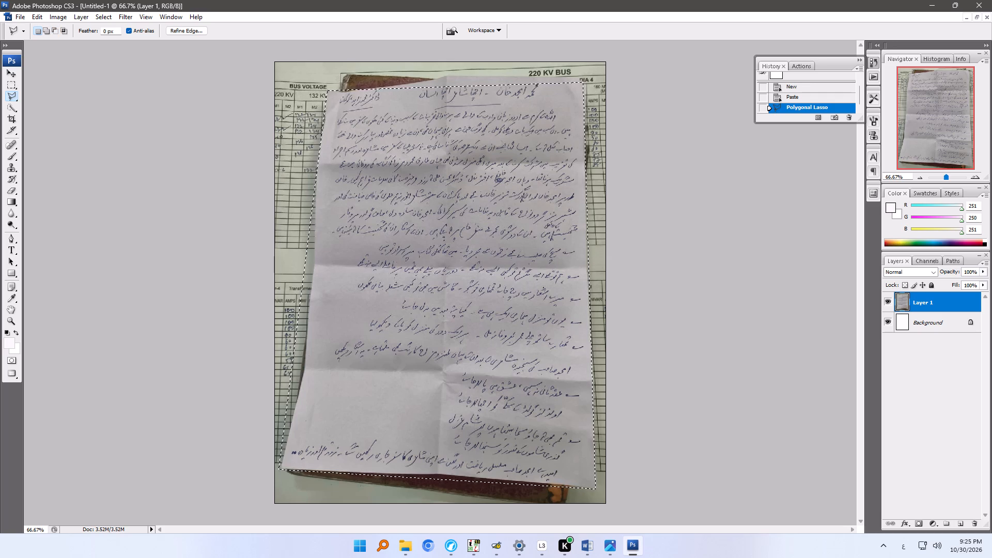
key("alt+i")
key("alt+p")
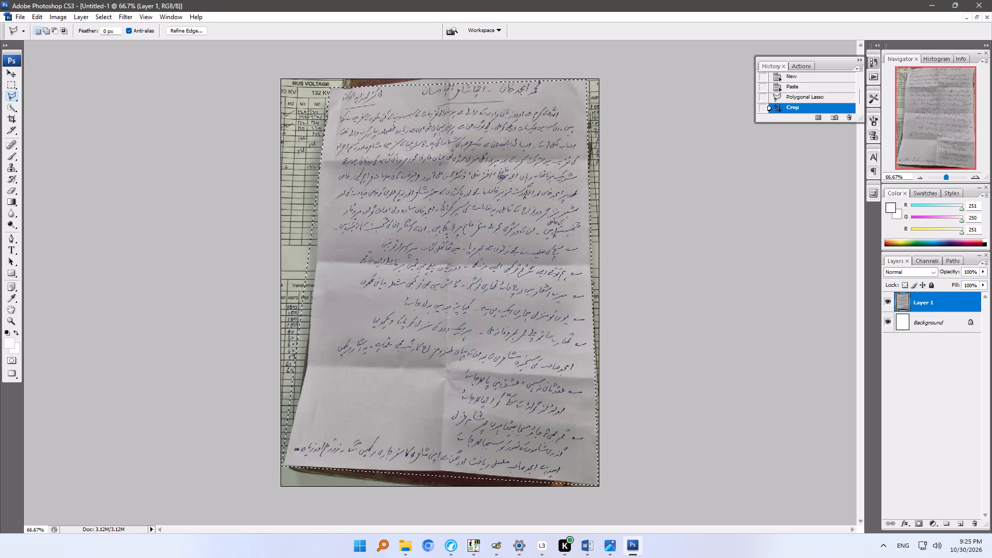
Distort Layer 1 by pulling its upper-right corner straight outward to about 104% width, and apply the transformation.
key("v")
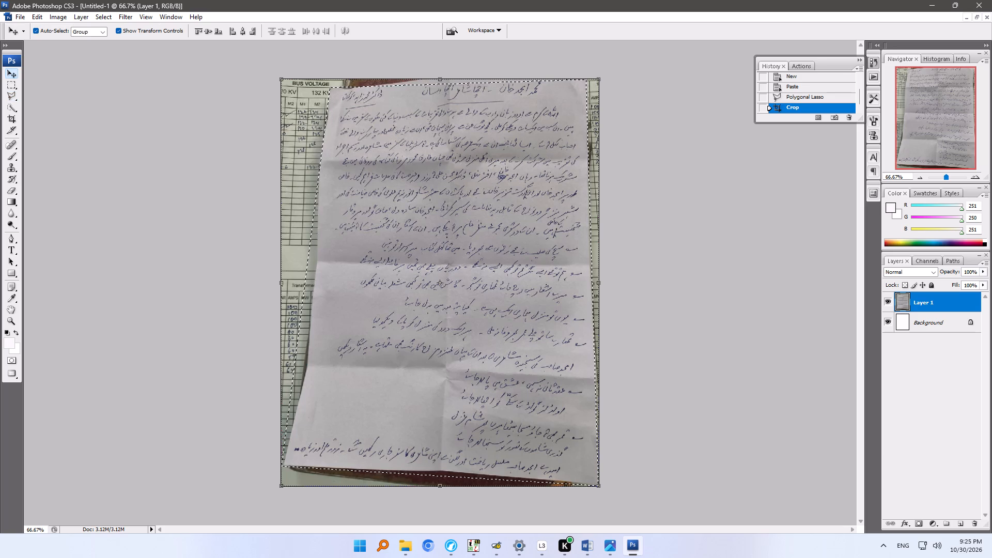
left_click_drag(600, 79, 613, 80, "ctrl")
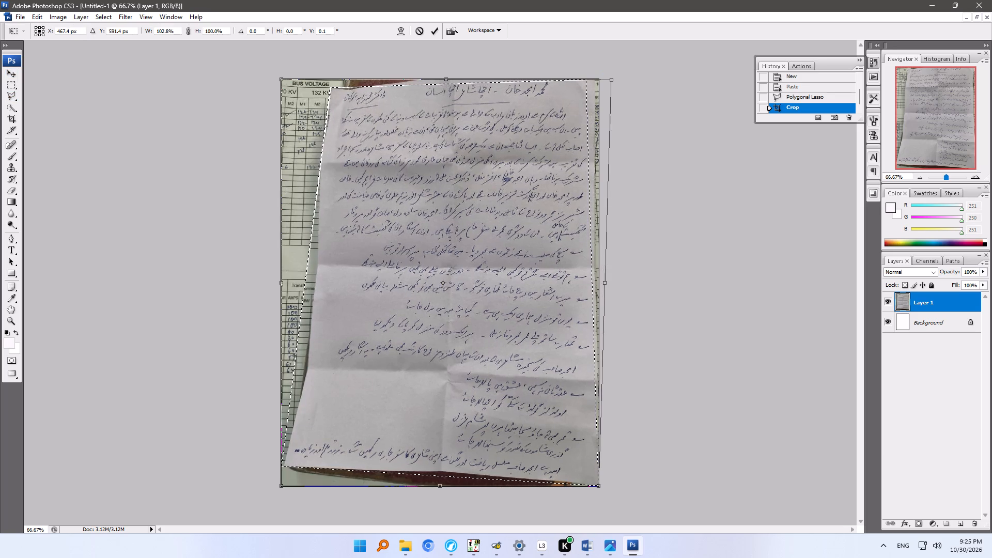
left_click_drag(613, 80, 612, 79, "ctrl")
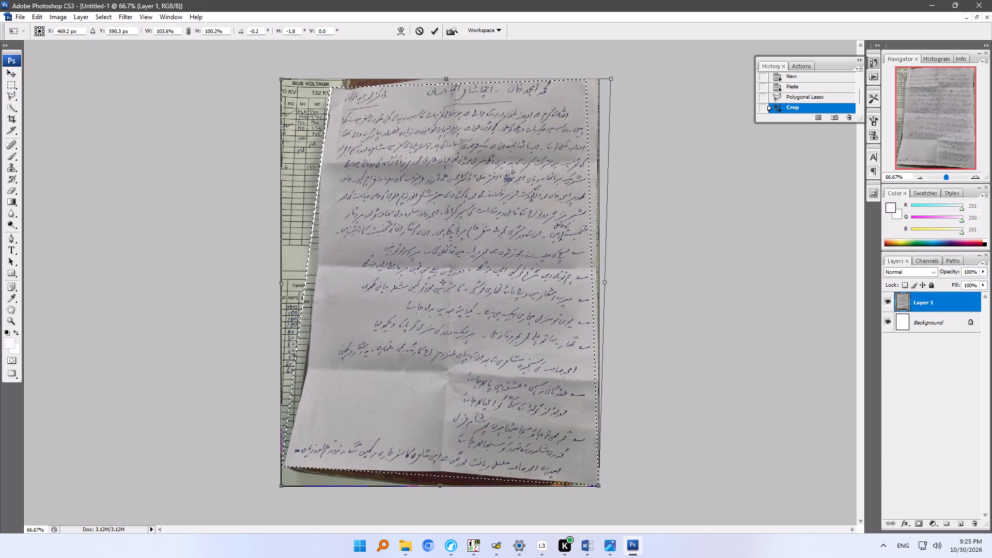
left_click_drag(612, 79, 614, 80, "ctrl")
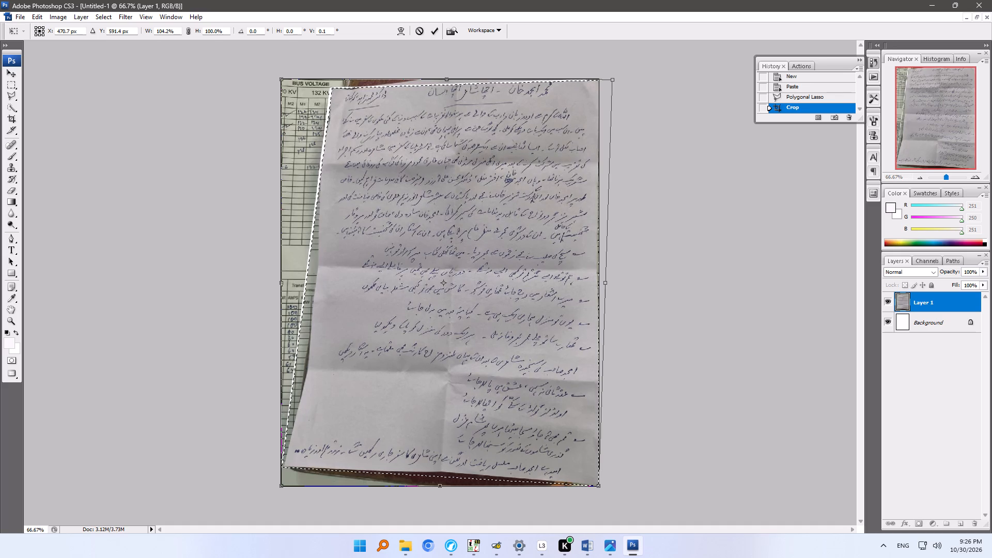
key("Return")
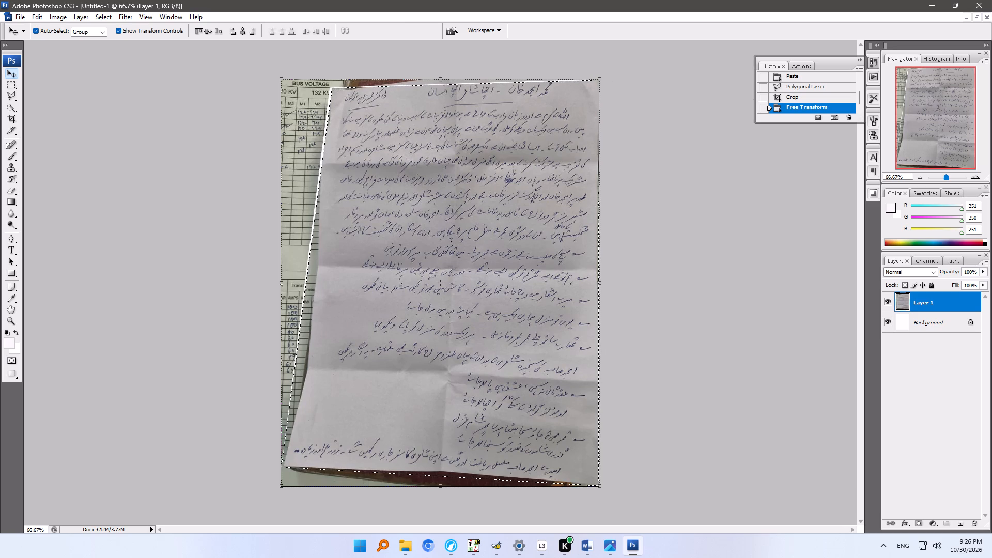
Distort Layer 1 by pulling its upper-left and lower-left corners outward to about 116% width and 109% height, and apply the transformation.
left_click_drag(282, 487, 286, 504, "ctrl")
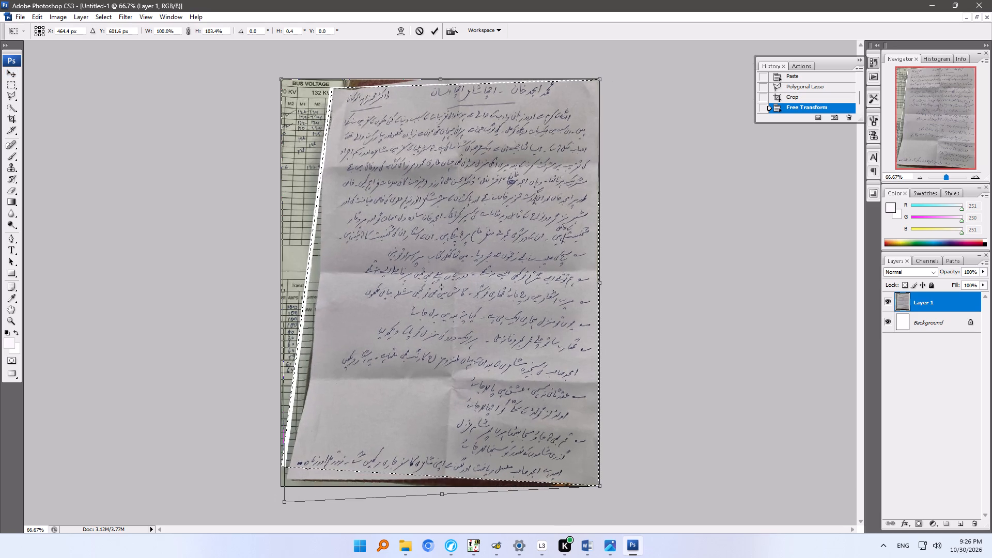
left_click_drag(286, 504, 282, 515, "ctrl")
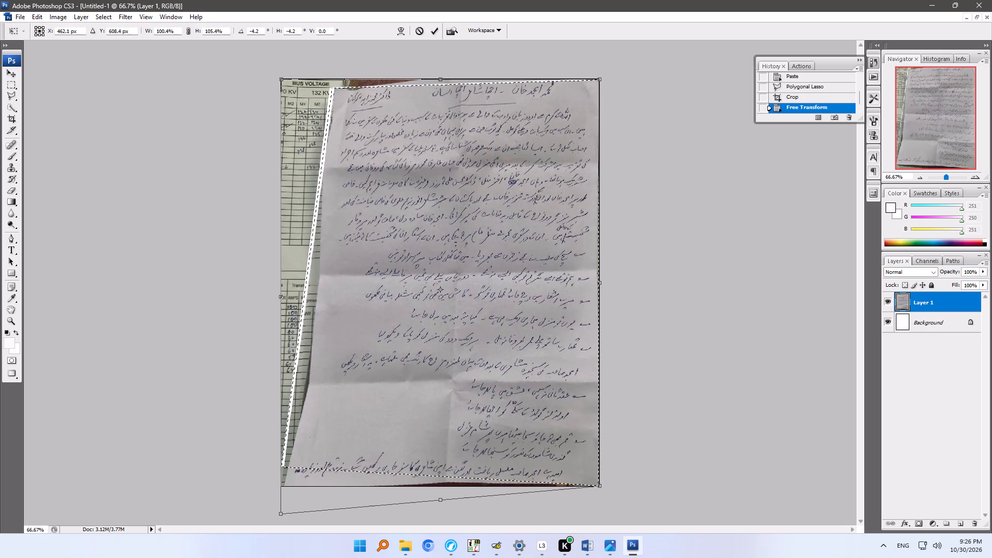
left_click_drag(282, 515, 282, 517, "ctrl")
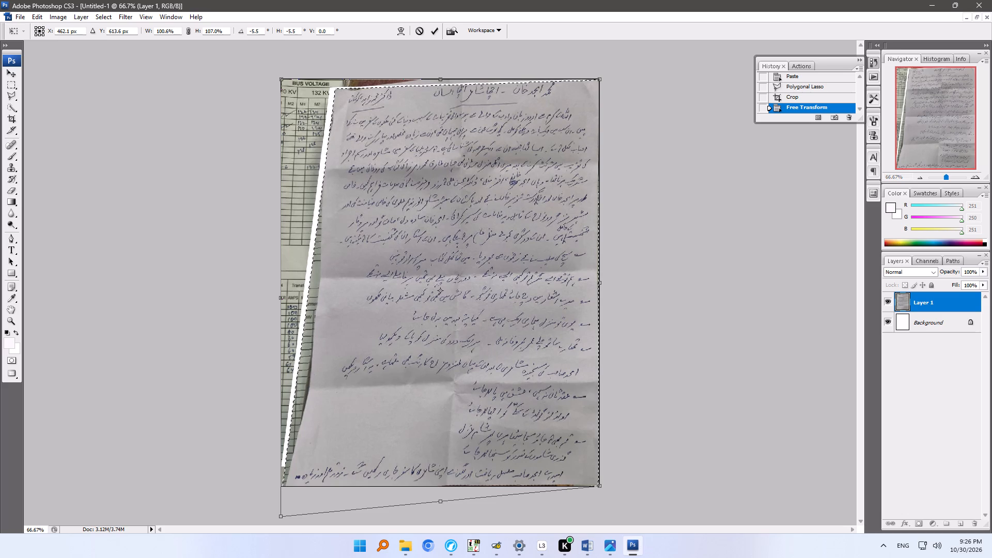
left_click_drag(280, 81, 235, 67, "ctrl")
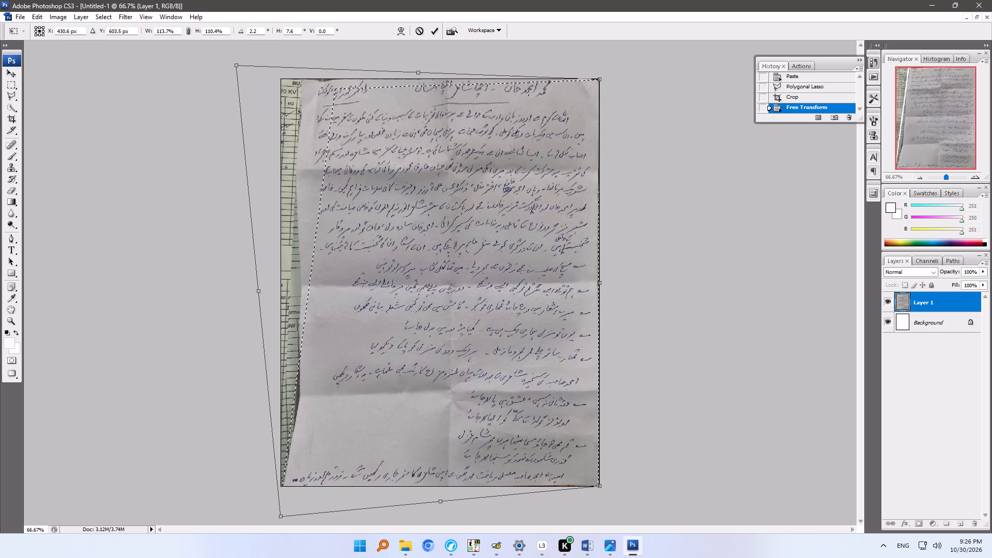
left_click_drag(235, 67, 230, 69, "ctrl")
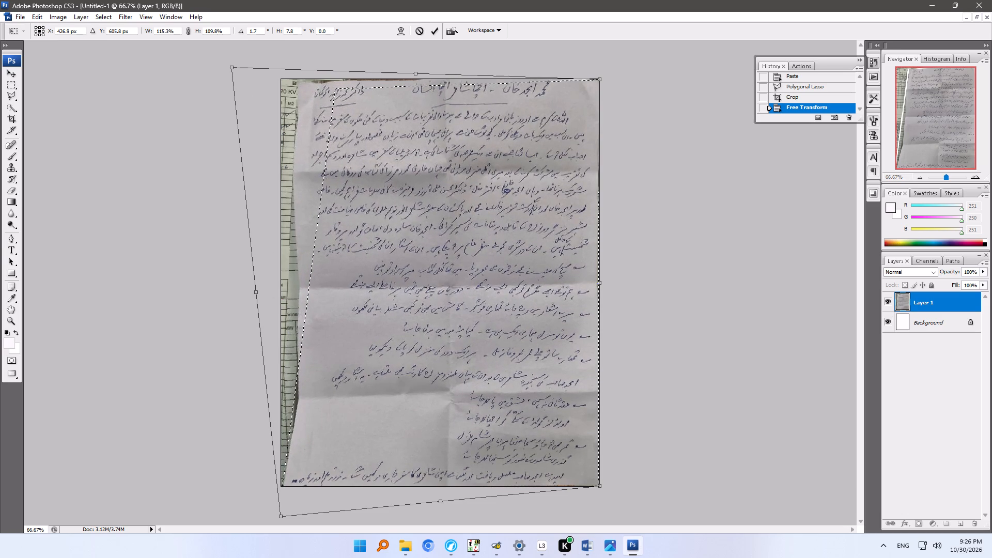
left_click_drag(230, 69, 230, 65, "ctrl")
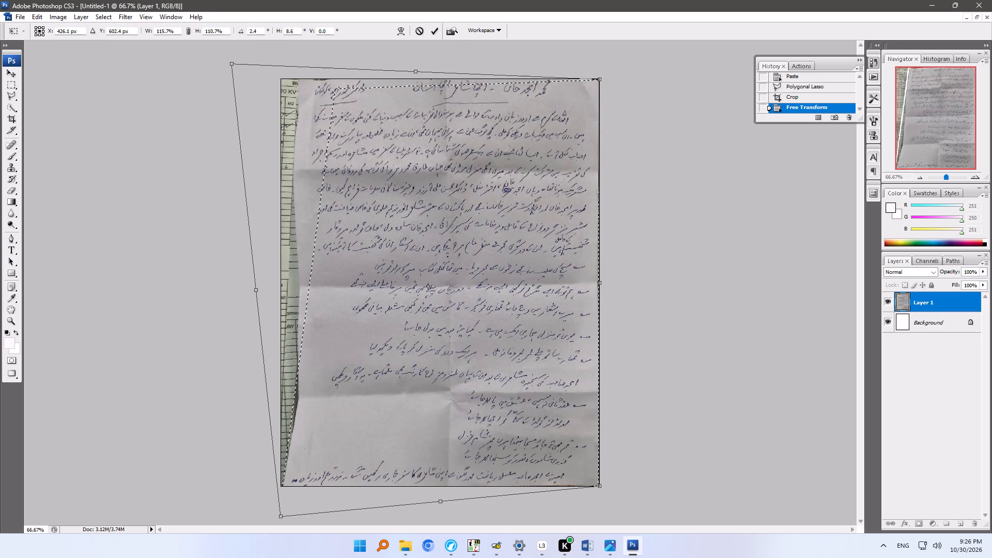
left_click_drag(230, 65, 230, 63, "ctrl")
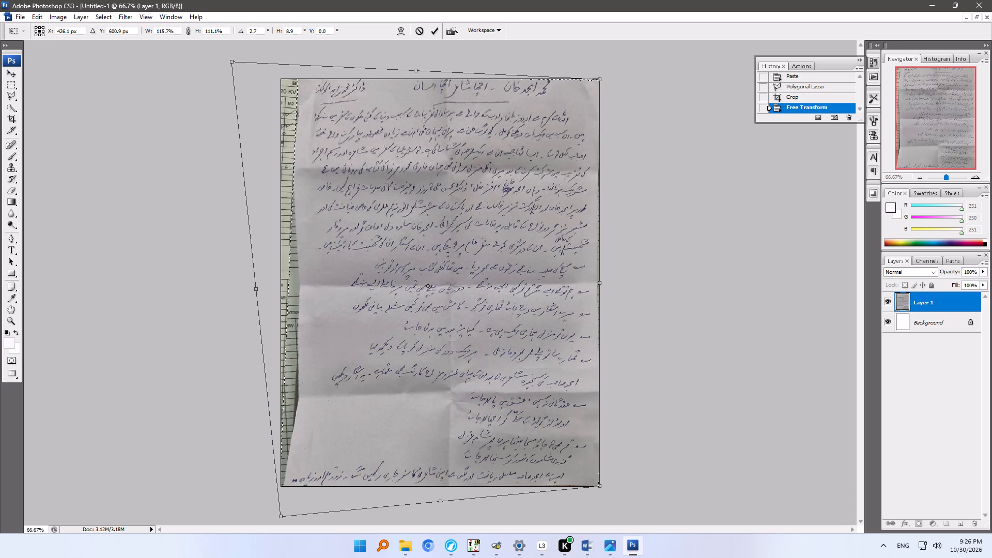
left_click_drag(281, 518, 281, 517, "ctrl")
left_click_drag(281, 517, 282, 512, "ctrl")
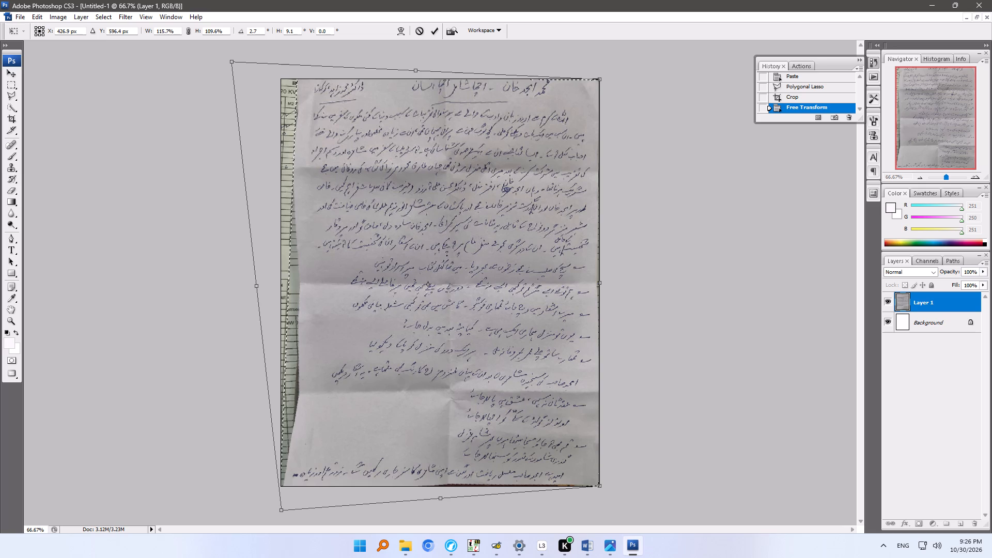
left_click(416, 70)
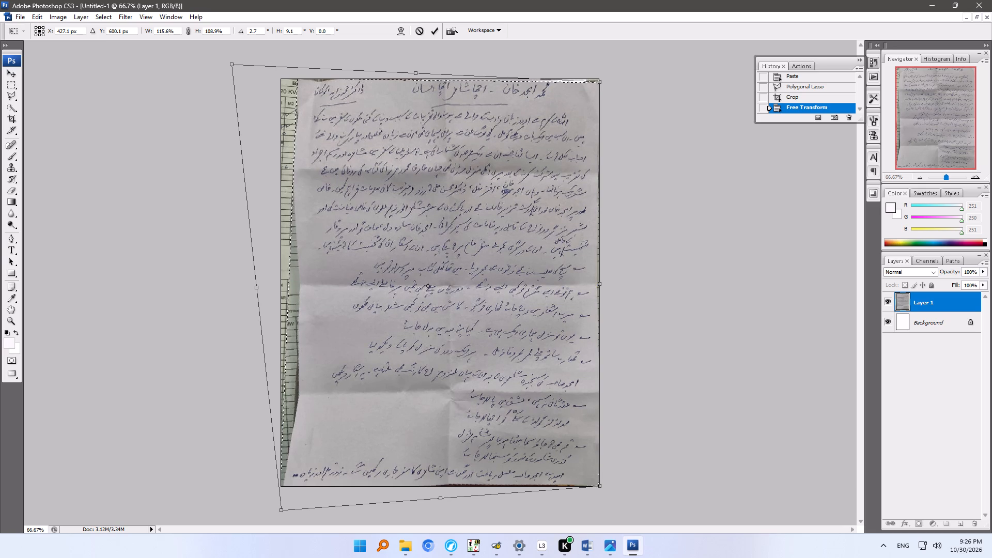
key("Return")
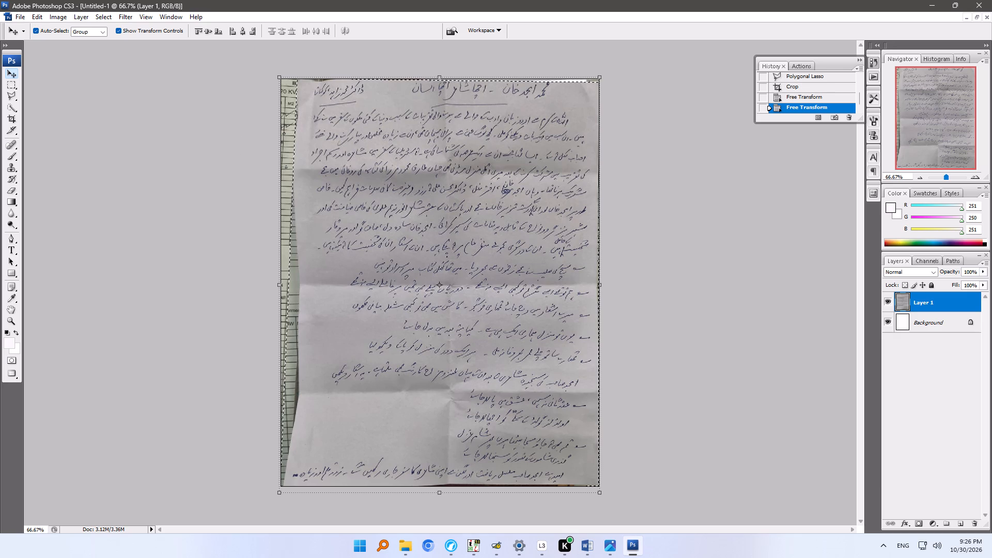
Replace the selection with a rectangular marquee that excludes a narrow strip along the page's left edge, and crop the image to it.
key("ctrl+d")
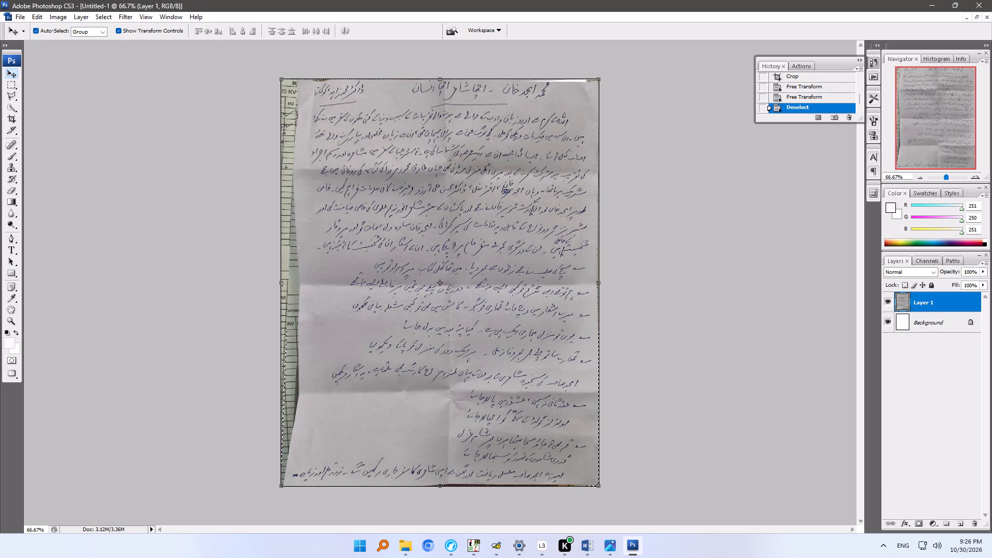
key("m")
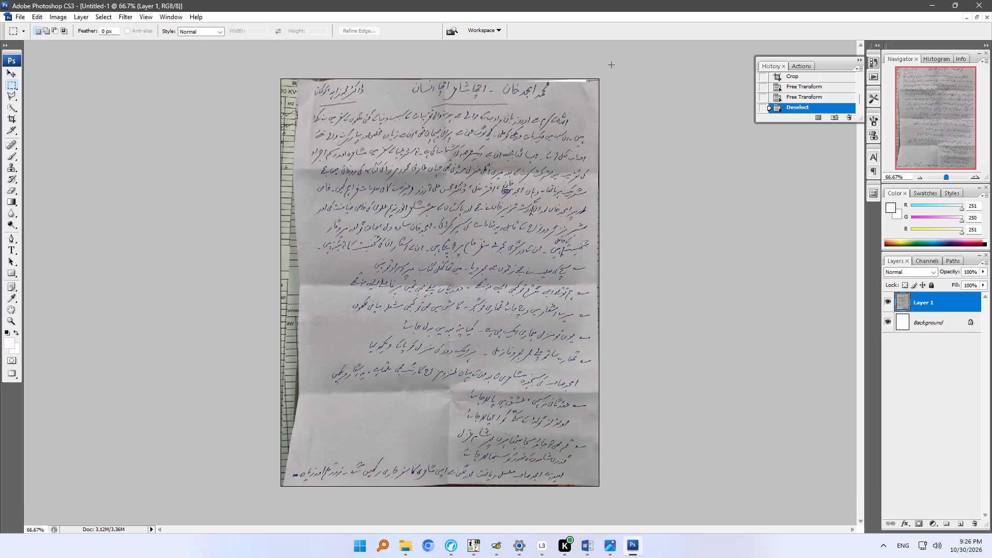
left_click_drag(611, 65, 297, 513)
left_click_drag(297, 513, 292, 514)
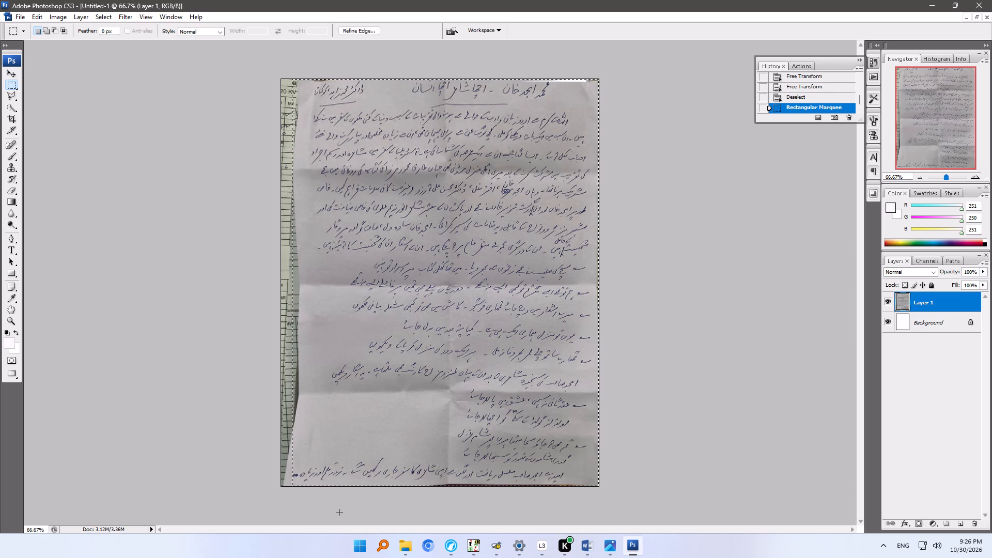
key("alt+i")
key("alt+p")
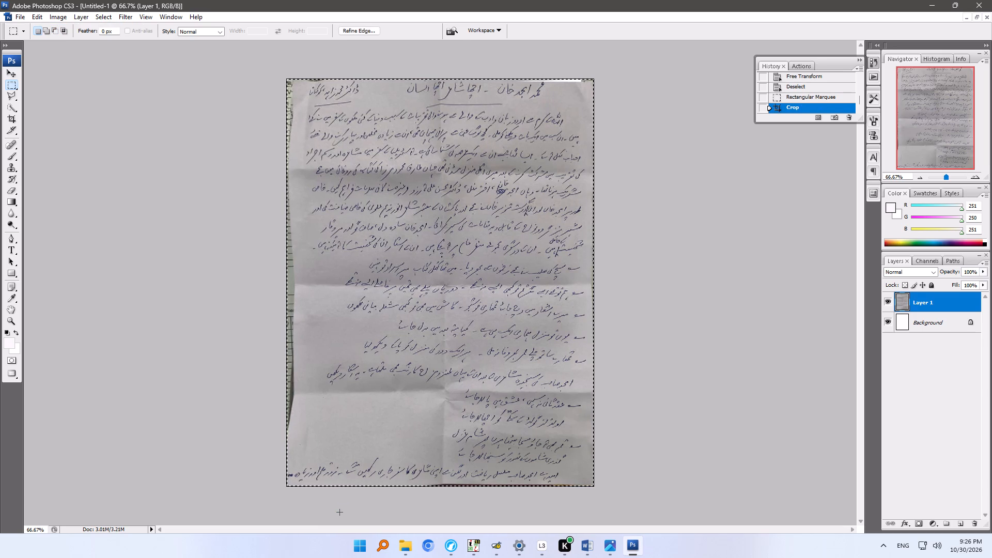
Flatten the image into a single Background layer.
key("ctrl+plus")
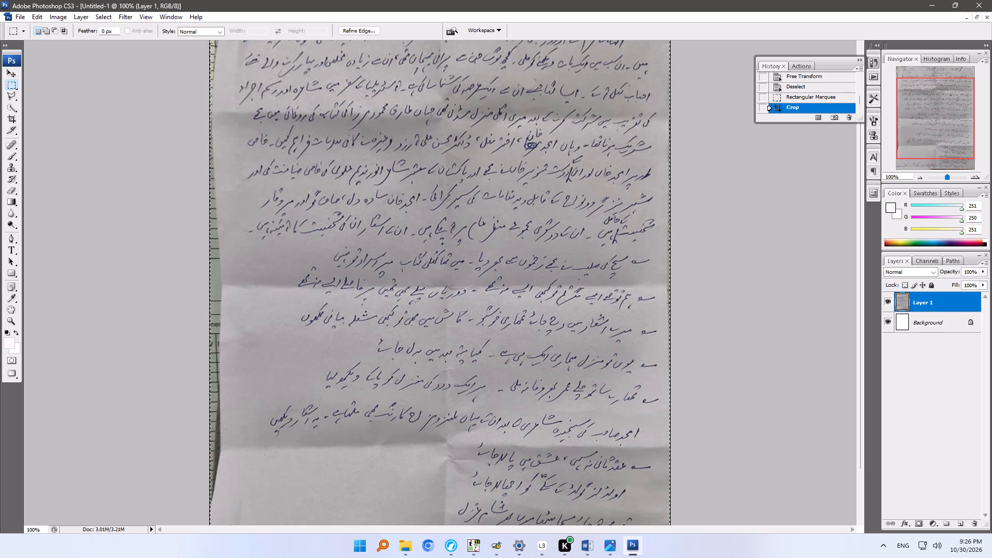
right_click(944, 307)
left_click(947, 300)
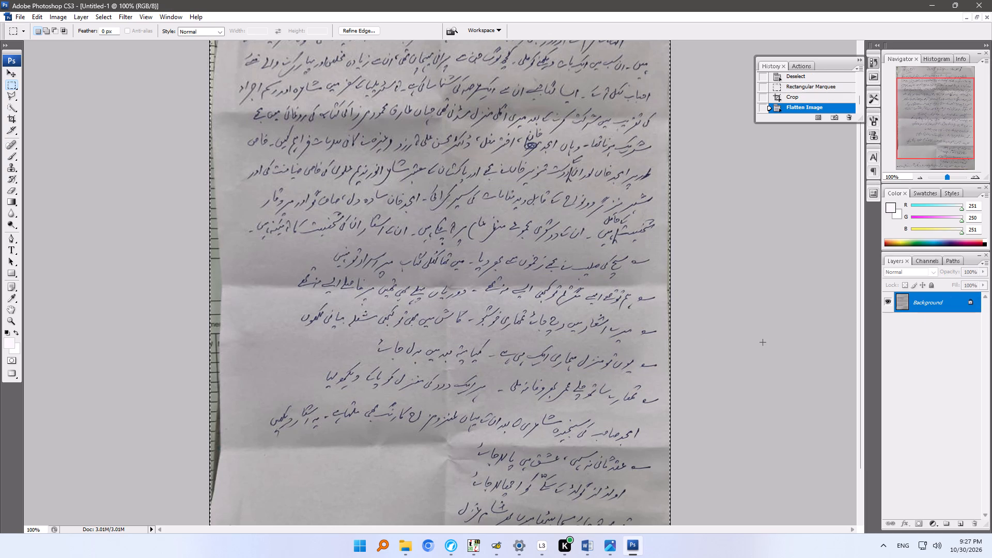
key("ctrl+s")
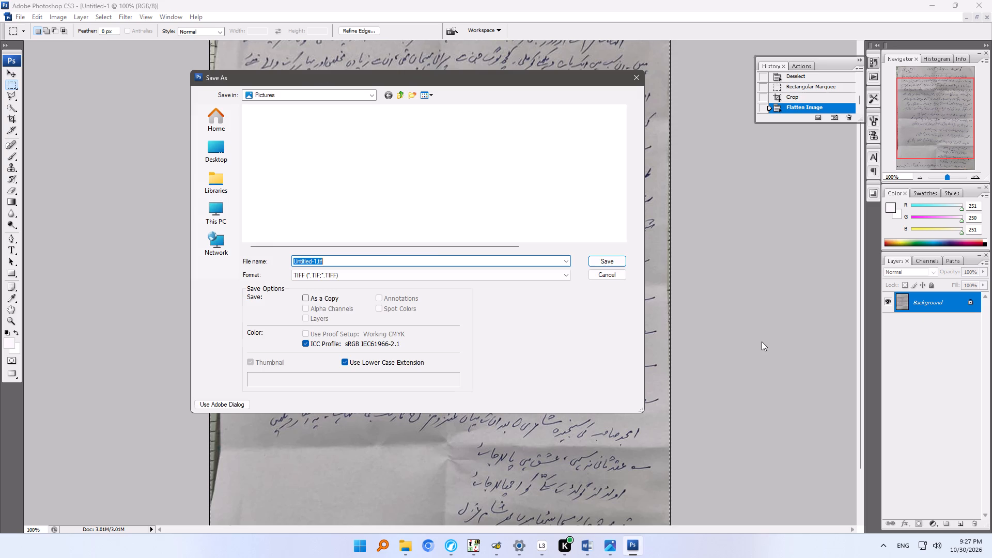
left_click(605, 274)
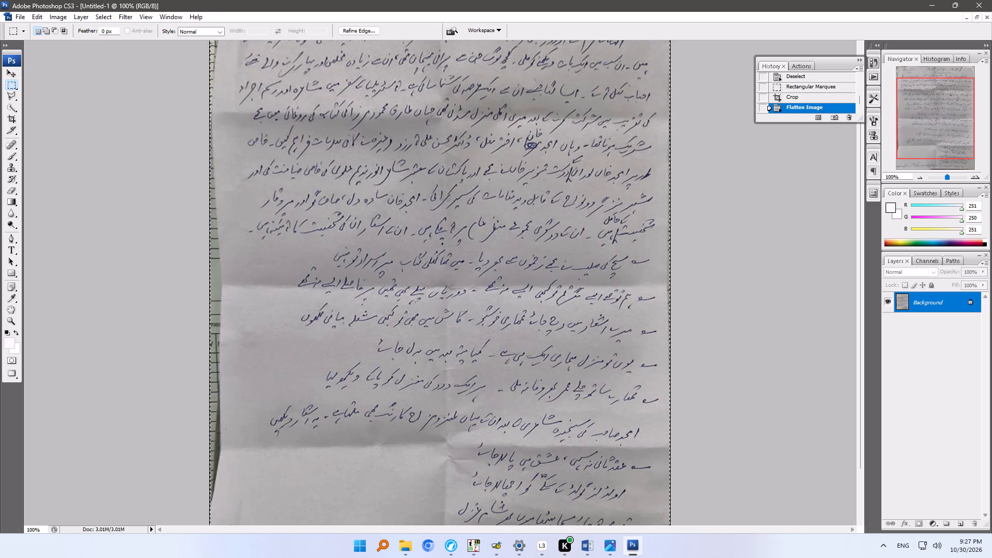
Clear the selection and whiten the paper with Curves by sampling the blank lower-left area of the sheet as the white point.
key("ctrl+d")
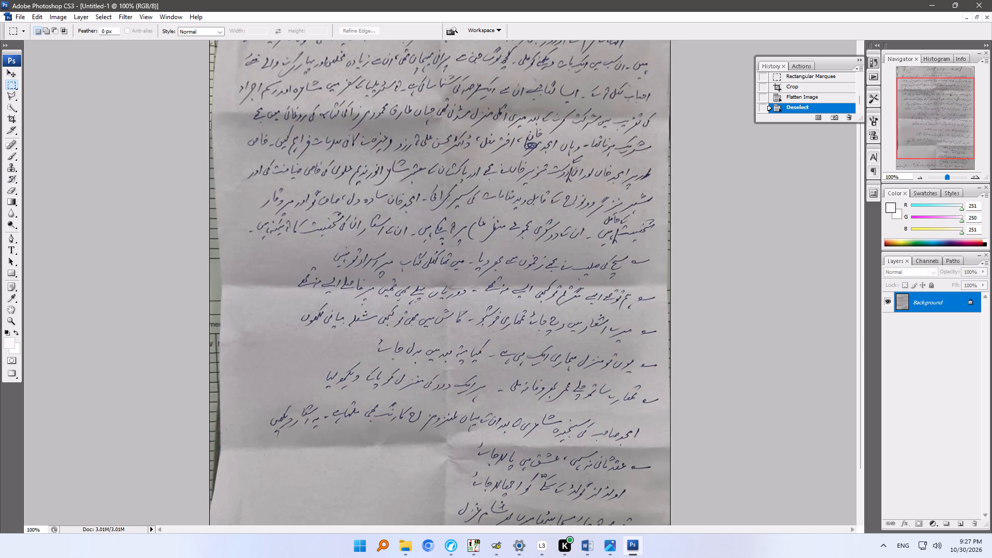
key("ctrl+m")
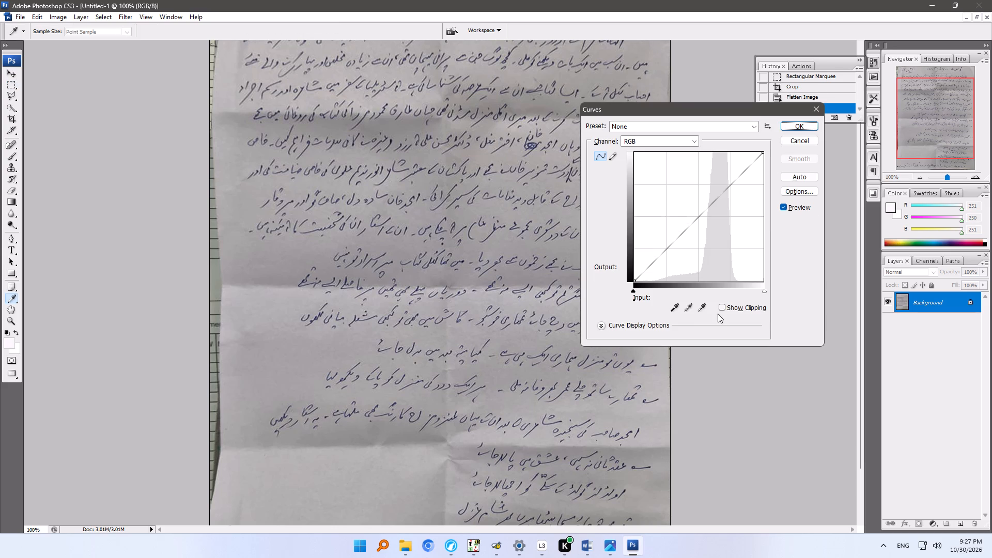
left_click(704, 309)
left_click(361, 485)
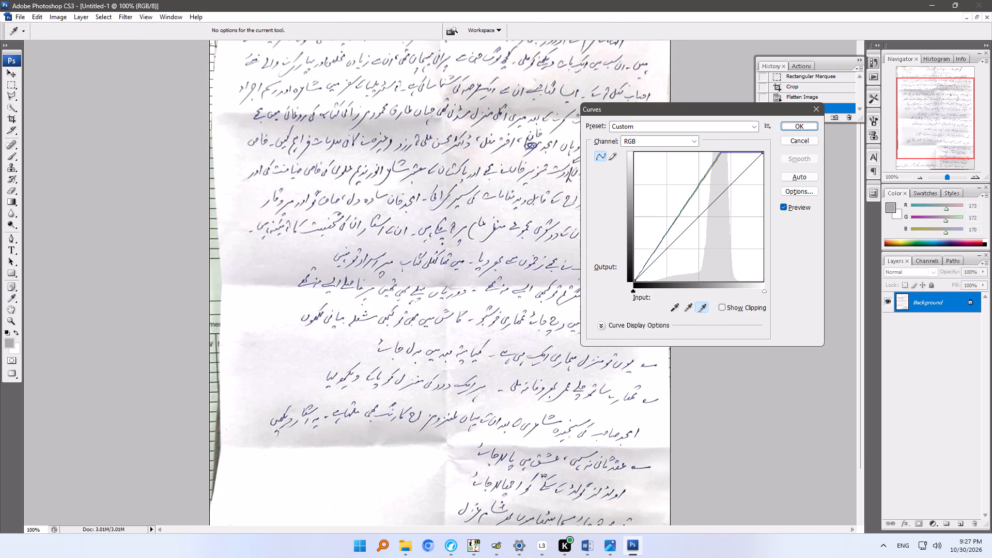
left_click(806, 127)
Save the image as a JPEG in the Documents folder Intekhab International Vol. 4, replacing Untitled.jpg and keeping the default JPEG options.
left_click_drag(859, 254, 860, 318)
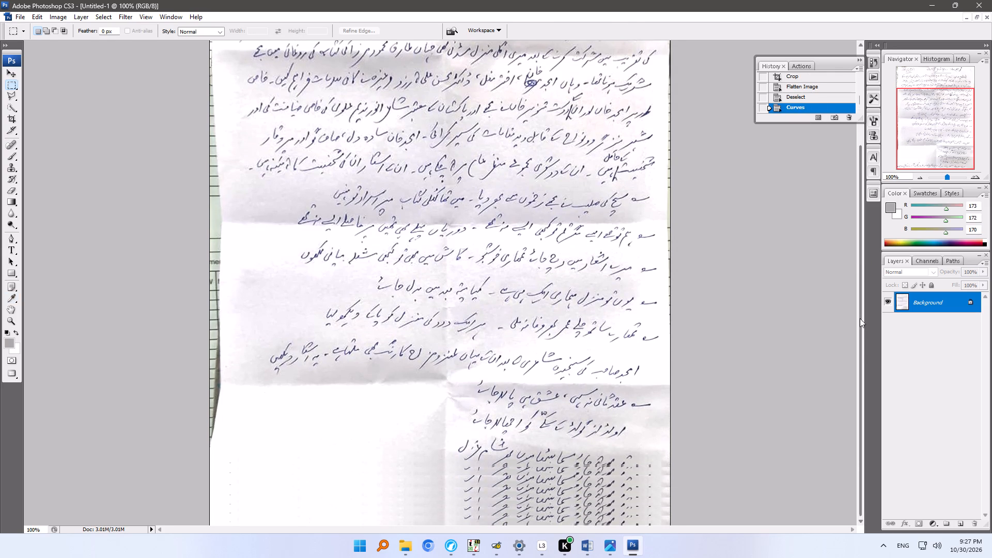
left_click_drag(860, 318, 862, 148)
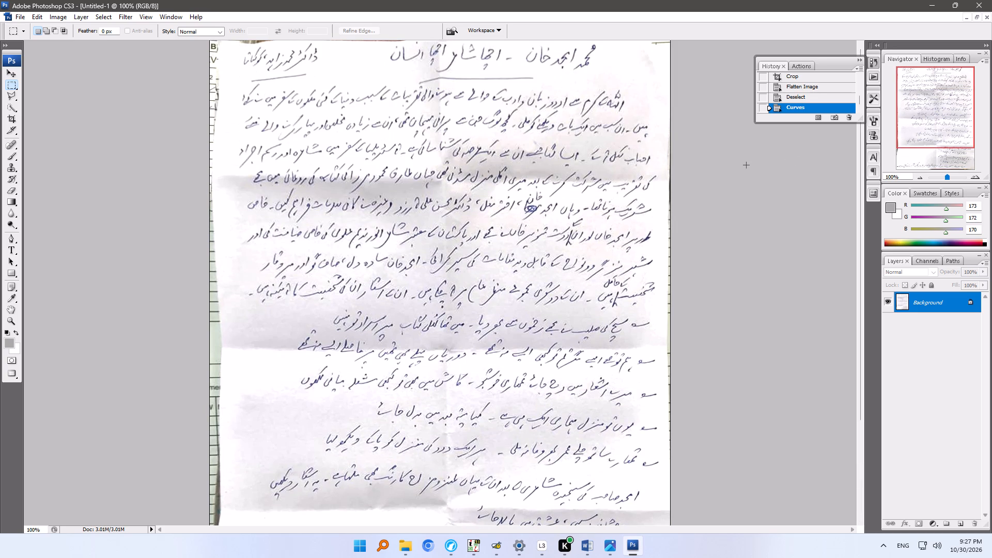
key("ctrl+s")
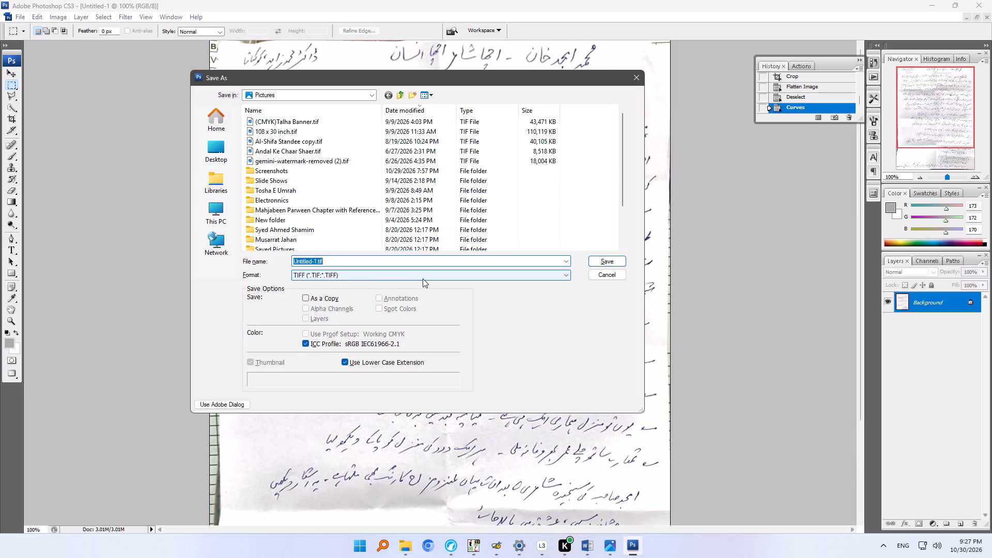
left_click(423, 278)
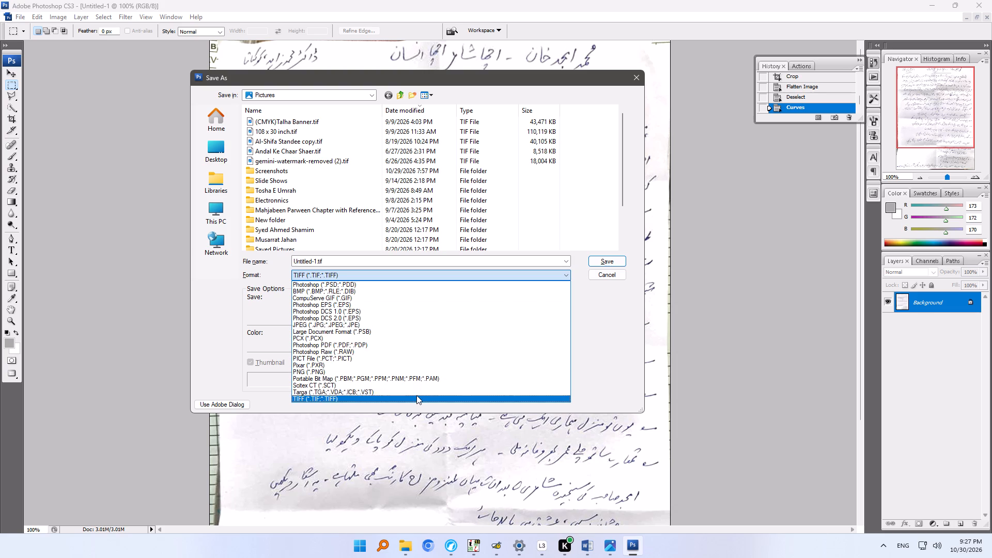
left_click(410, 324)
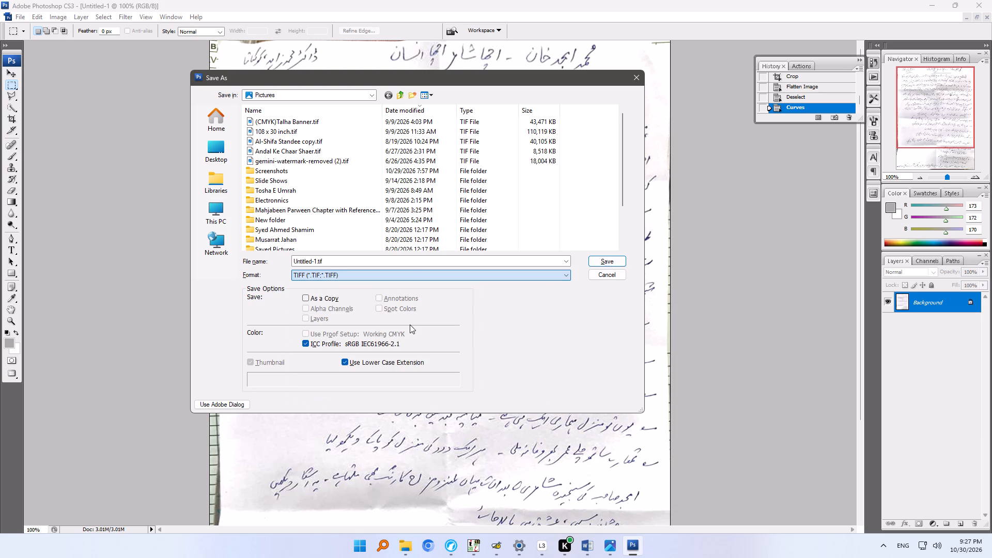
left_click(224, 176)
left_click(304, 117)
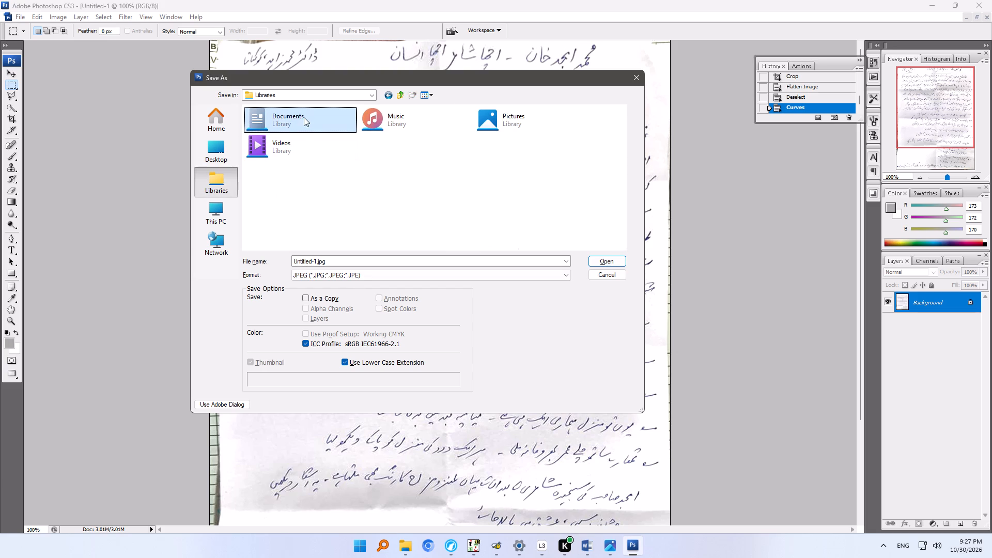
double_click(318, 122)
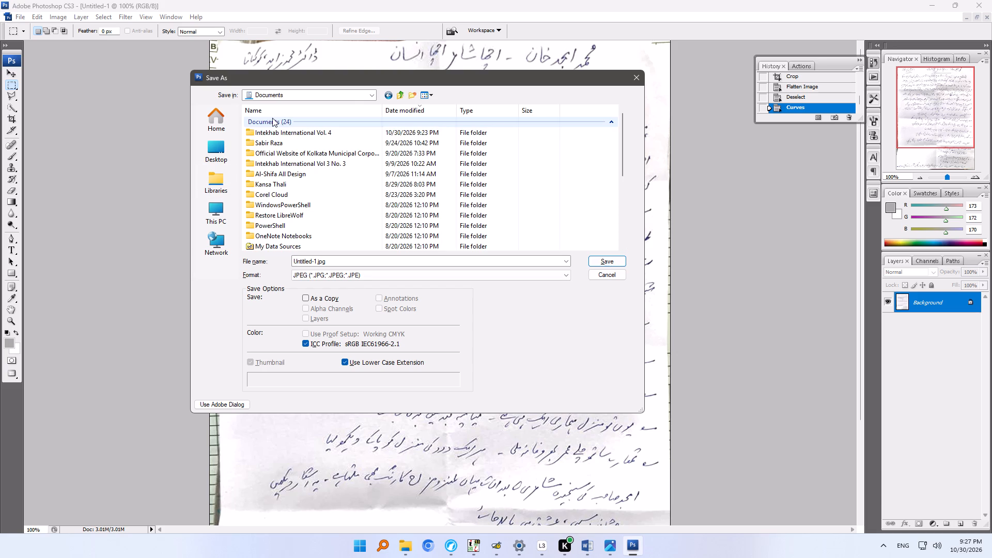
double_click(288, 133)
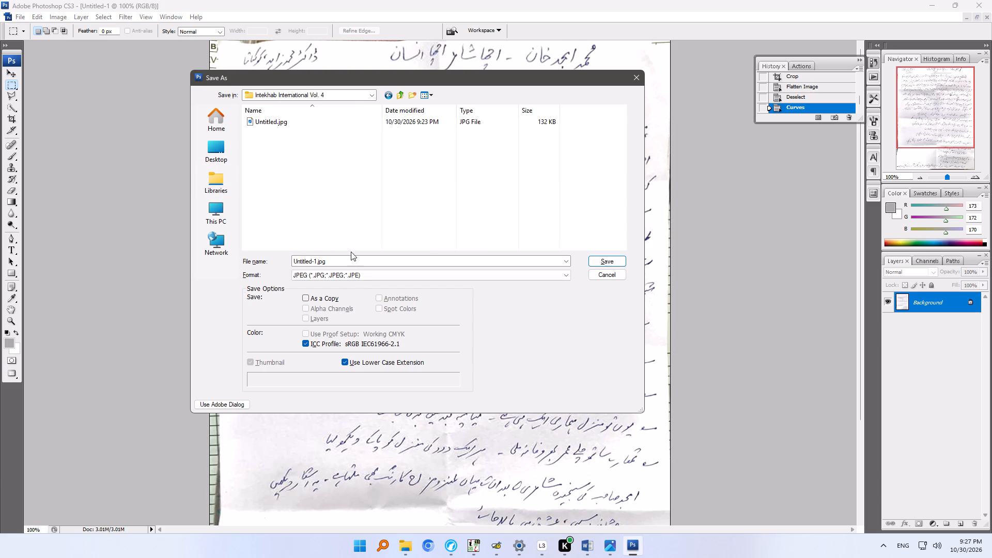
left_click(286, 123)
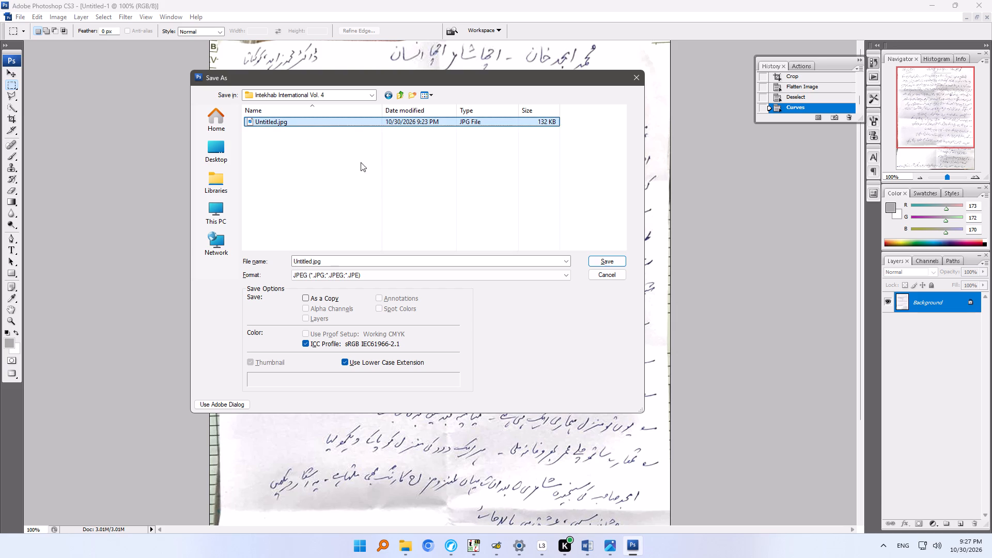
left_click(603, 261)
left_click(527, 274)
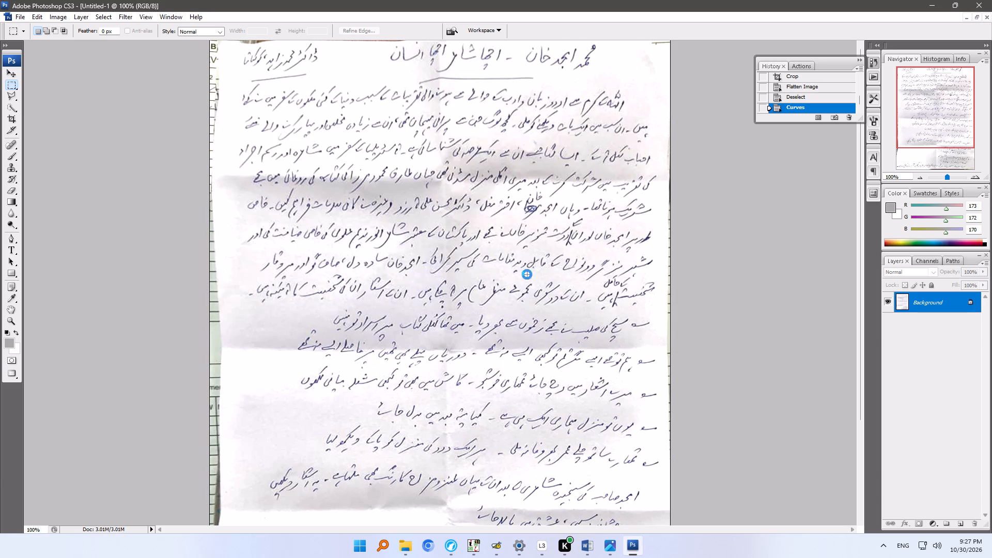
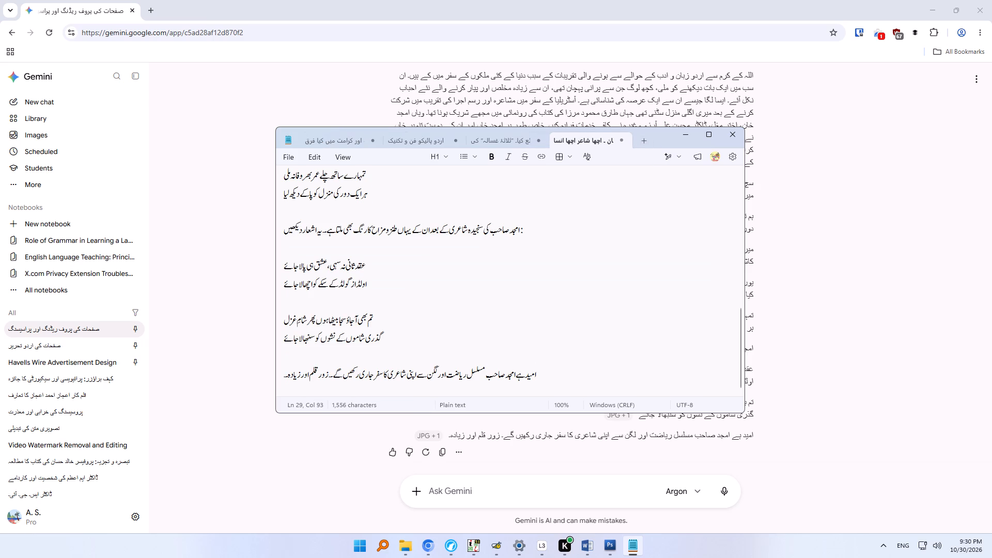
Set the pasted Urdu text to right-to-left reading order.
left_click(739, 287)
left_click_drag(739, 287, 738, 199)
right_click(565, 207)
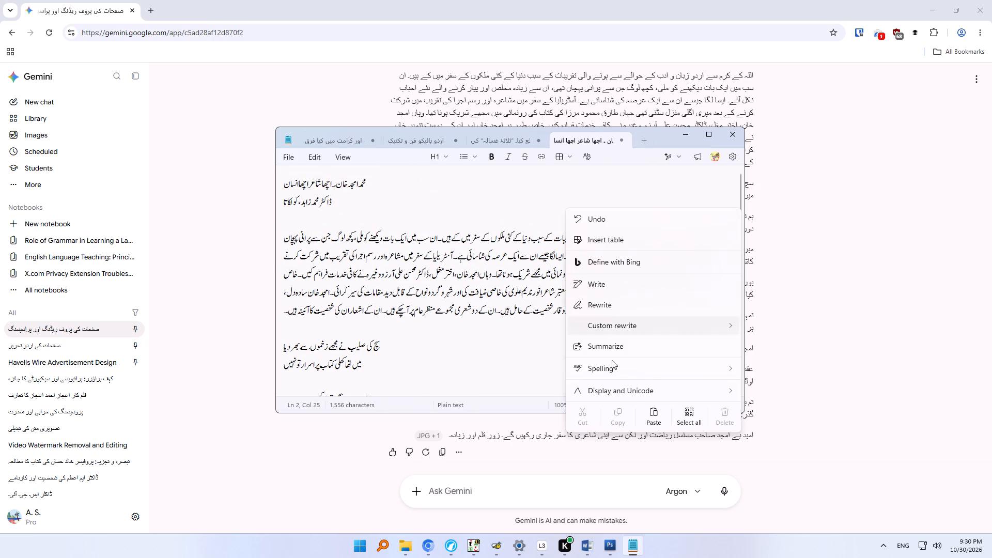
left_click(776, 394)
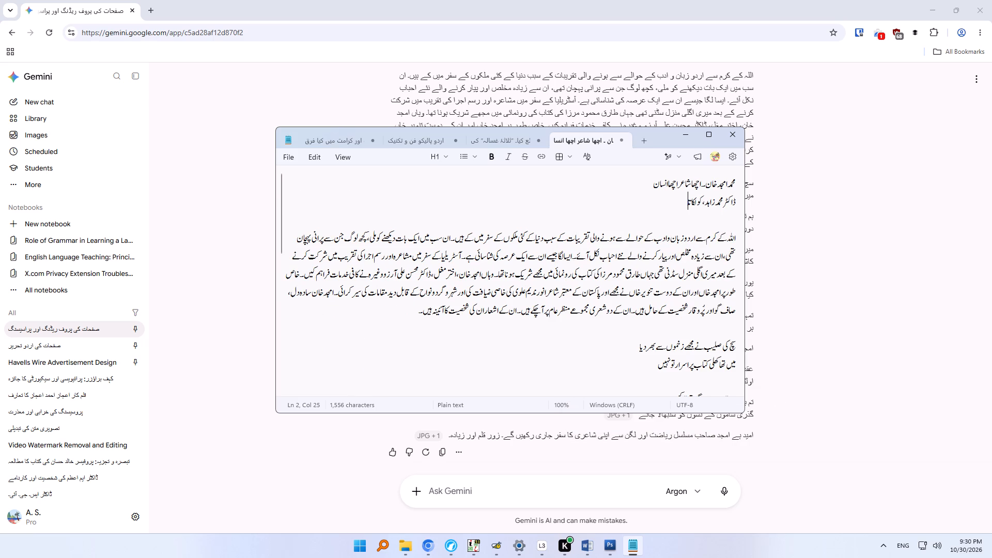
Delete the blank lines before the first couplet, before and after the sentence introducing the humorous verses, and before the closing sentence.
left_click(725, 222)
left_click(720, 326)
key("Delete")
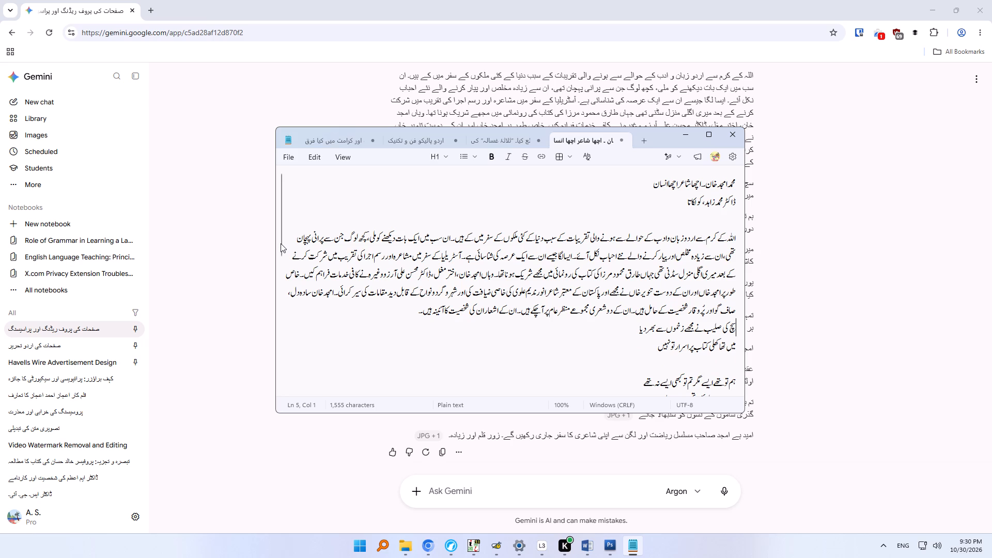
left_click_drag(281, 243, 278, 351)
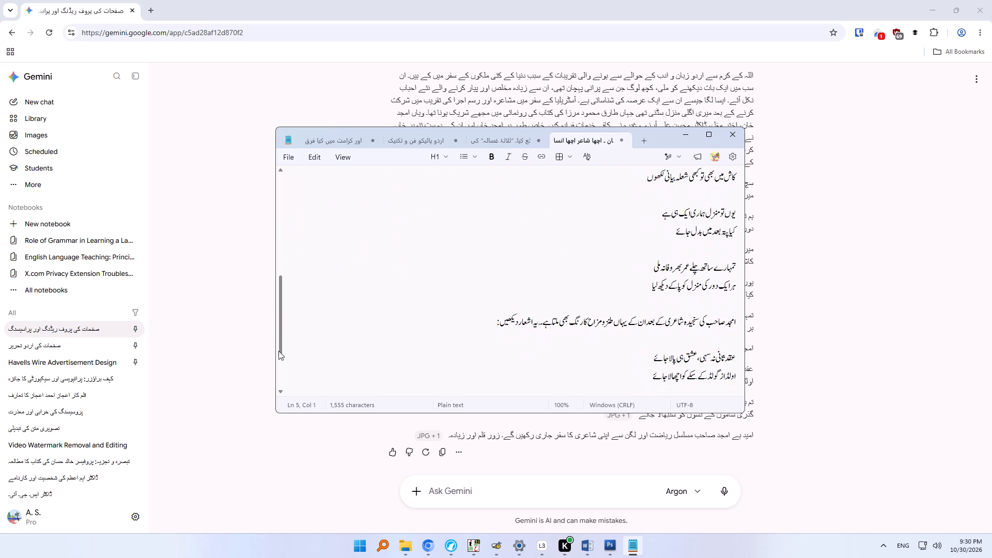
left_click_drag(278, 351, 278, 387)
left_click(699, 229)
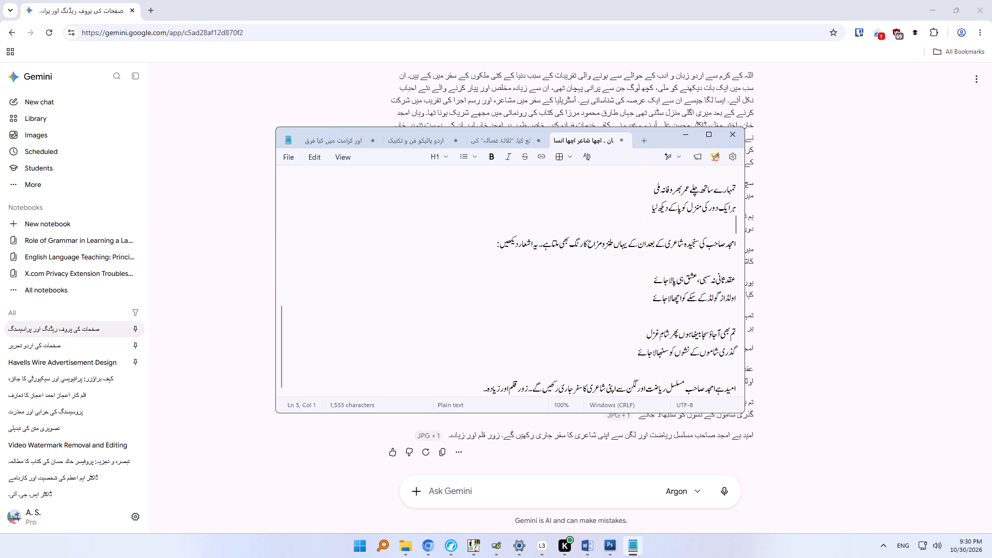
key("Delete")
left_click(720, 247)
key("Delete")
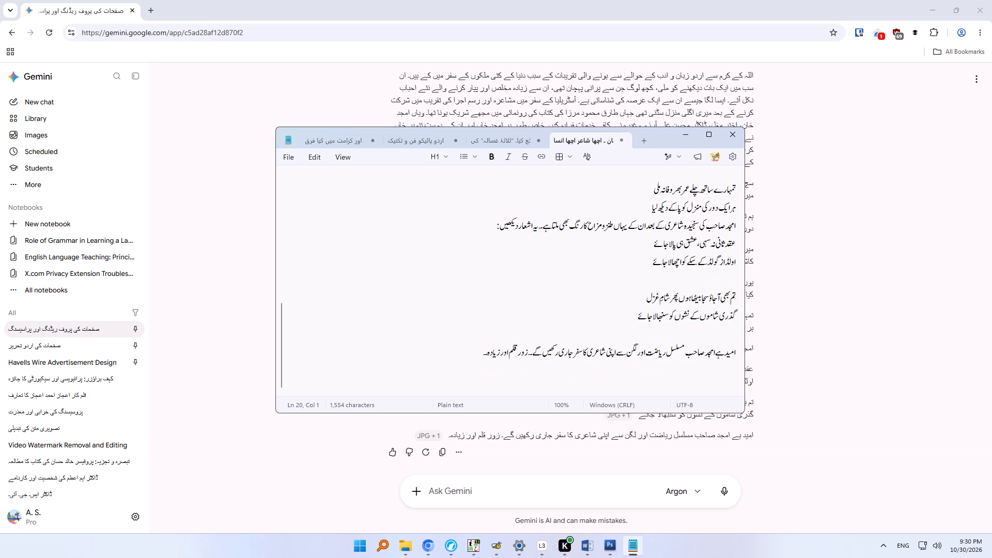
left_click(730, 334)
key("Delete")
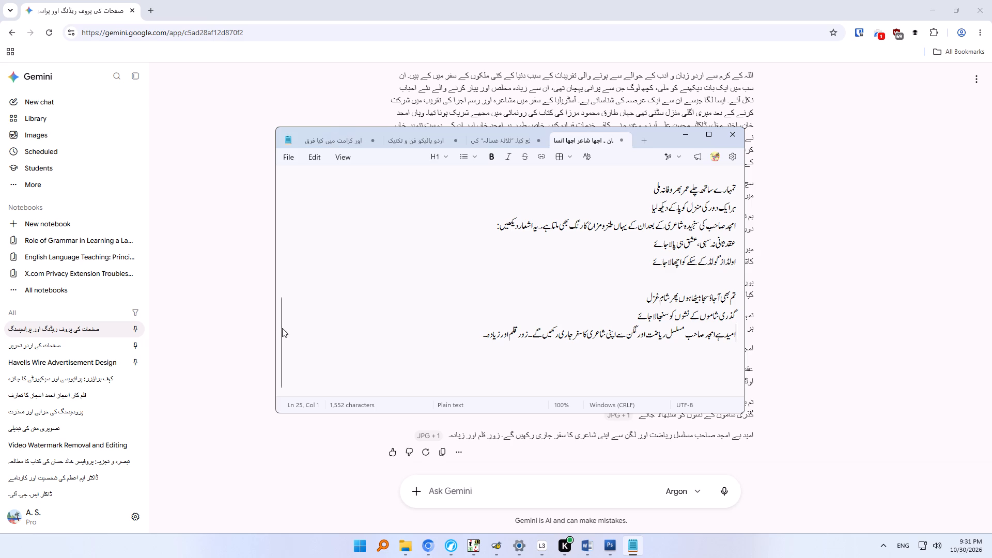
Select and copy the entire cleaned-up transcription.
left_click_drag(280, 322, 289, 181)
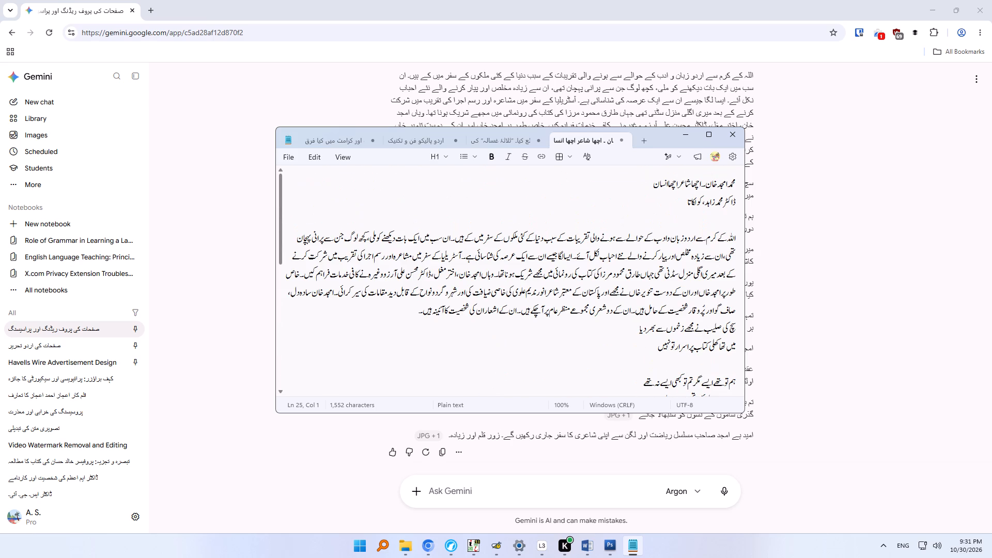
left_click(691, 220)
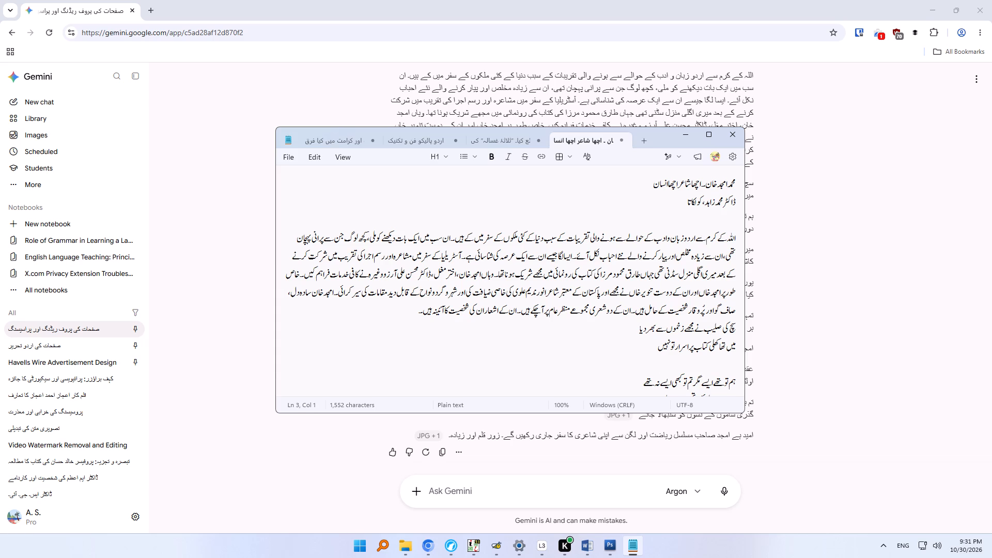
key("ctrl+a")
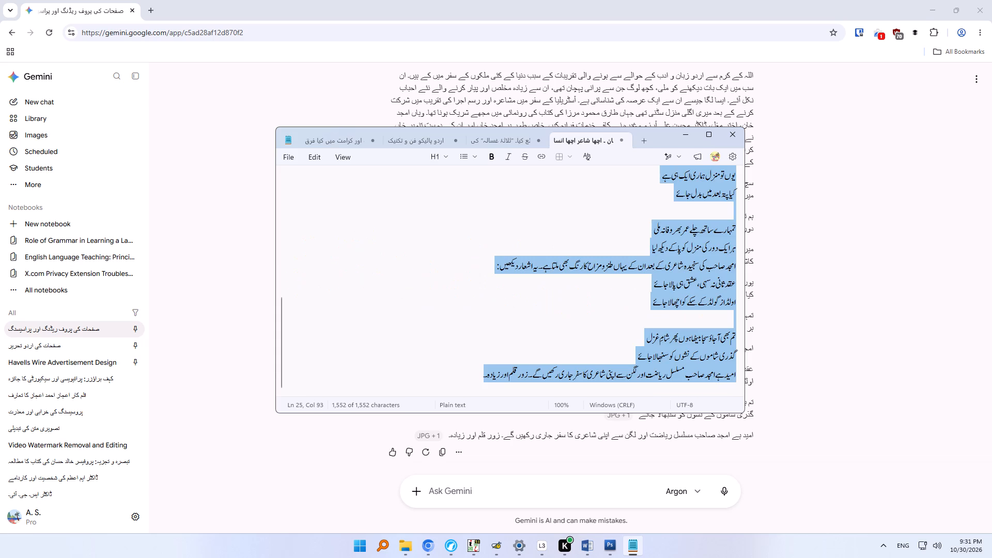
key("ctrl+c")
Switch to InPage, cancel the open Save As dialog and look over the editorial and the introductory article on page 2.
left_click(478, 552)
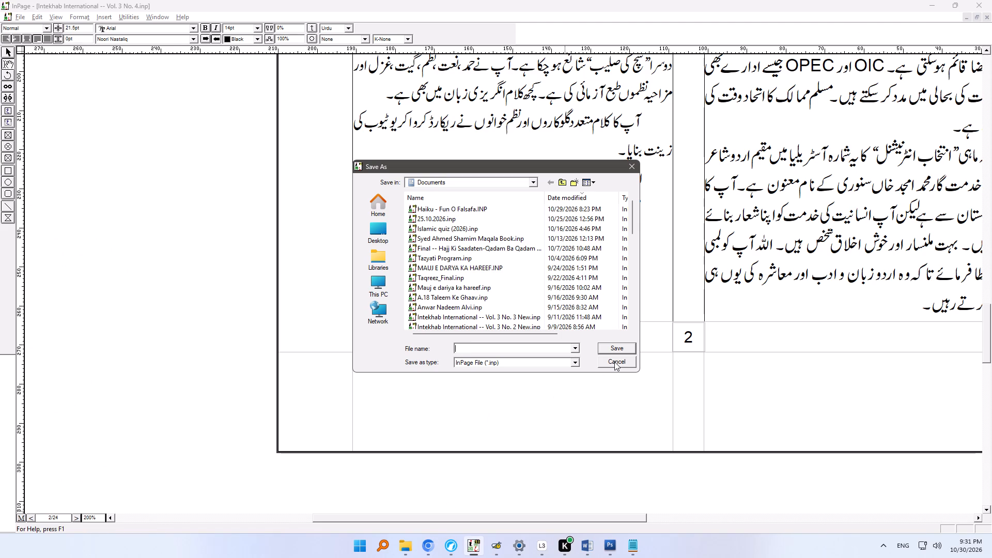
left_click(614, 362)
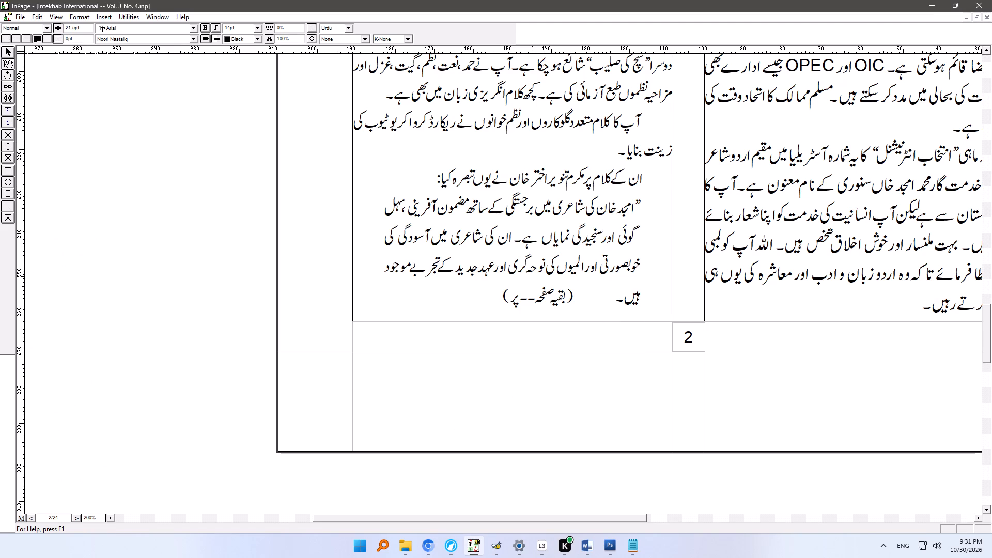
left_click(532, 276)
right_click_drag(612, 182, 530, 441, "ctrl")
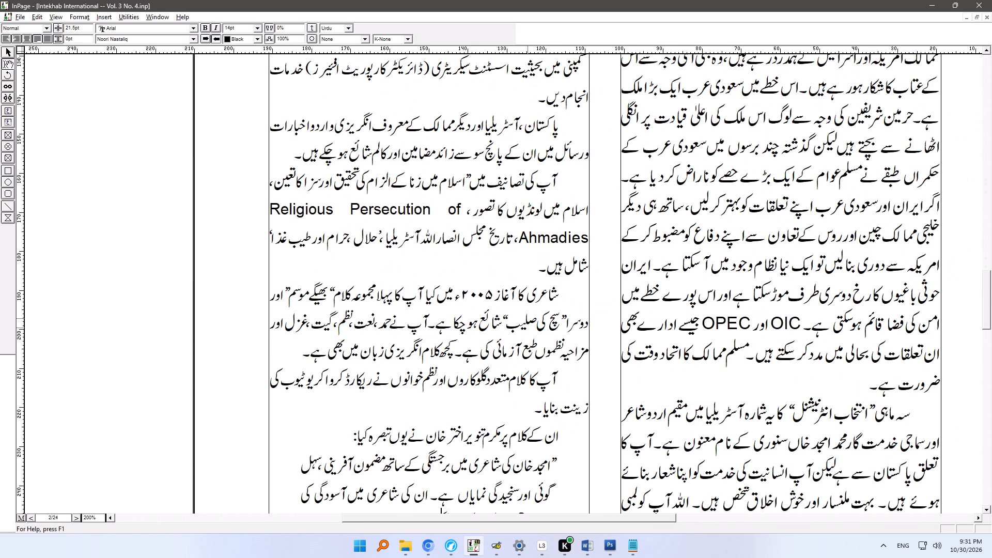
right_click_drag(539, 195, 545, 396, "ctrl")
right_click_drag(532, 256, 533, 369, "ctrl")
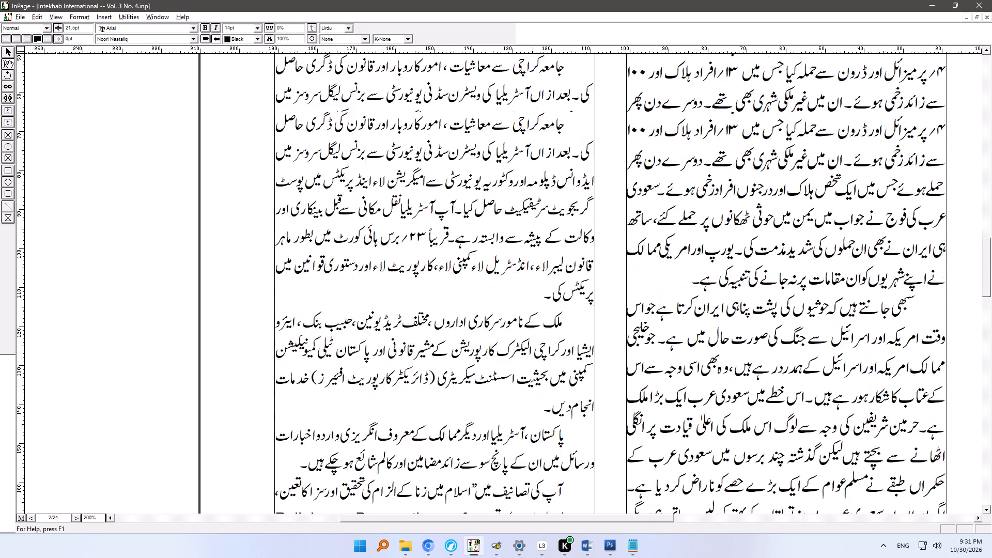
right_click_drag(533, 369, 529, 482, "ctrl")
right_click_drag(514, 305, 540, 343, "ctrl")
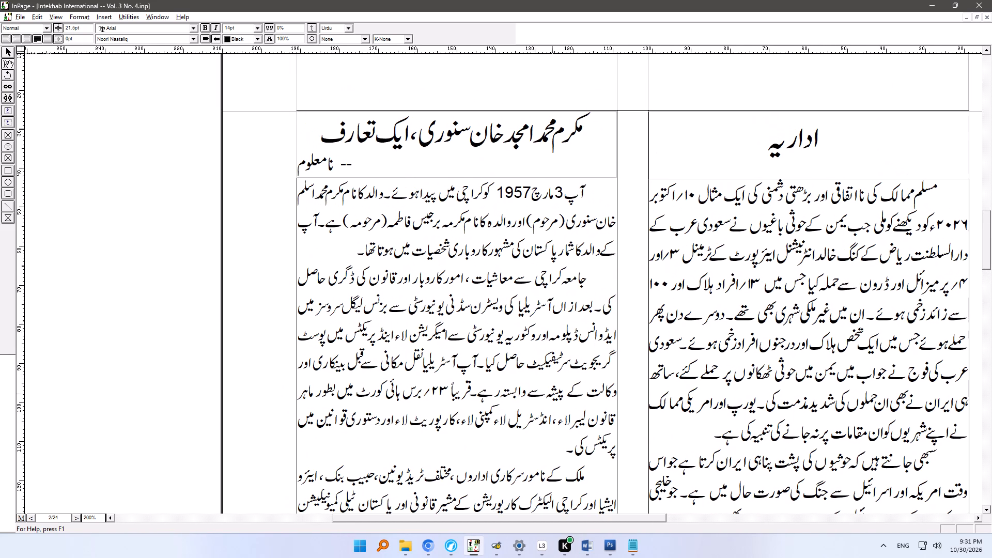
right_click_drag(559, 407, 553, 242, "ctrl")
right_click_drag(536, 413, 536, 232, "ctrl")
right_click_drag(529, 389, 537, 221, "ctrl")
right_click_drag(525, 393, 525, 198, "ctrl")
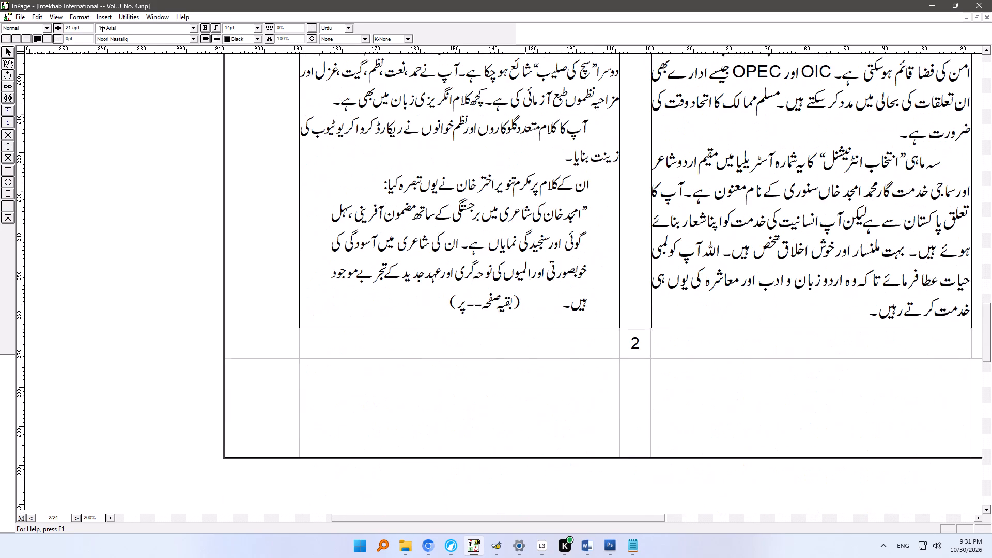
right_click_drag(525, 198, 525, 197, "ctrl")
Start a new paragraph after page 2's continuation note, set it to 20.5 pt line spacing, and paste the copied article onto page 3.
left_click(552, 309)
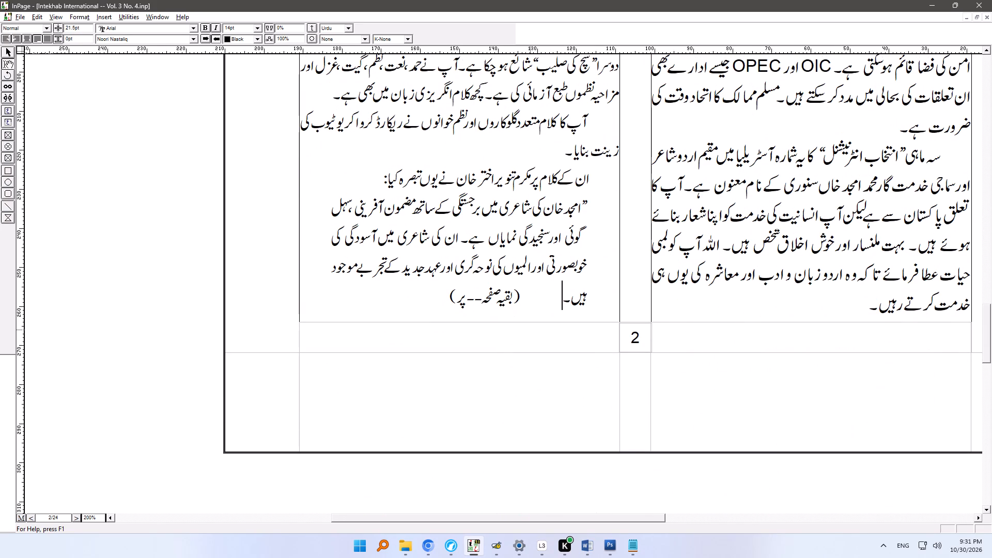
key("Down")
key("shift+End")
key("End")
key("Return")
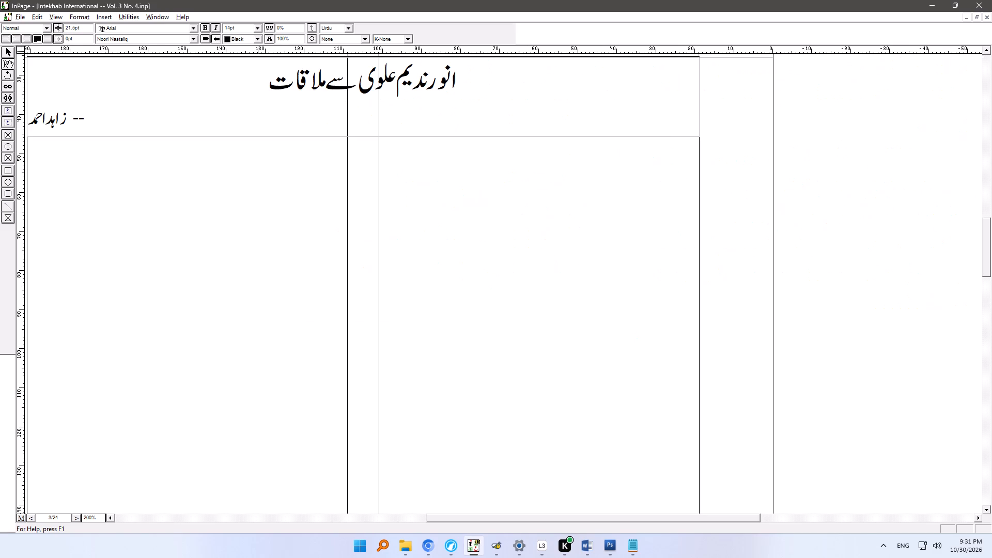
key("ctrl+shift+t")
key("ctrl+v")
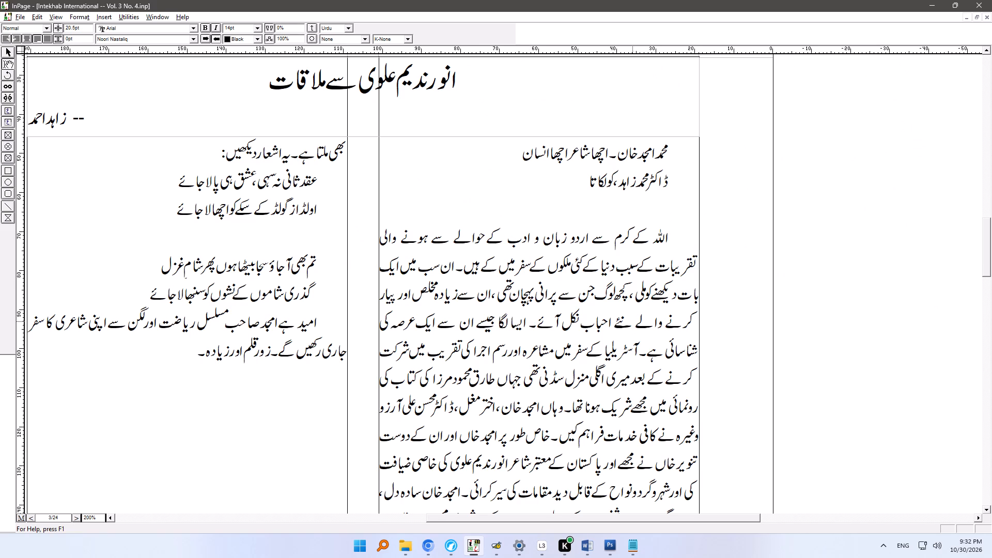
Cut the article's title line from the page 3 body text and paste it over the old heading.
left_click_drag(668, 153, 533, 153)
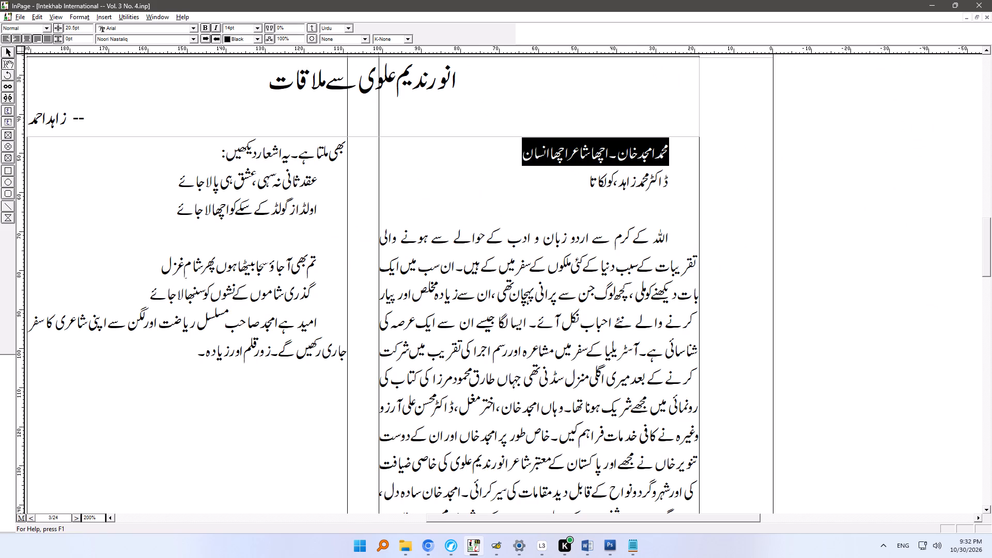
left_click_drag(533, 153, 533, 153)
key("ctrl+x")
left_click_drag(461, 78, 411, 78)
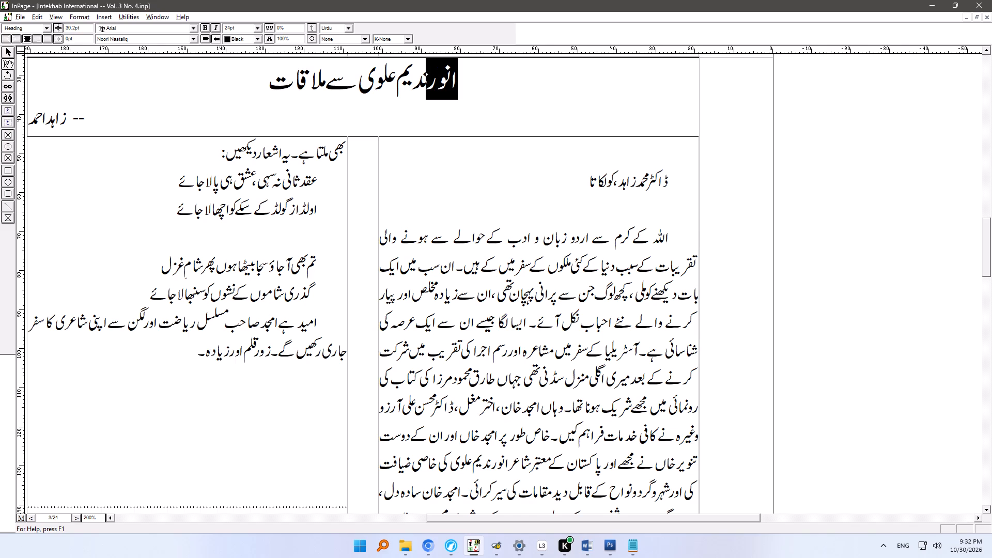
left_click_drag(411, 78, 285, 77)
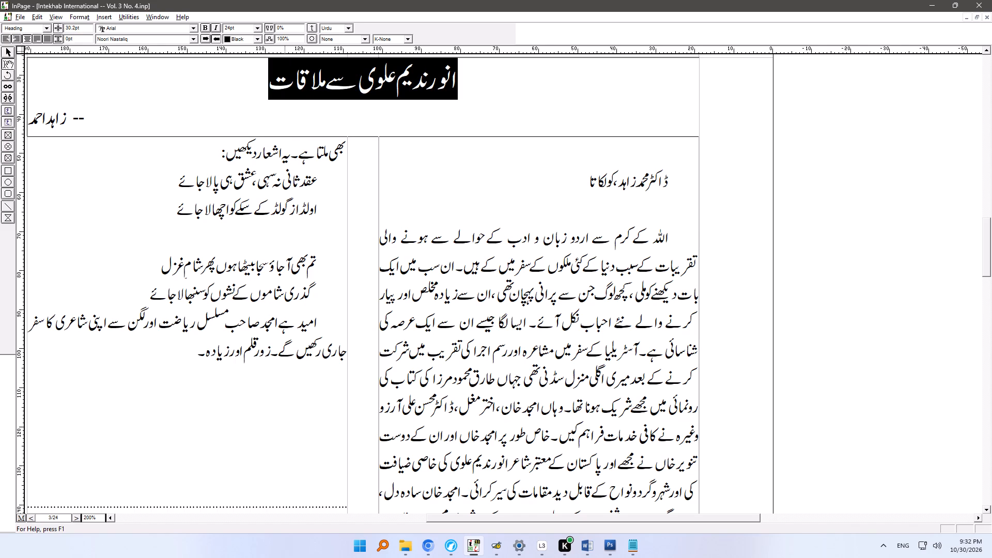
key("ctrl+v")
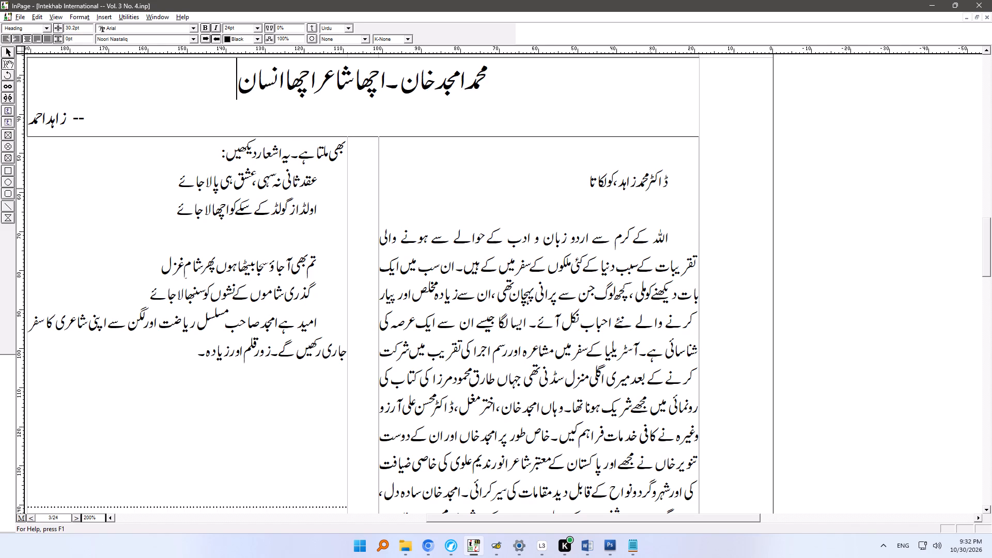
Cut the author-and-city line from the body text and paste it over the name in the byline, keeping the leading dashes.
left_click_drag(669, 182, 595, 177)
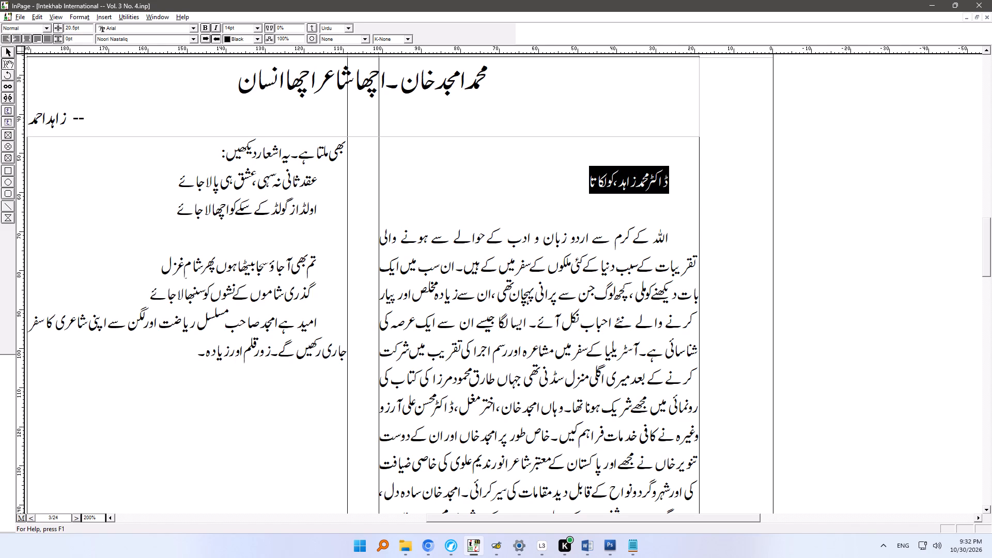
left_click_drag(595, 177, 596, 177)
key("ctrl+x")
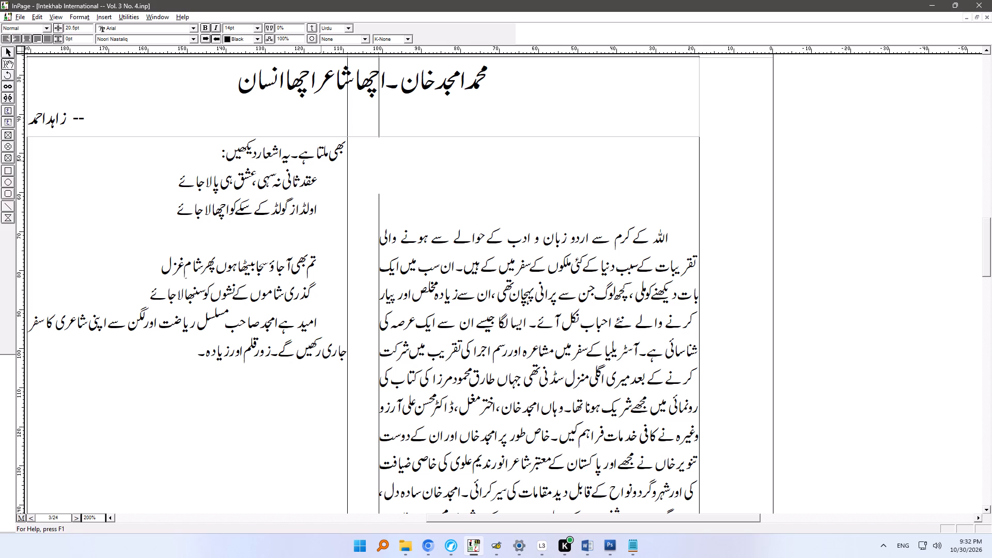
left_click_drag(67, 118, 36, 118)
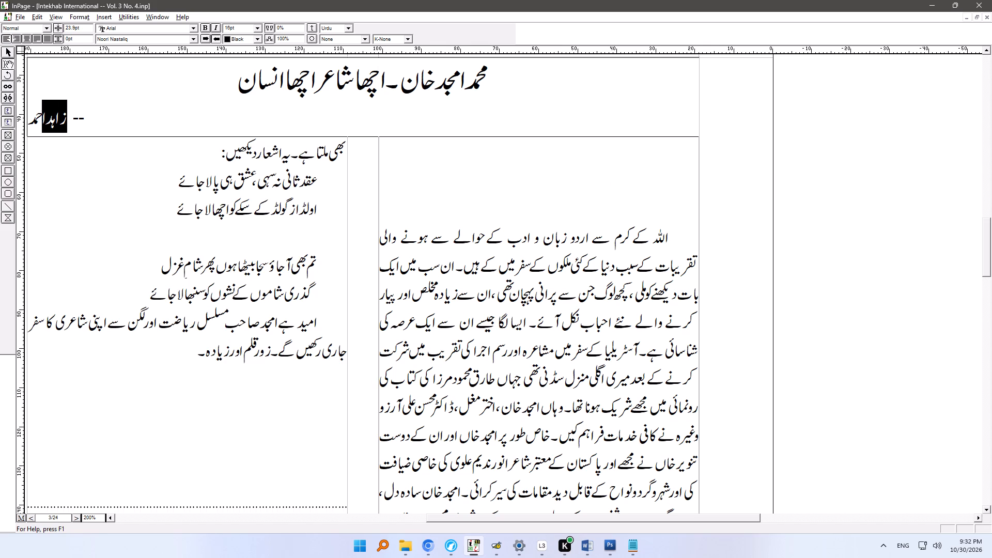
left_click_drag(36, 118, 30, 118)
key("ctrl+v")
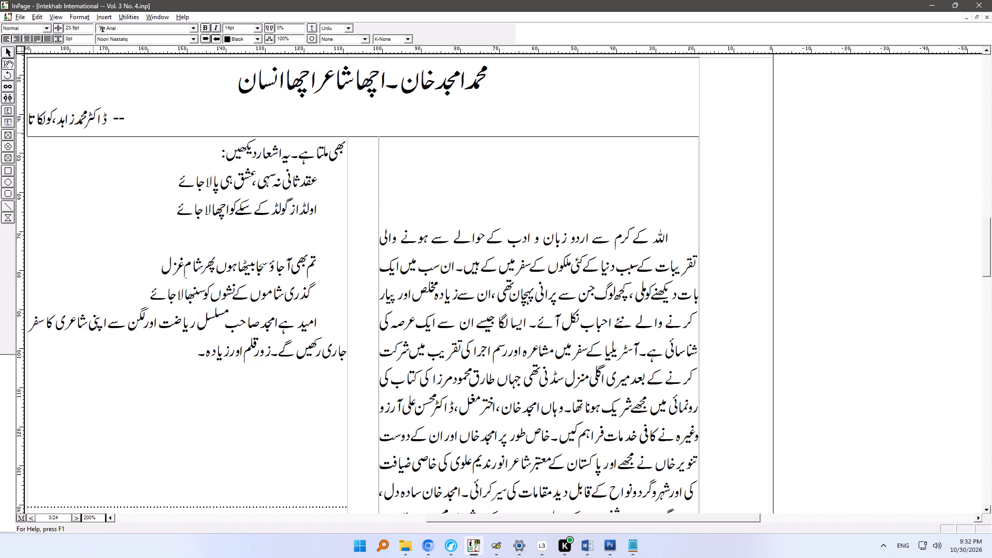
Delete the three blank lines above the article's first paragraph on page 3.
left_click(634, 149)
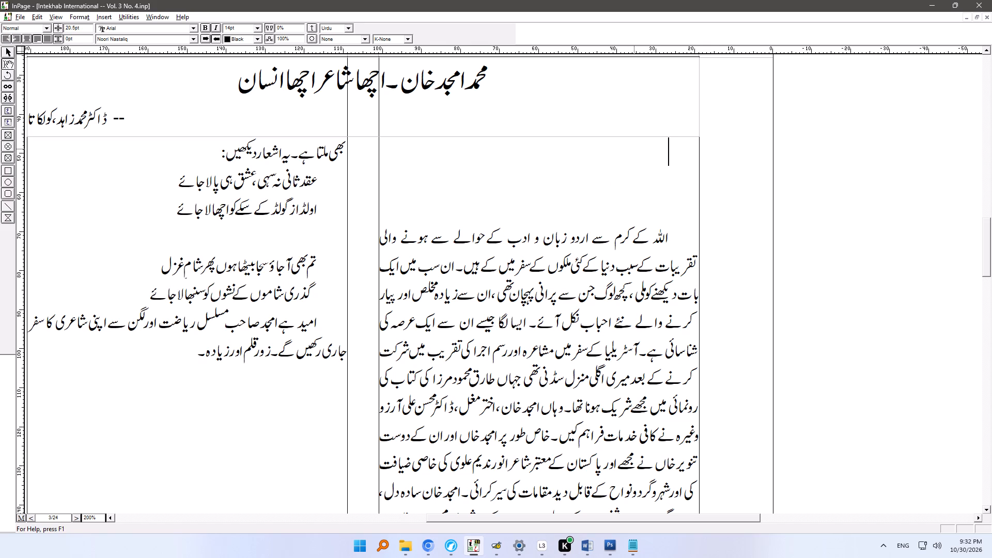
key("Delete")
key("Delete")
key("Delete")
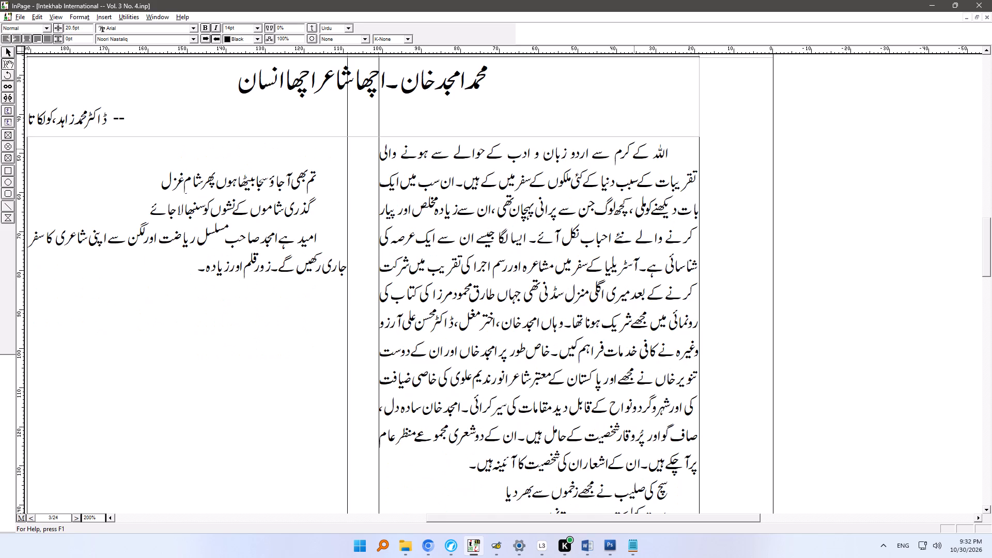
Look through the pasted article on page 3, checking its prose, couplets and the flow into the second column.
left_click(639, 351)
right_click_drag(607, 383, 606, 185, "ctrl")
right_click_drag(613, 361, 613, 185, "ctrl")
right_click_drag(609, 363, 609, 205, "ctrl")
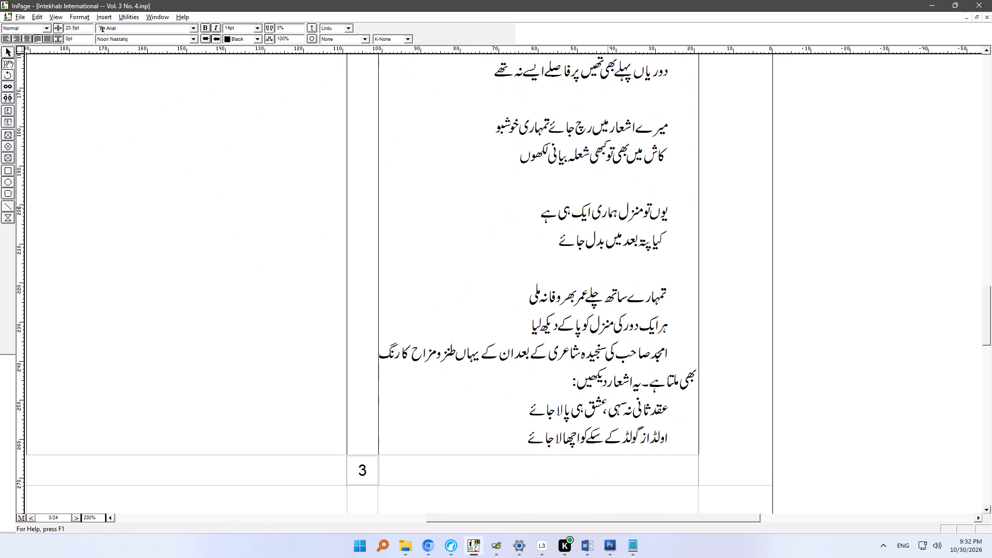
right_click_drag(549, 265, 692, 419, "ctrl")
right_click_drag(581, 226, 583, 443, "ctrl")
right_click_drag(591, 219, 592, 244, "ctrl")
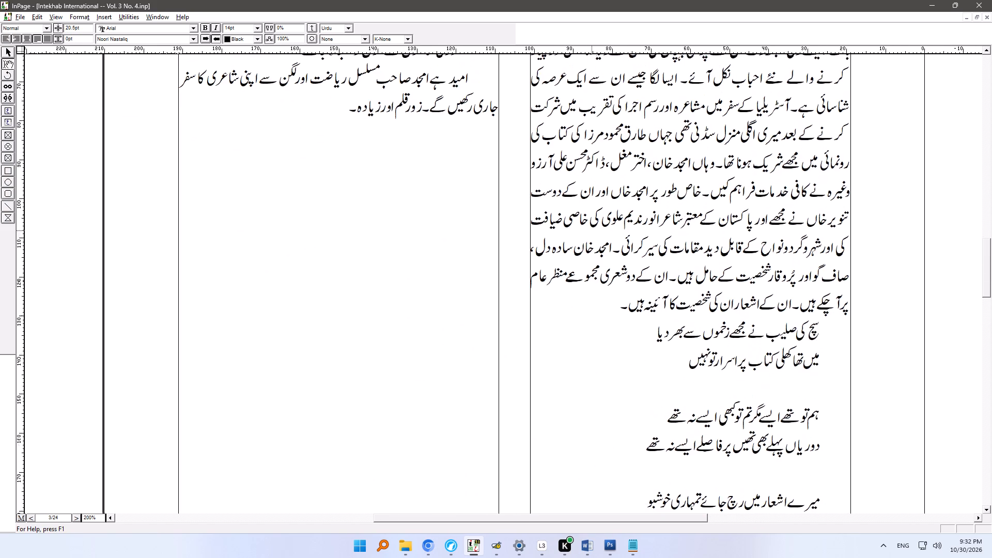
right_click_drag(592, 244, 596, 357, "ctrl")
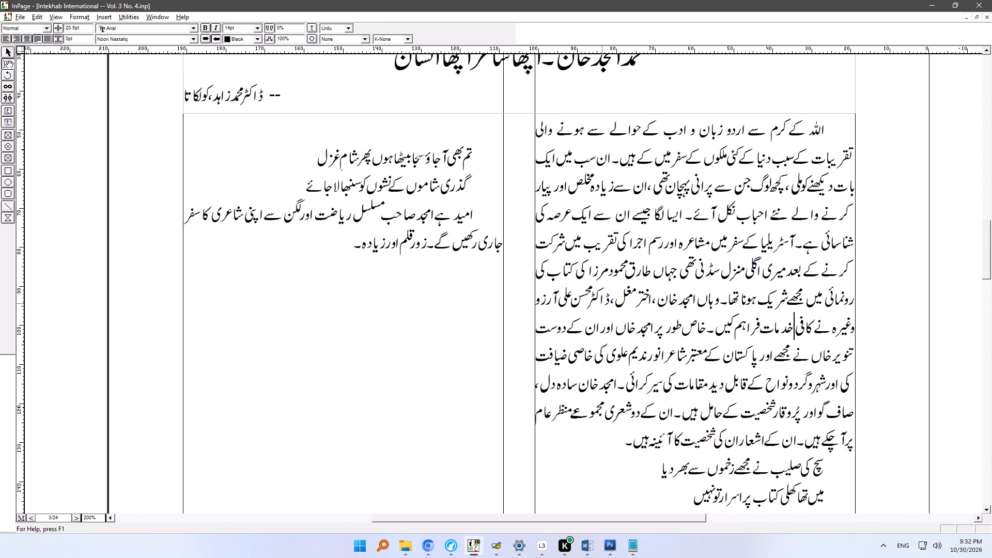
left_click(709, 244)
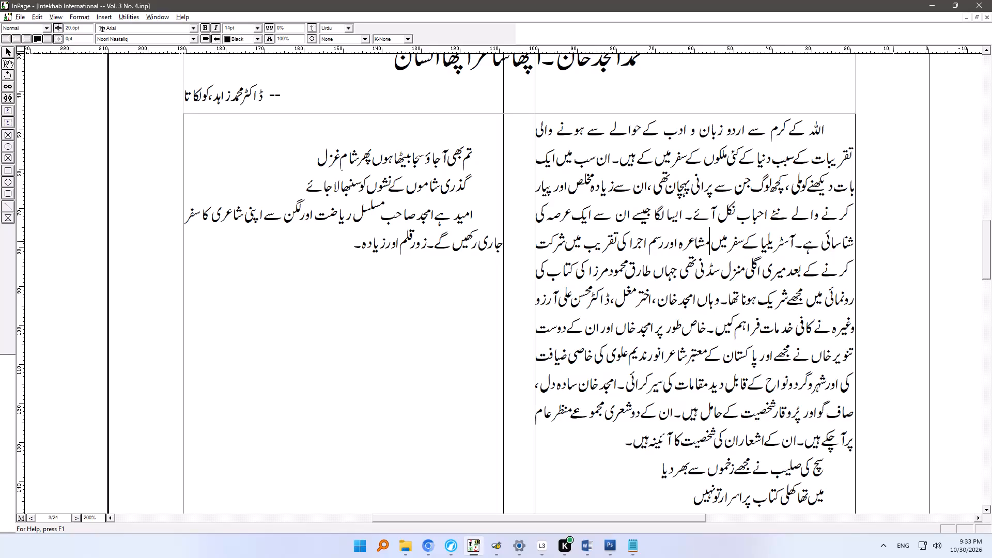
Apply the Poetry style to both lines of the first and second couplets after the opening paragraph.
left_click(750, 404)
right_click_drag(757, 429, 747, 293, "ctrl")
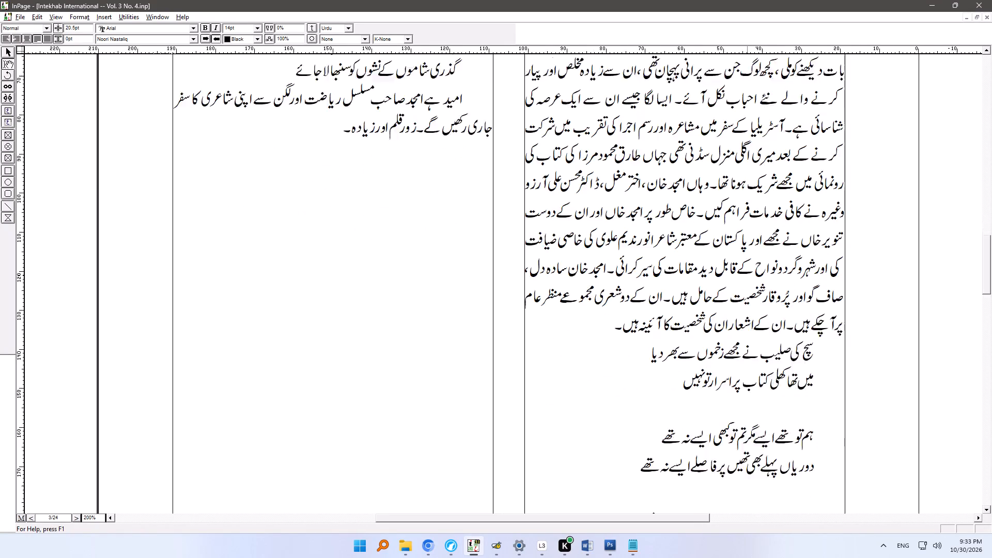
right_click_drag(747, 293, 748, 176, "ctrl")
left_click(740, 218)
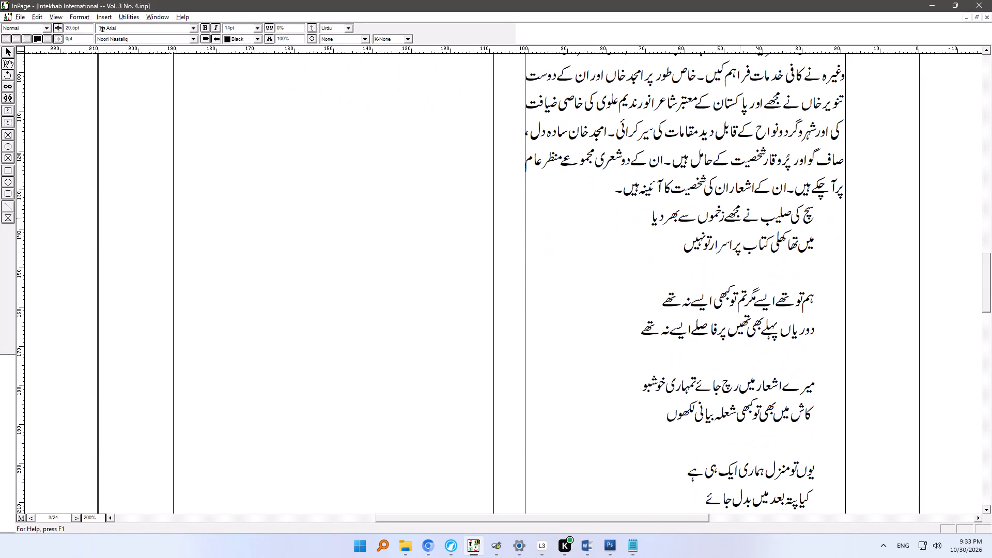
key("ctrl+shift+a")
left_click(748, 253)
key("ctrl+shift+a")
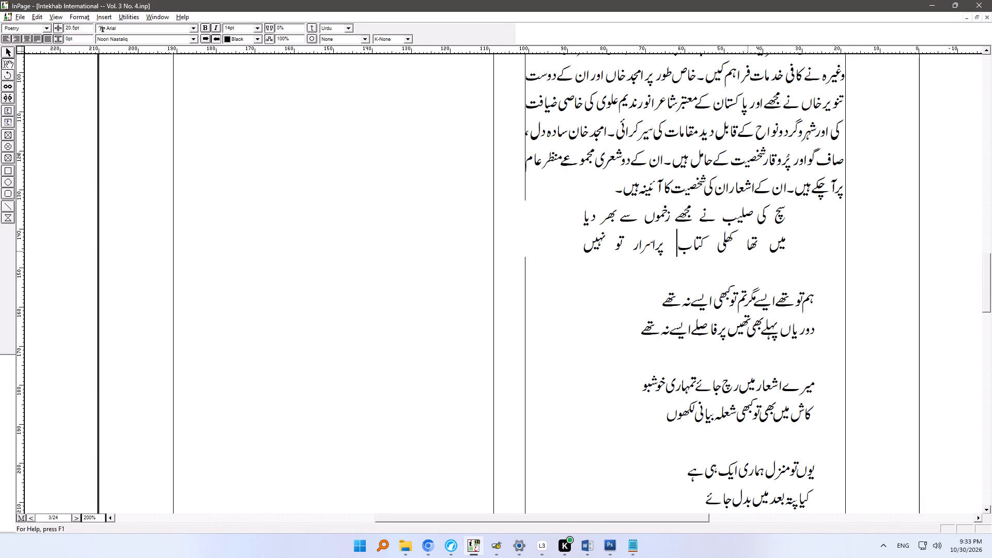
left_click(748, 289)
key("ctrl+shift+a")
left_click(754, 342)
key("ctrl+shift+a")
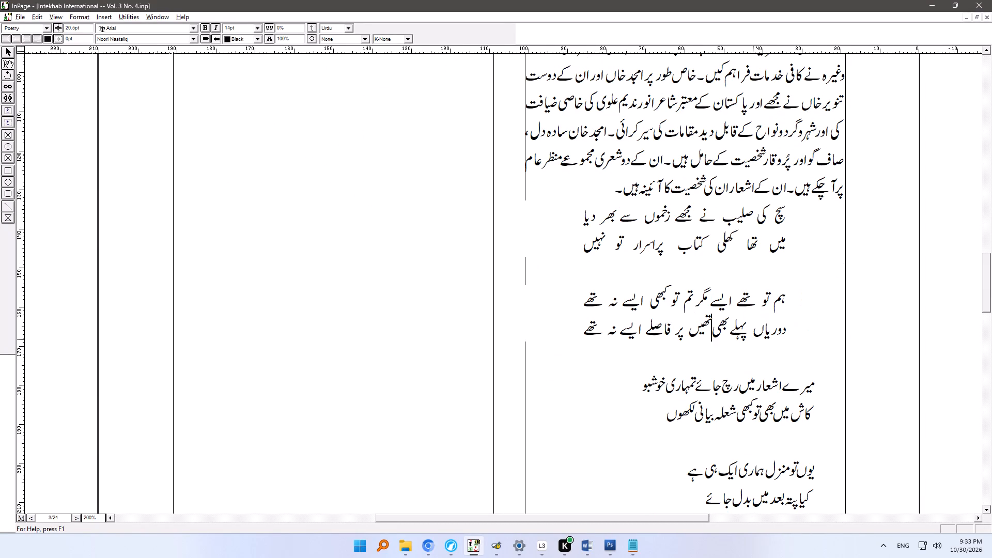
Apply the Poetry style to both lines of the third, fourth and fifth couplets on page 3.
left_click(748, 376)
key("ctrl+shift+a")
left_click(746, 407)
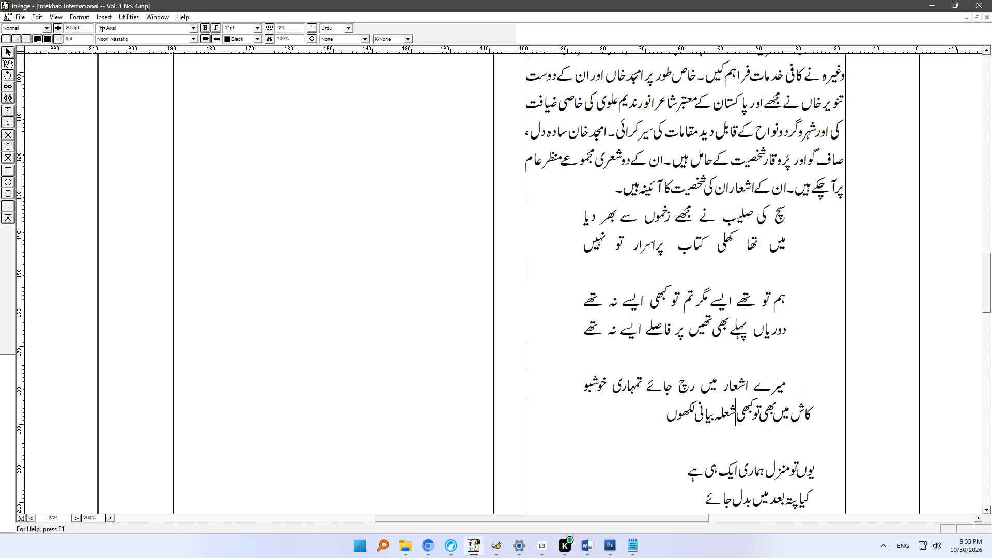
key("ctrl+shift+a")
left_click(760, 470)
key("ctrl+shift+a")
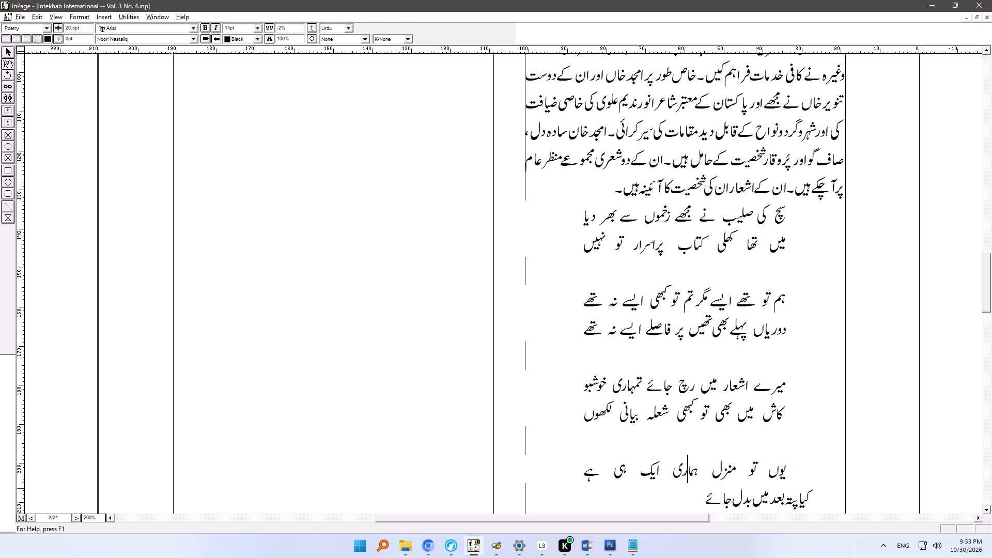
left_click(756, 488)
key("ctrl+shift+a")
left_click(621, 351)
key("ctrl+shift+a")
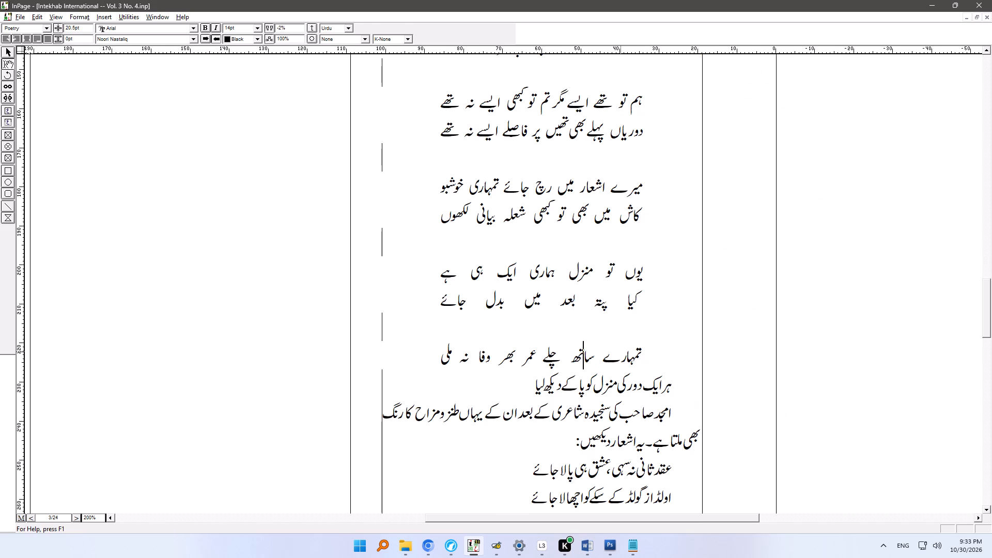
left_click(625, 379)
key("ctrl+shift+a")
Apply the Poetry style to both couplets after the sentence introducing the humorous verses, including the one in the second column.
left_click(633, 466)
key("ctrl+shift+a")
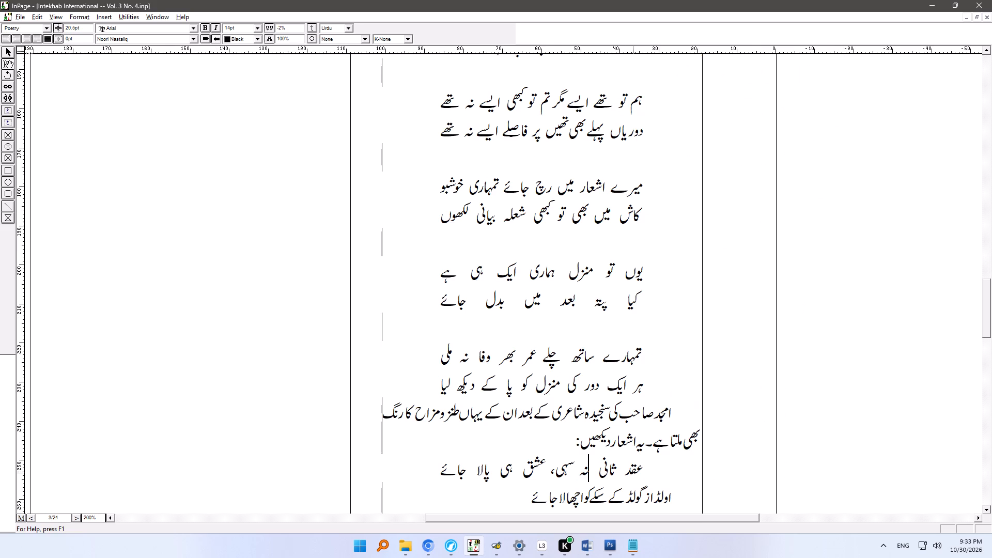
left_click(631, 493)
key("ctrl+shift+a")
right_click_drag(558, 427, 580, 284, "ctrl")
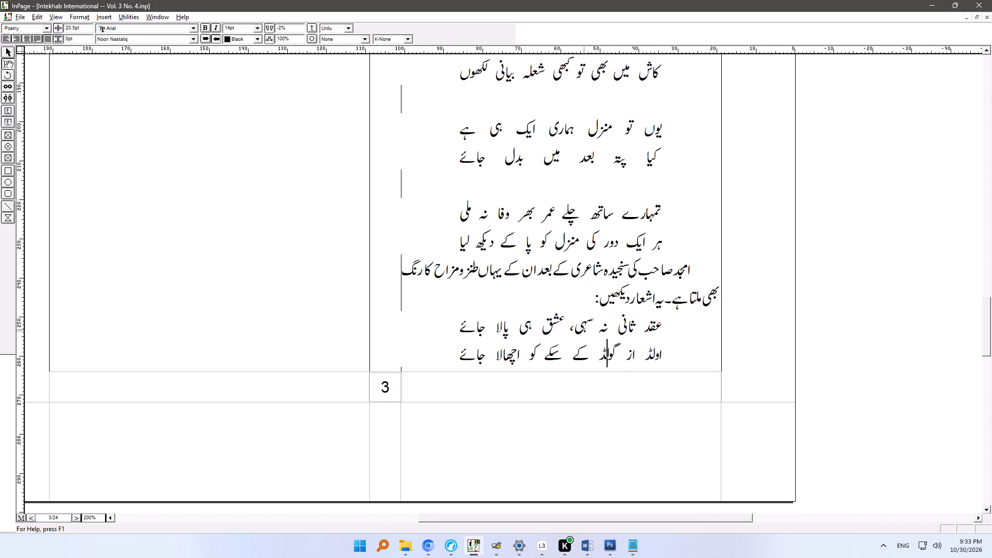
key("Down")
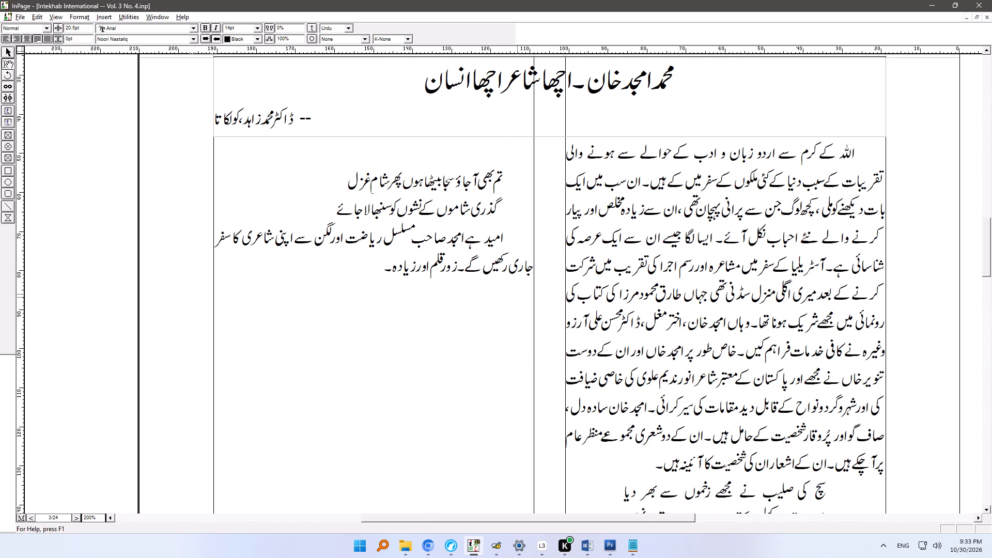
left_click(470, 179)
key("ctrl+shift+a")
left_click(467, 205)
key("ctrl+shift+a")
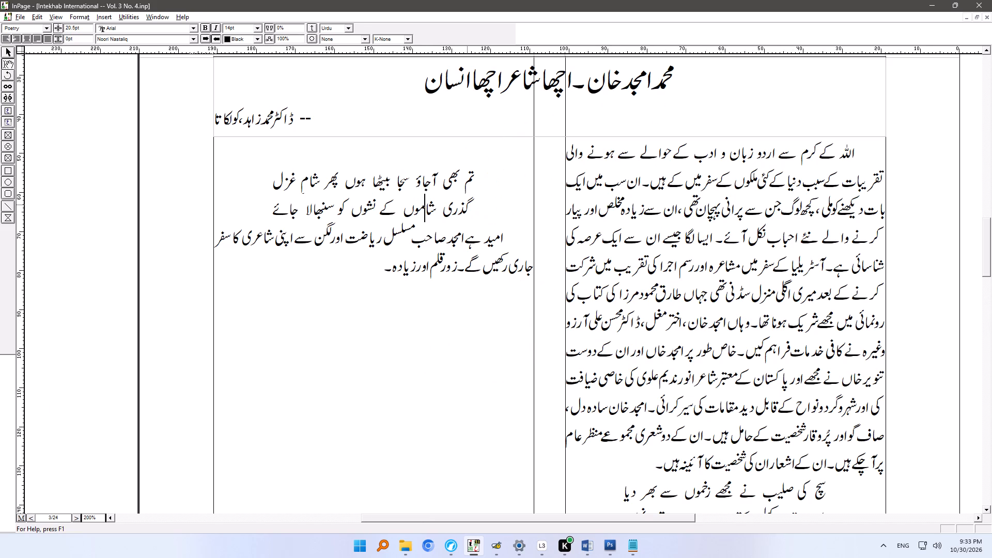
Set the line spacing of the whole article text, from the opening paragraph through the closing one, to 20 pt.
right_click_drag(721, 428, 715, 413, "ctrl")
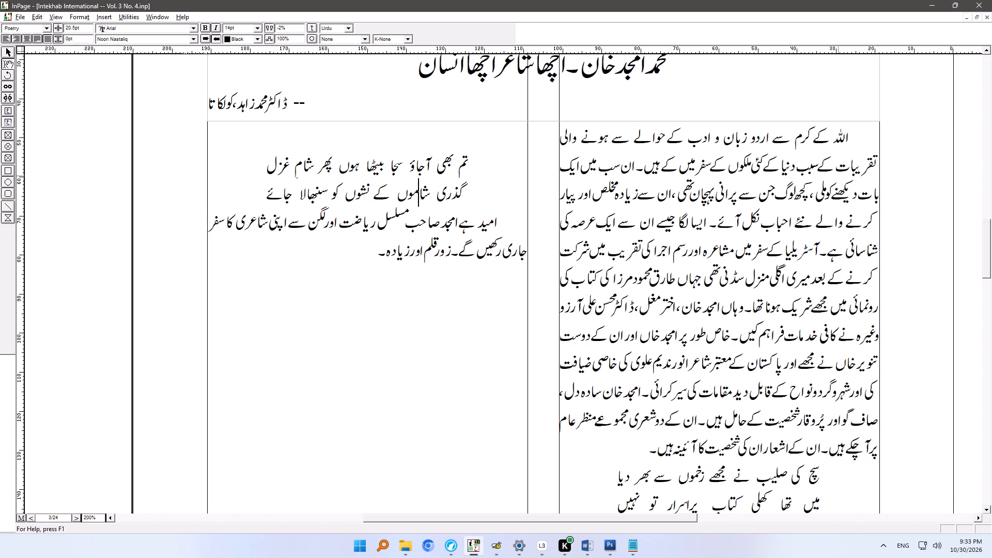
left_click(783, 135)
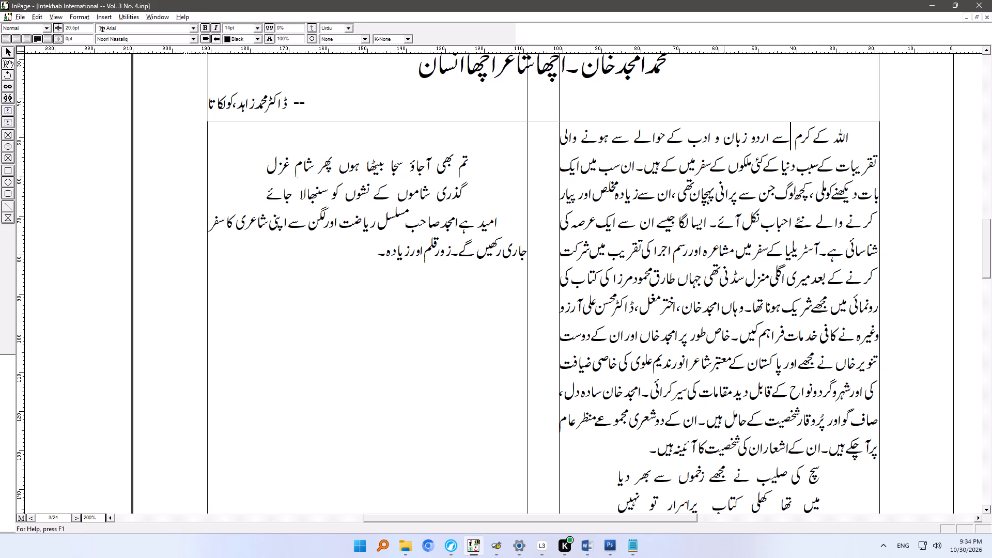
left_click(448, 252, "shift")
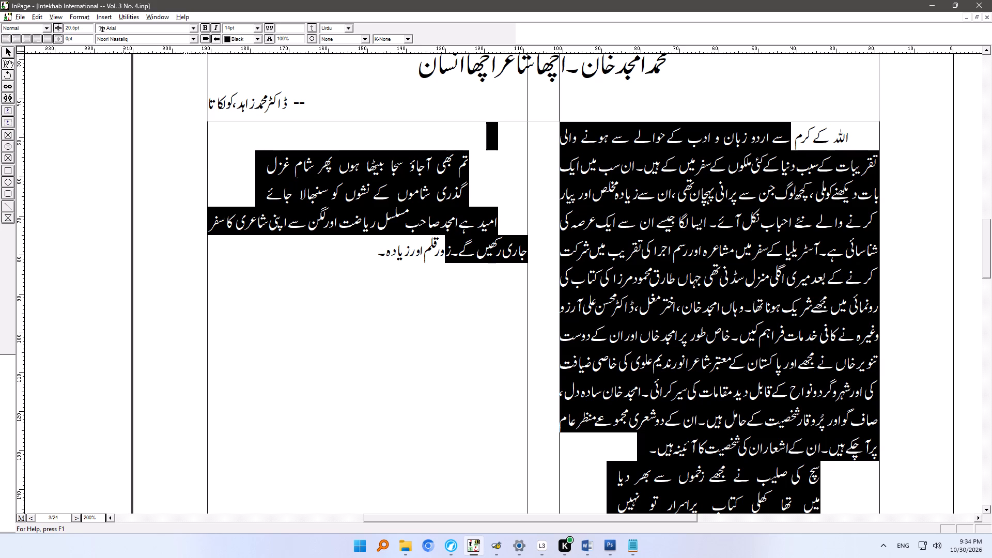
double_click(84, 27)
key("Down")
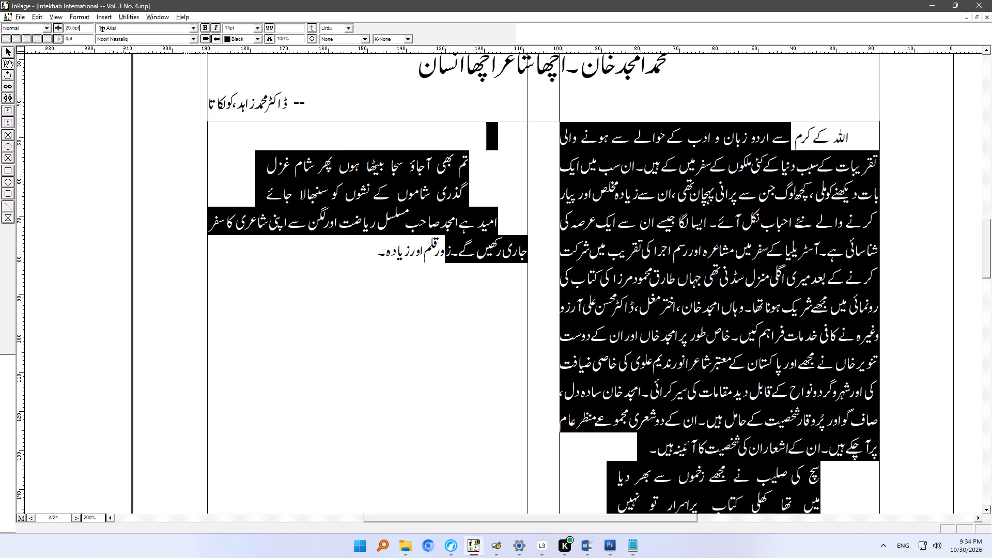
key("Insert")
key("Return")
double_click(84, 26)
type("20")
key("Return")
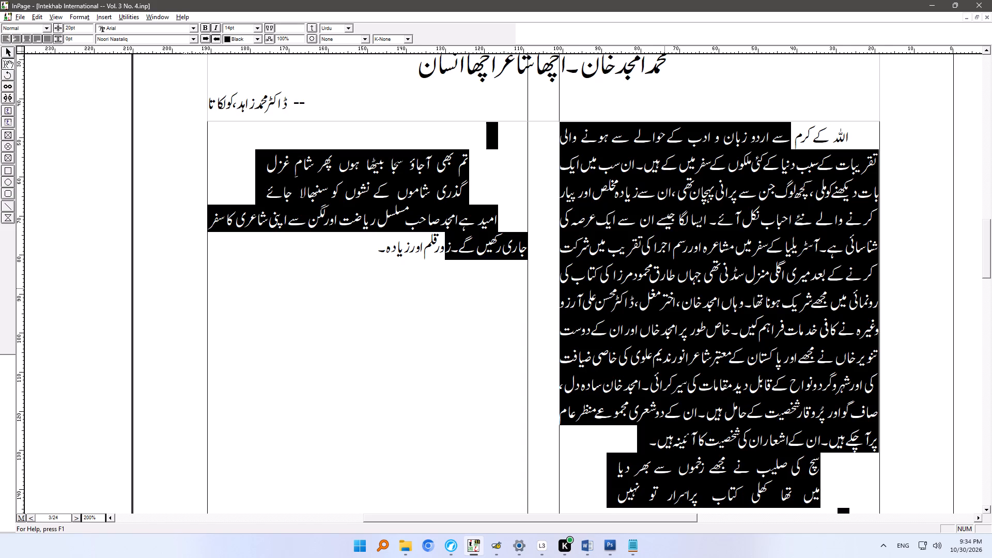
Look over the selected article on page 3, checking how the text fills and breaks between the two columns.
right_click_drag(674, 340, 618, 153, "ctrl")
right_click_drag(635, 324, 635, 230, "ctrl")
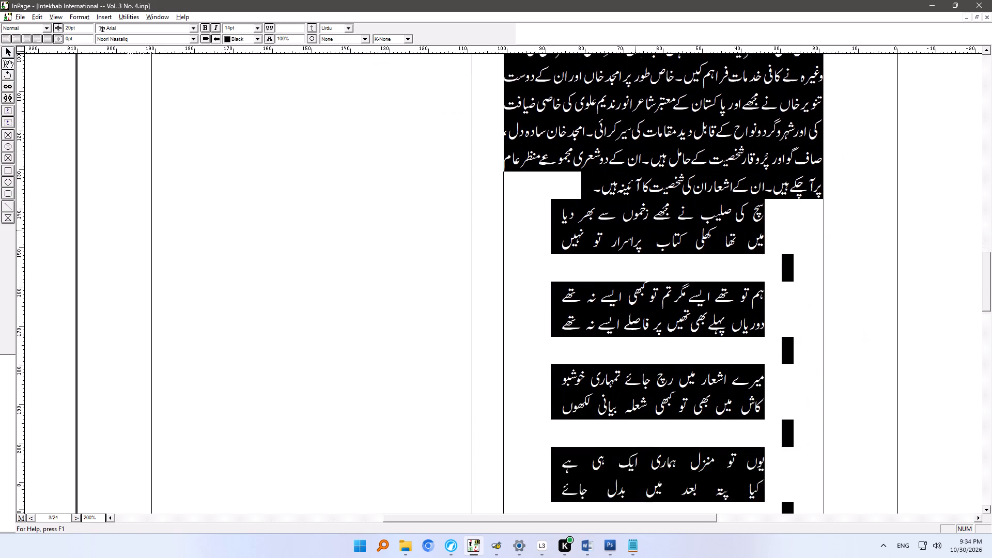
right_click_drag(635, 230, 635, 175, "ctrl")
right_click_drag(632, 295, 632, 157, "ctrl")
right_click_drag(635, 277, 635, 170, "ctrl")
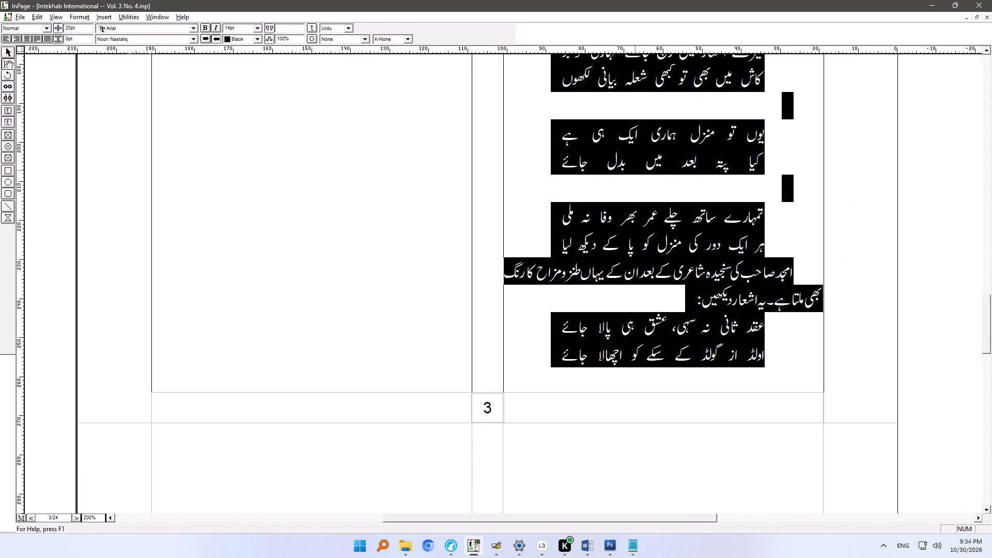
right_click_drag(664, 165, 658, 374, "ctrl")
right_click_drag(657, 197, 656, 388, "ctrl")
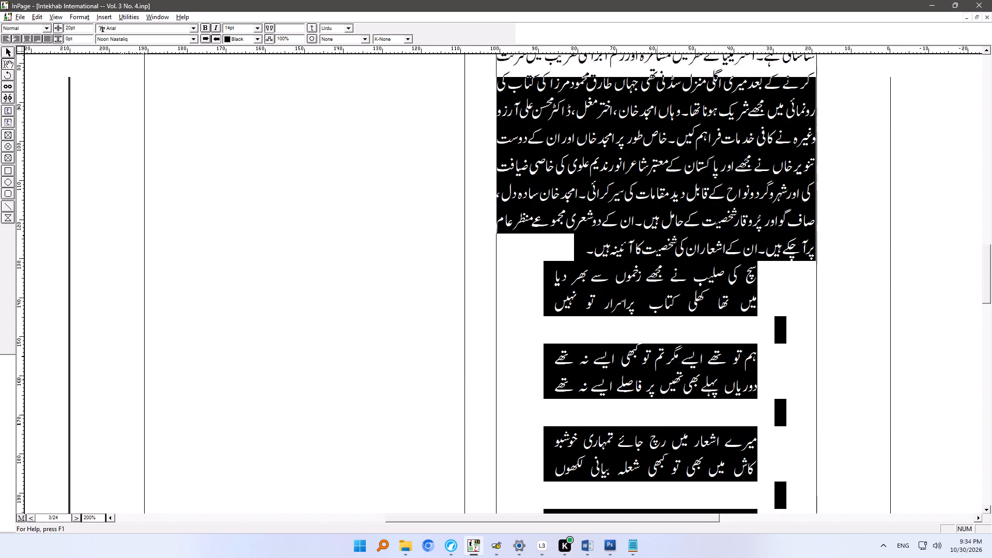
right_click_drag(656, 388, 656, 390, "ctrl")
right_click_drag(656, 263, 658, 439, "ctrl")
right_click_drag(641, 285, 645, 304, "ctrl")
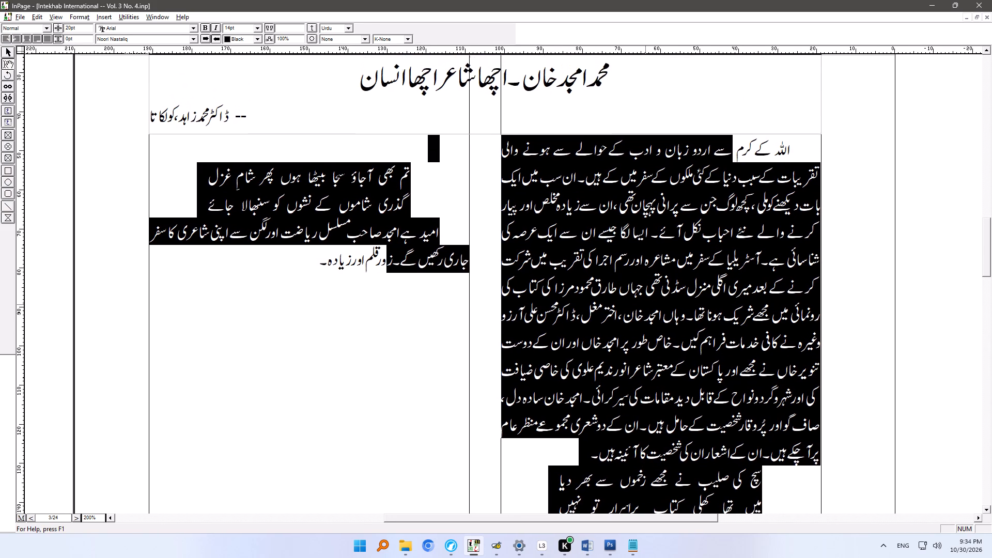
right_click_drag(645, 304, 589, 264, "ctrl")
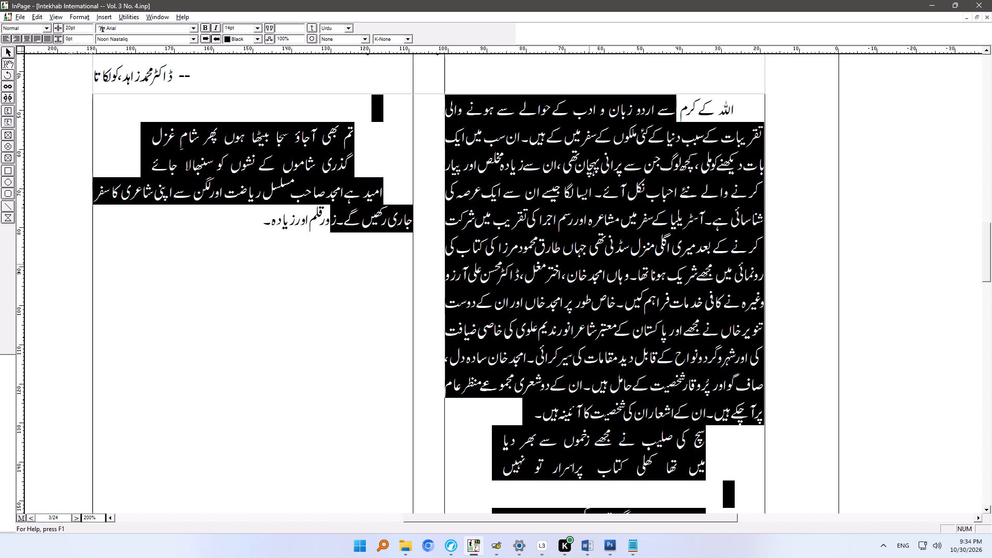
Reselect the article from its first paragraph through its last and set the line spacing to 19 pt.
left_click(709, 179)
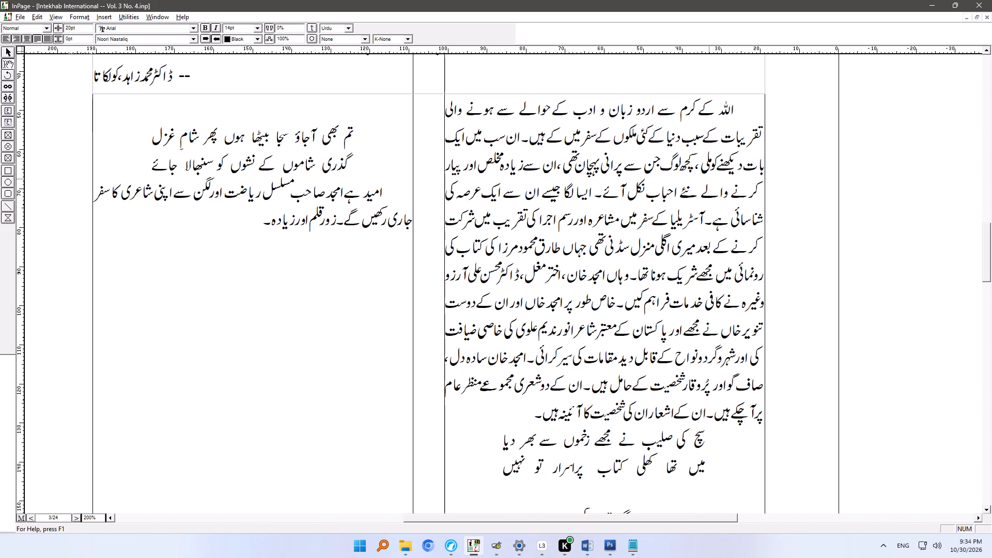
left_click(654, 112)
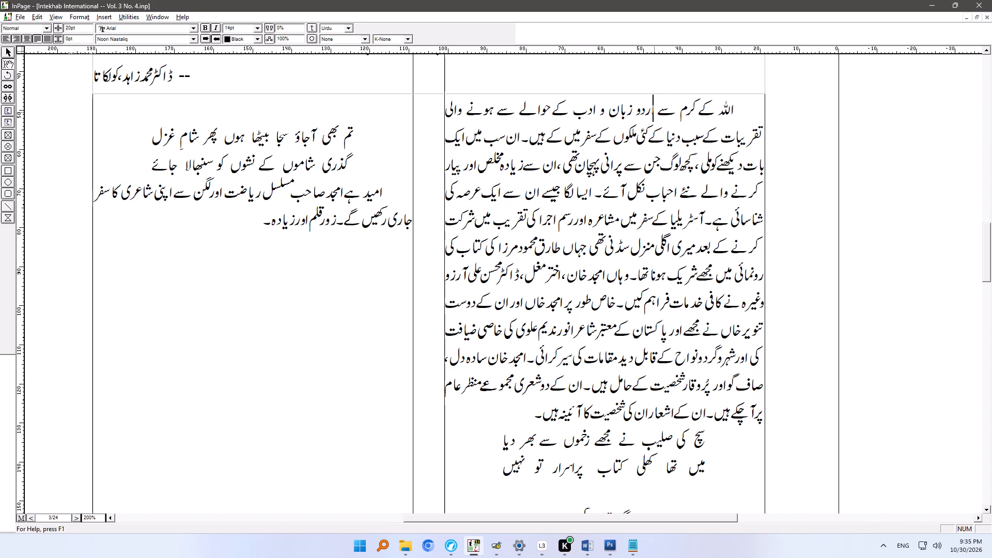
left_click(332, 220, "shift")
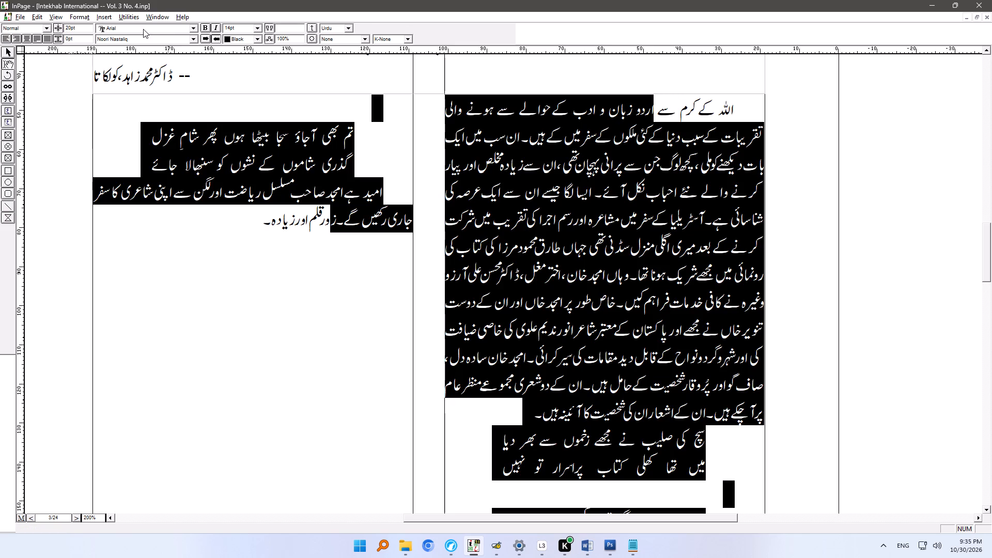
left_click(80, 28)
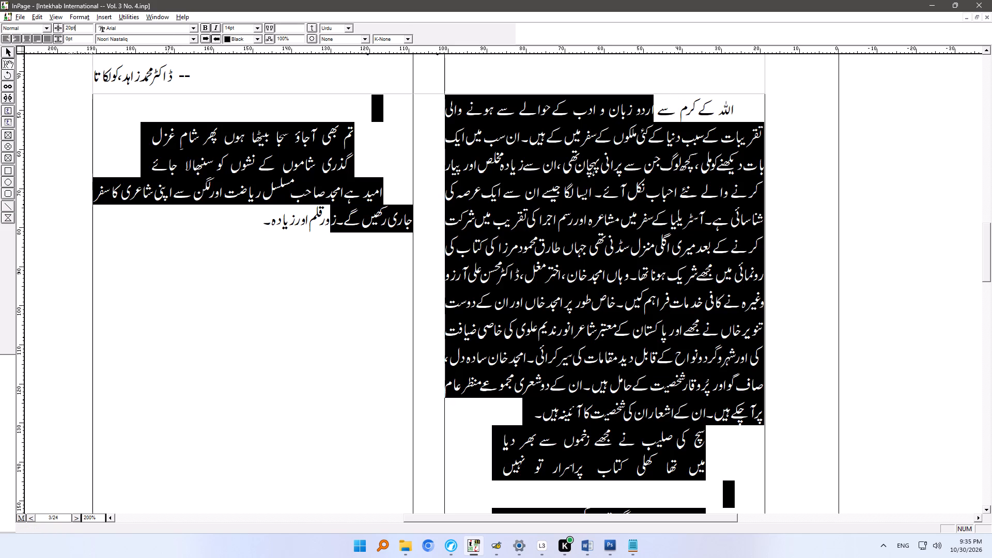
double_click(80, 28)
type("19")
key("Return")
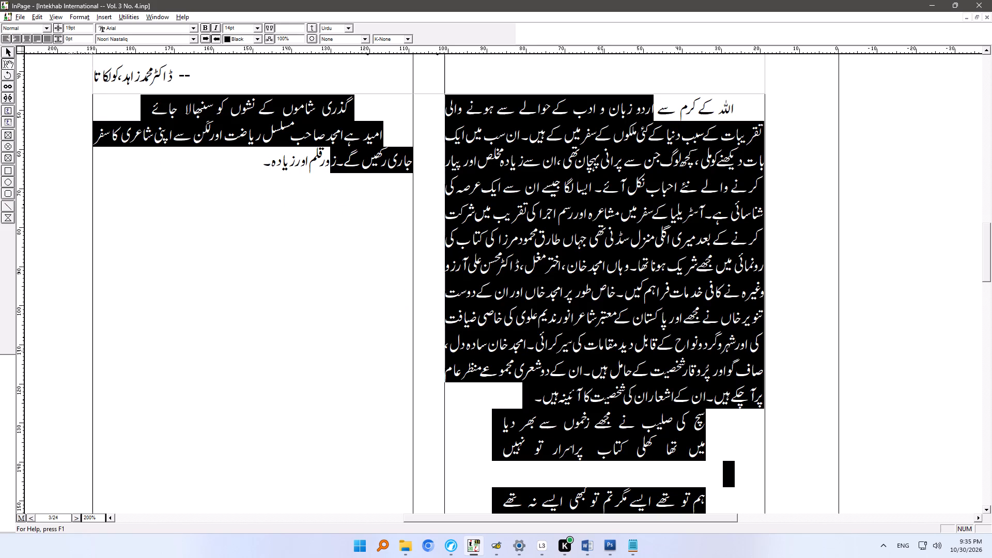
Set the line spacing of the blank line between the first and second couplets to 13 pt.
right_click_drag(573, 385, 532, 148, "ctrl")
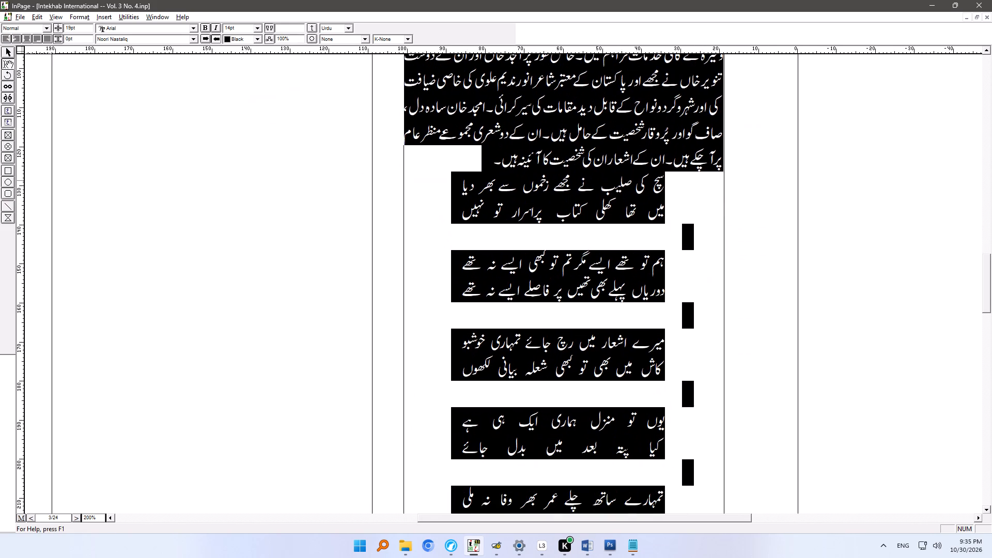
right_click_drag(562, 344, 564, 158, "ctrl")
right_click_drag(557, 313, 558, 377, "ctrl")
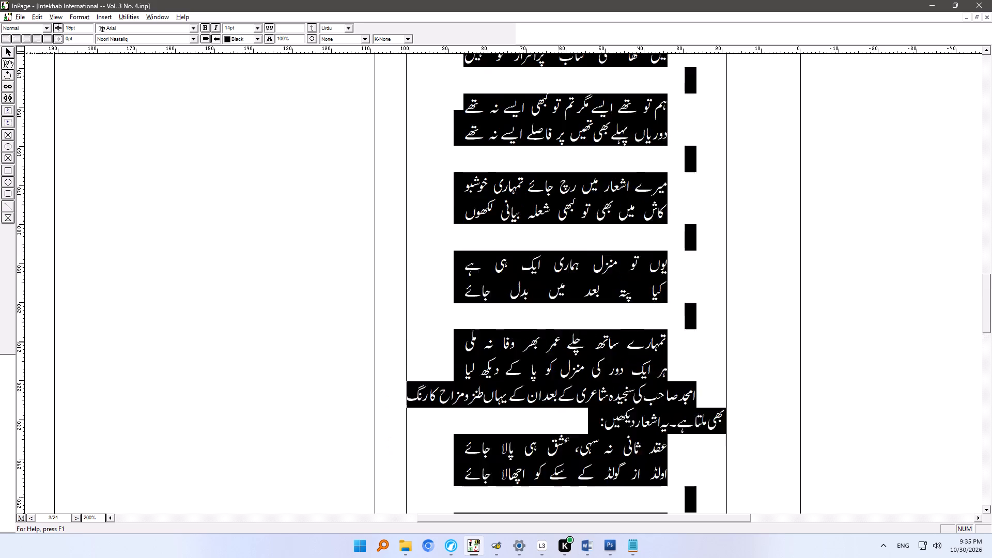
right_click_drag(558, 377, 558, 427, "ctrl")
right_click_drag(566, 242, 566, 366, "ctrl")
left_click(649, 275)
left_click_drag(693, 286, 690, 286)
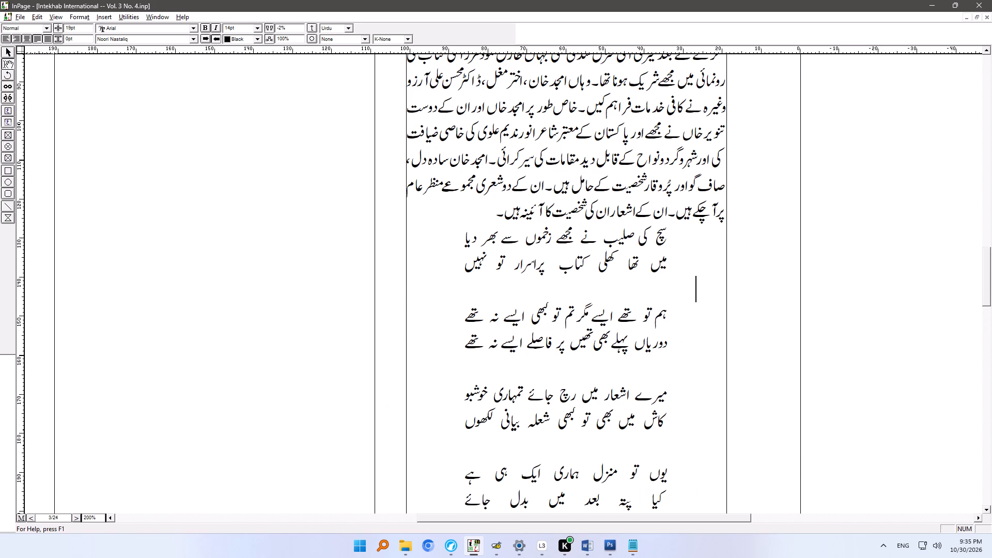
left_click_drag(690, 286, 652, 286)
double_click(81, 27)
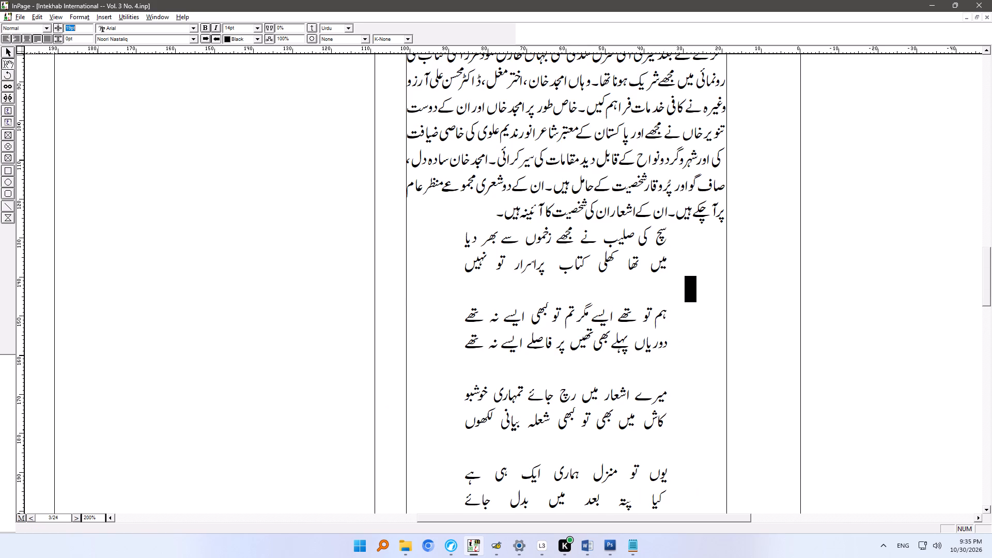
key("1")
key("3")
key("Return")
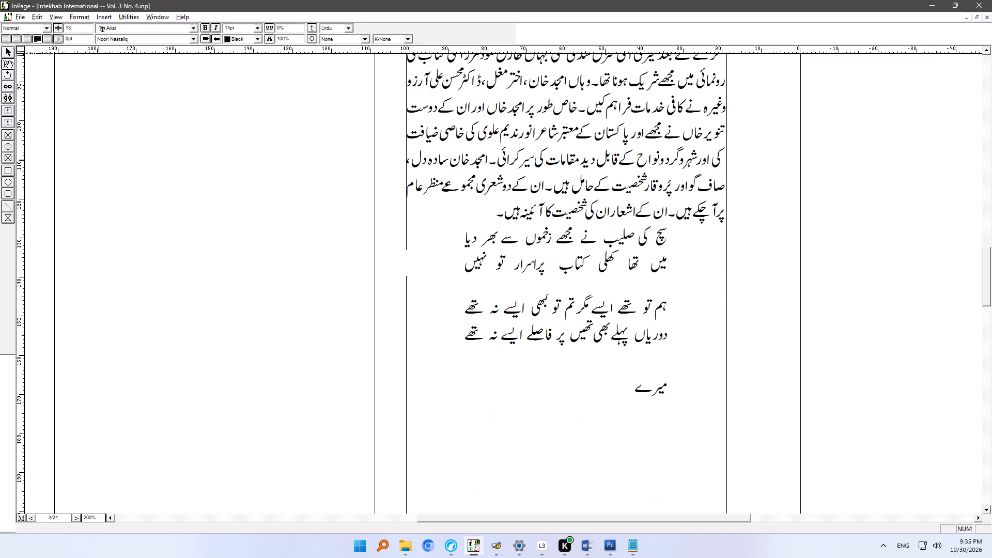
Copy the 13 pt blank line after the first couplet and paste it over the remaining blank lines between couplets.
key("ctrl+c")
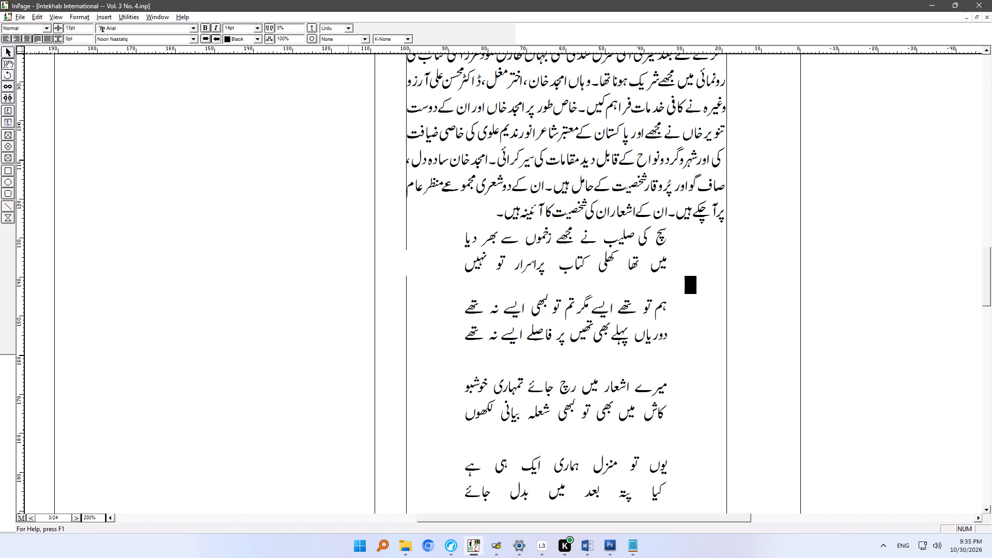
left_click(670, 362)
left_click_drag(695, 363, 657, 363)
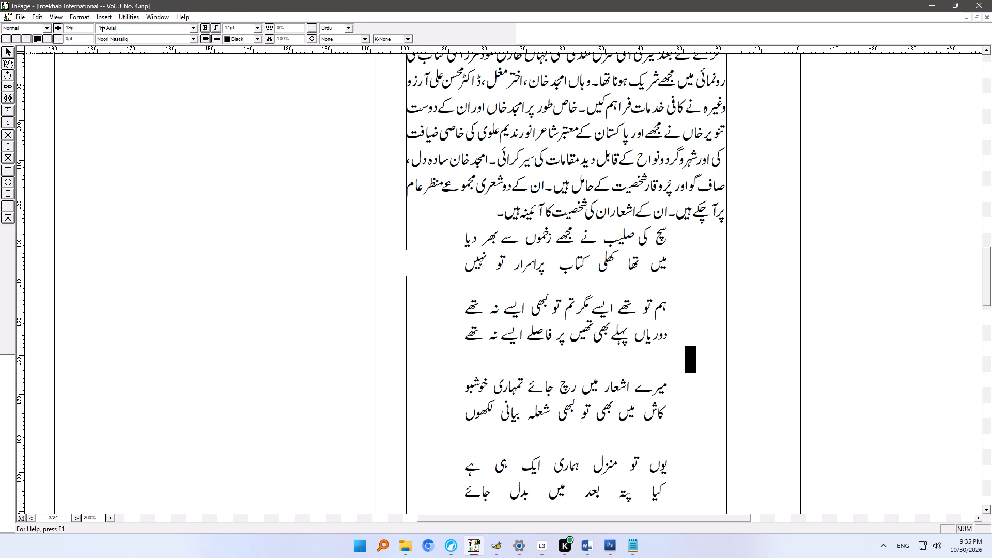
key("ctrl+v")
left_click_drag(695, 433, 655, 432)
key("ctrl+v")
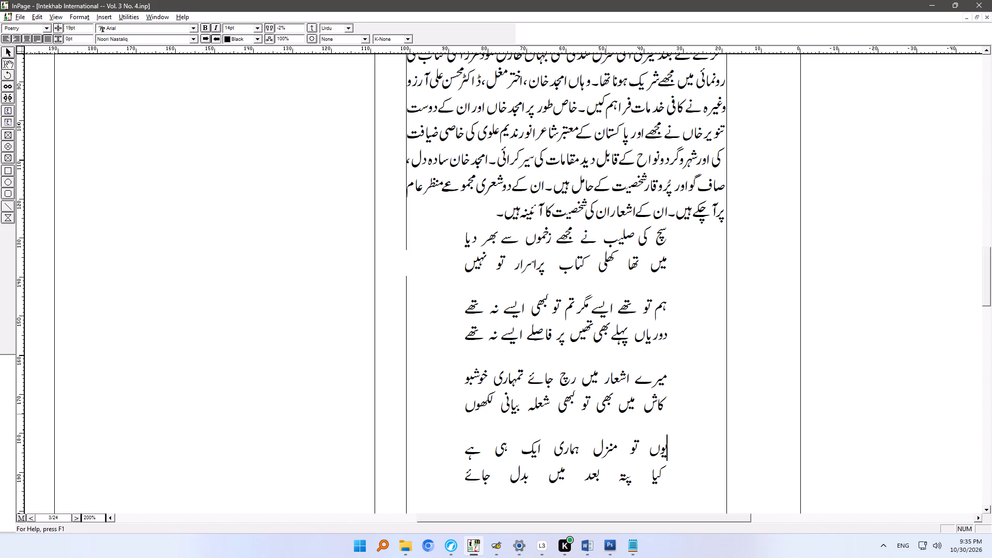
right_click_drag(625, 446, 630, 243, "ctrl")
left_click_drag(693, 296, 638, 296)
left_click_drag(708, 300, 663, 300)
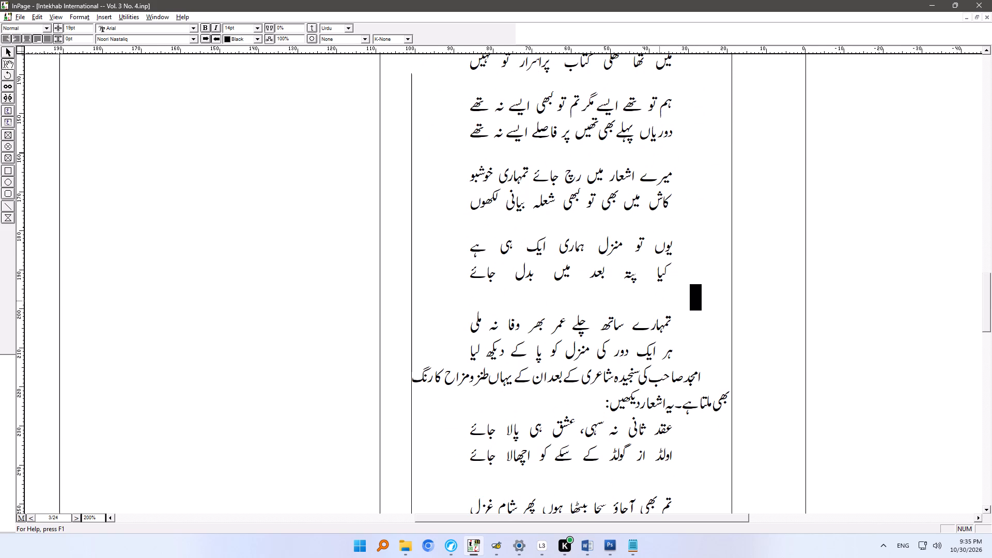
key("ctrl+v")
right_click_drag(670, 419, 669, 224, "ctrl")
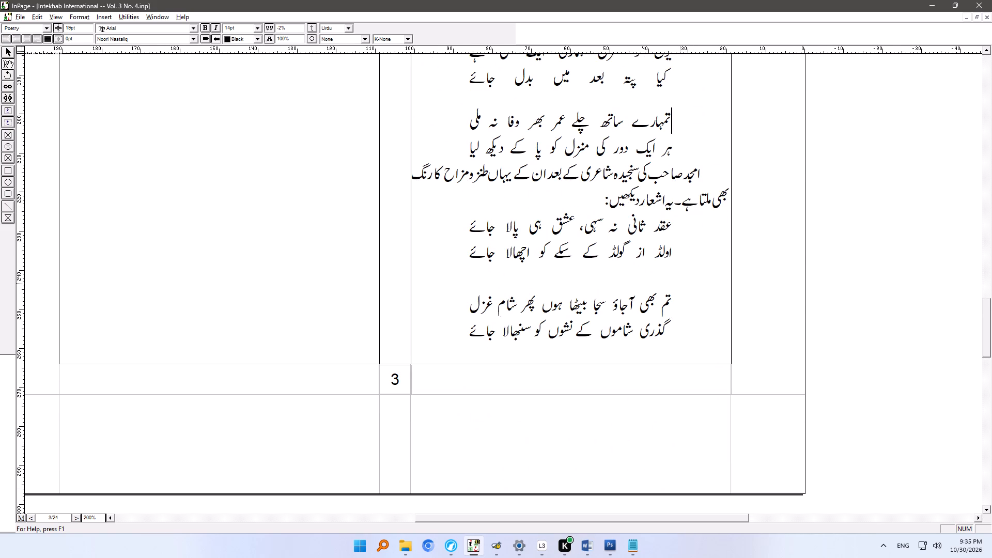
left_click_drag(692, 277, 650, 276)
left_click_drag(708, 280, 662, 272)
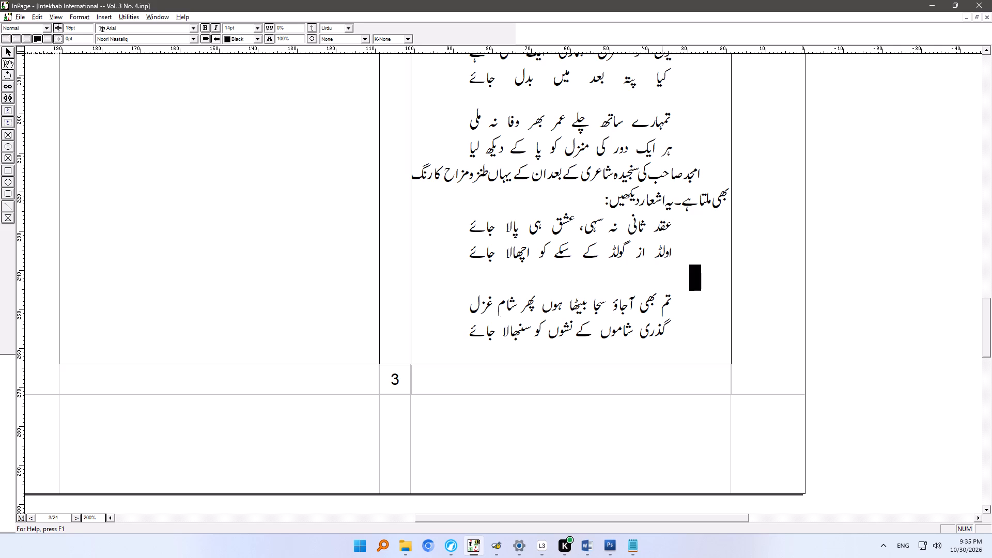
key("ctrl+v")
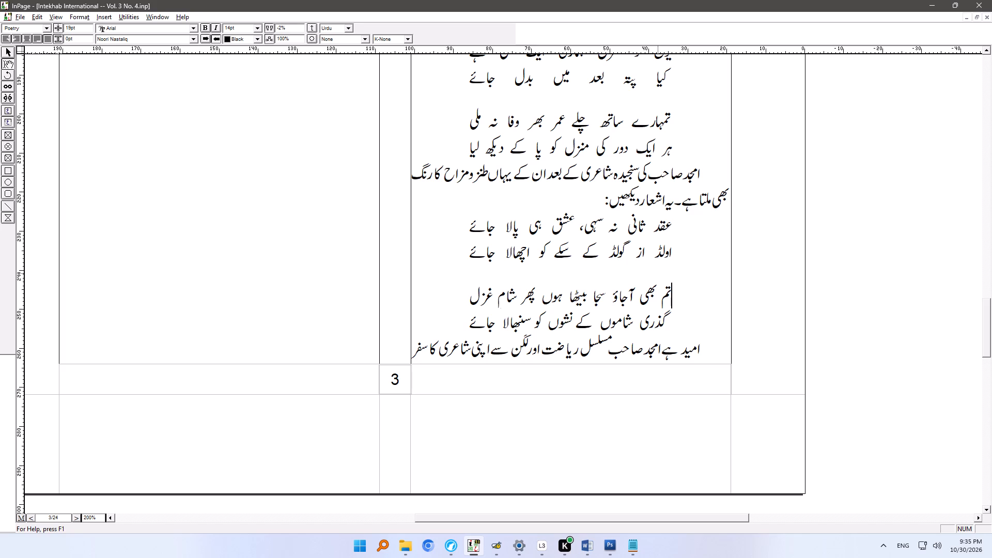
Look over the page 3 article from its closing line up to the title and view the handwritten manuscript scan in File Explorer.
right_click_drag(618, 170, 618, 172, "ctrl")
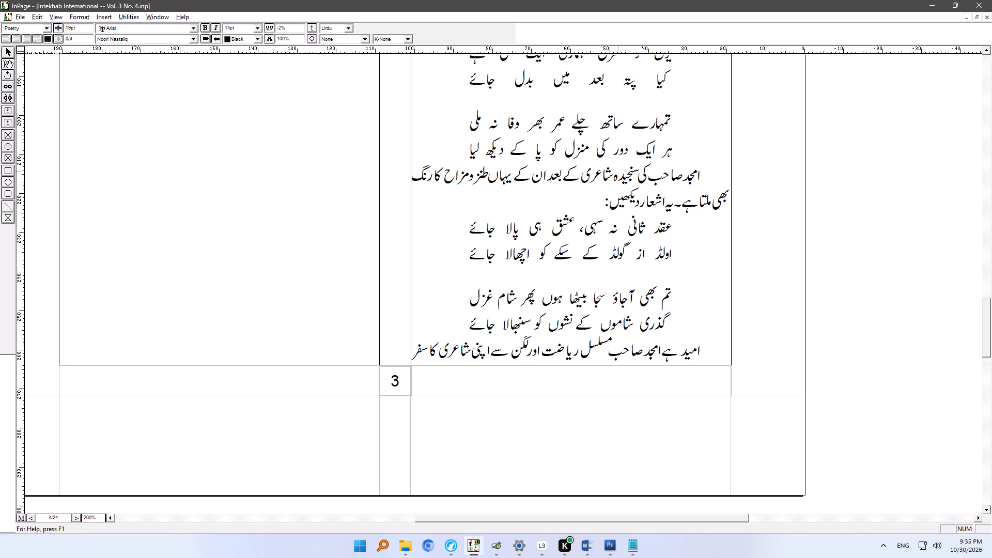
right_click_drag(618, 172, 640, 303, "ctrl")
right_click_drag(620, 220, 629, 288, "ctrl")
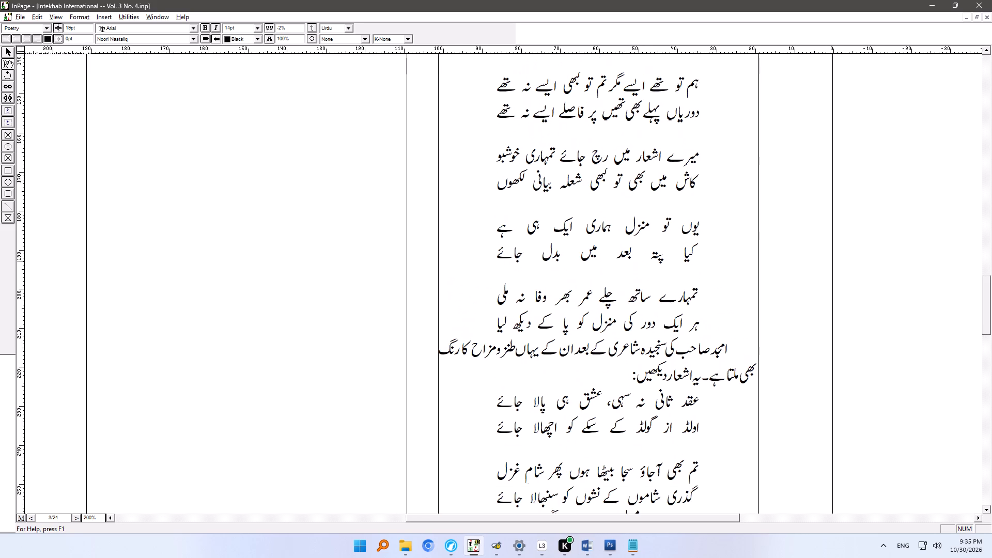
right_click_drag(629, 288, 633, 360, "ctrl")
right_click_drag(622, 245, 652, 405, "ctrl")
right_click_drag(538, 213, 669, 380, "ctrl")
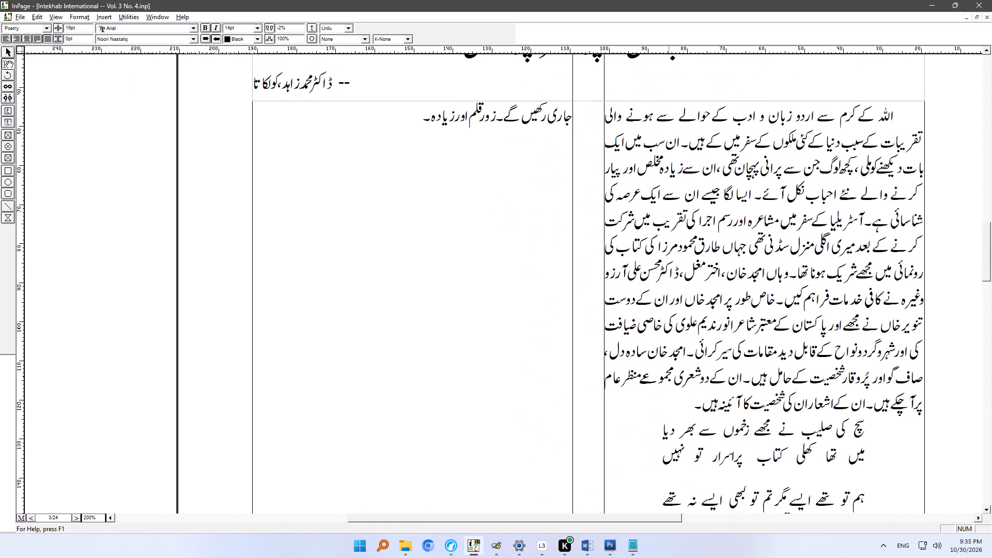
right_click_drag(669, 380, 479, 165, "ctrl")
right_click_drag(517, 360, 519, 226, "ctrl")
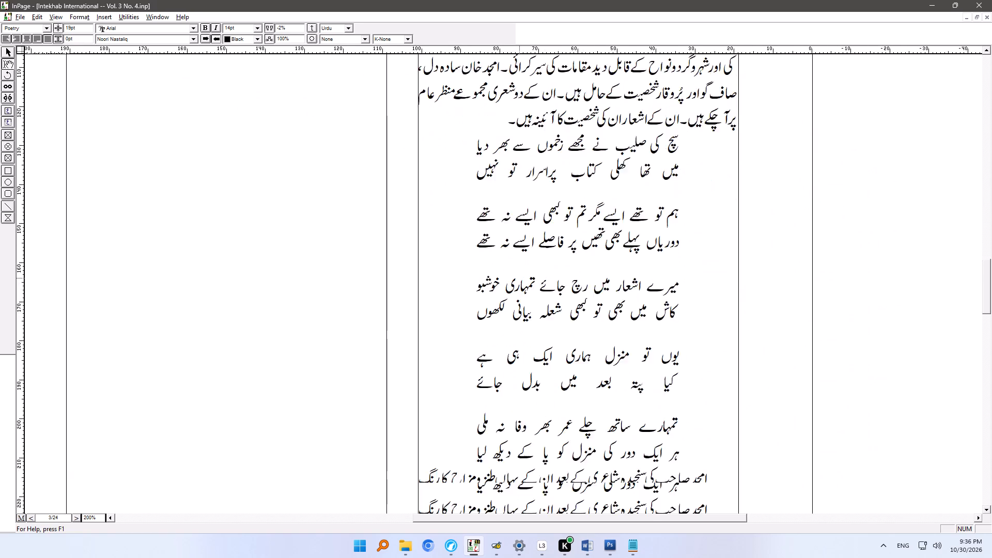
right_click_drag(519, 226, 524, 126, "ctrl")
right_click_drag(547, 346, 542, 193, "ctrl")
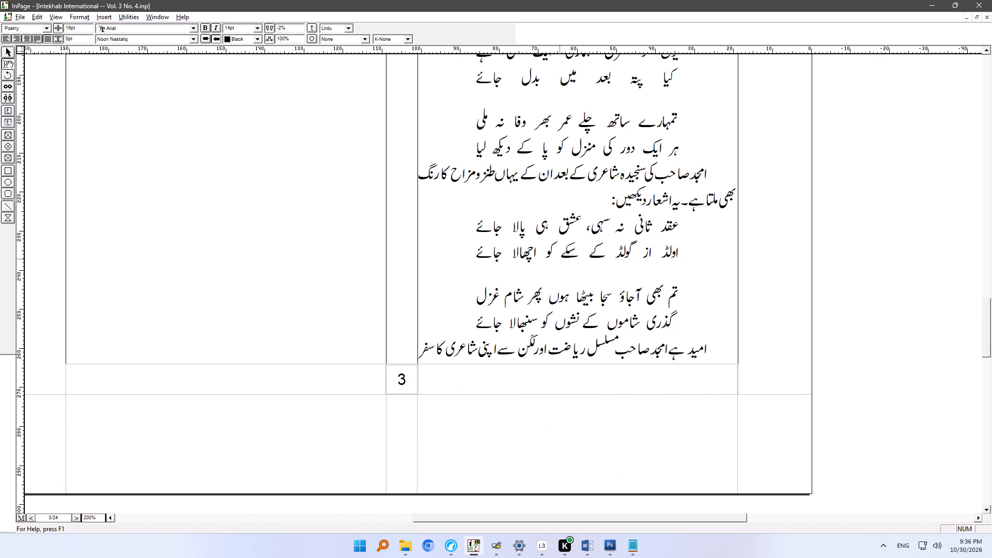
right_click_drag(583, 189, 586, 328, "ctrl")
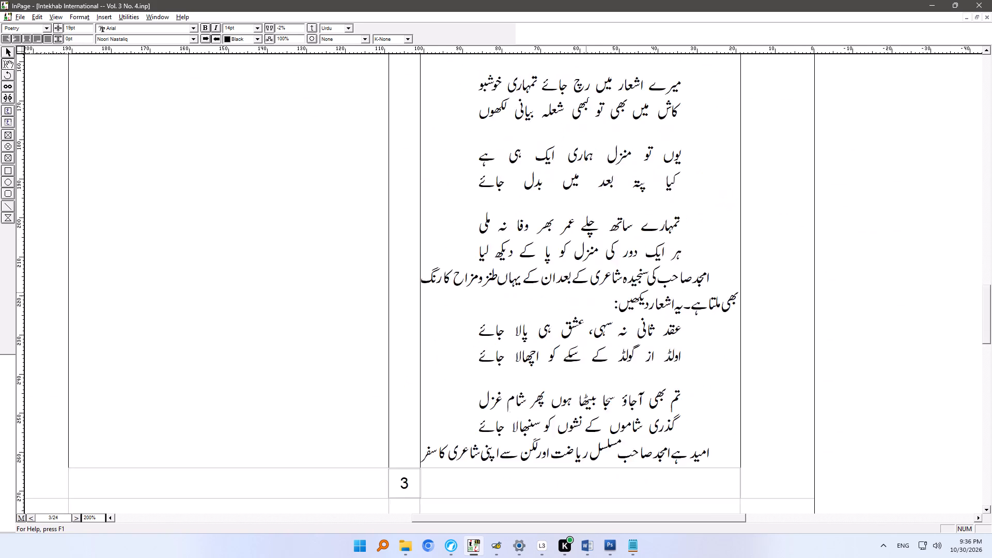
right_click_drag(586, 328, 592, 413, "ctrl")
right_click_drag(567, 214, 567, 443, "ctrl")
right_click_drag(558, 230, 560, 445, "ctrl")
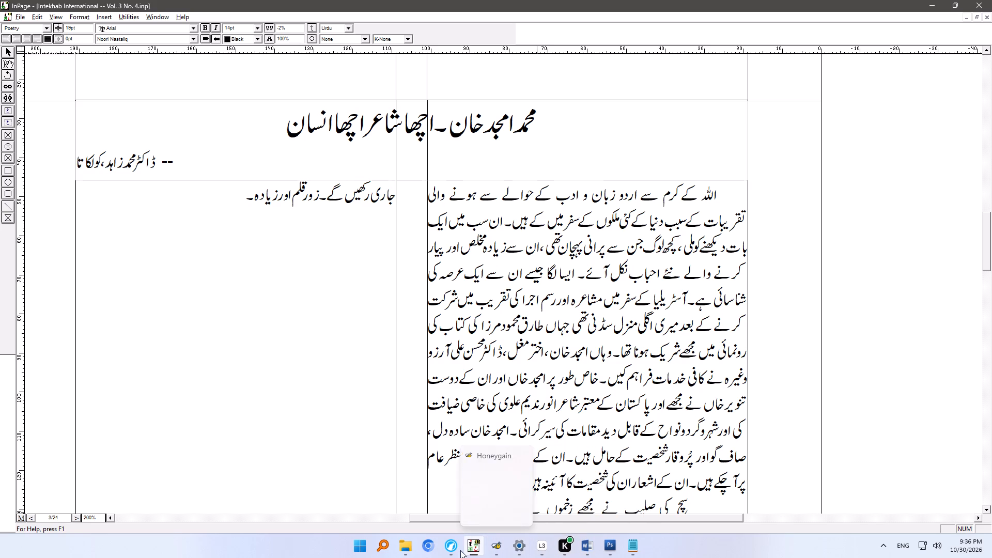
left_click(411, 551)
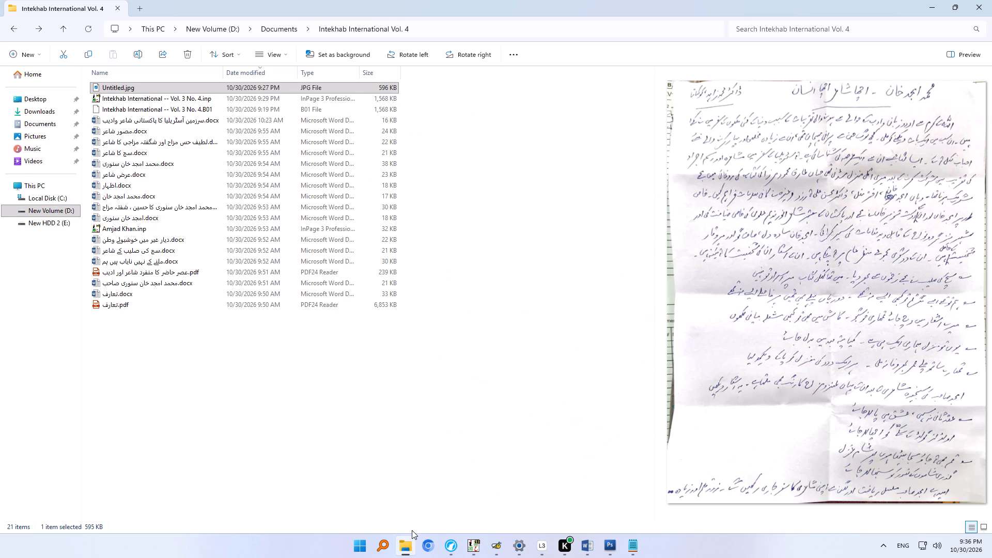
key("alt+Tab")
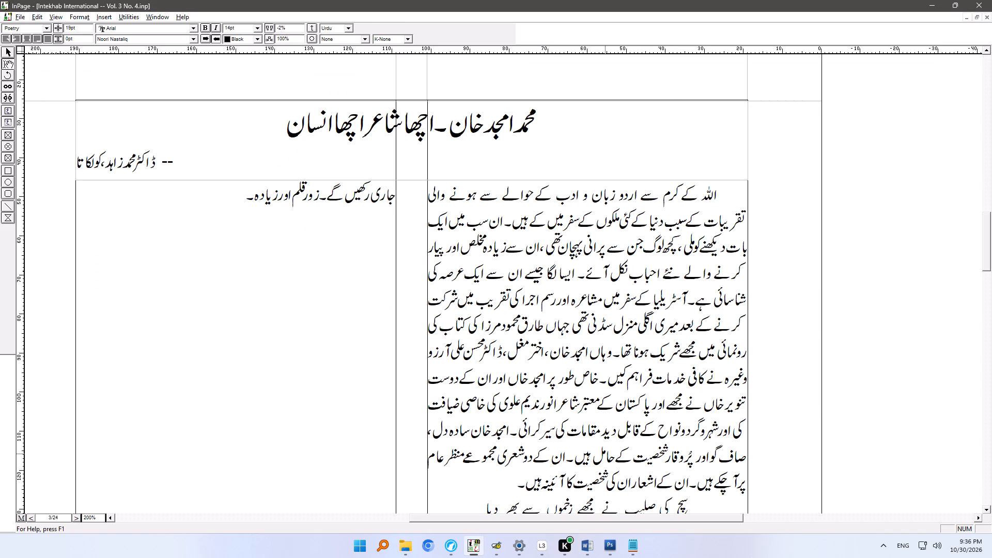
Copy the 13 pt blank line above the fifth couplet and paste it over the blank line between the last two couplets.
right_click_drag(633, 452, 633, 442, "ctrl")
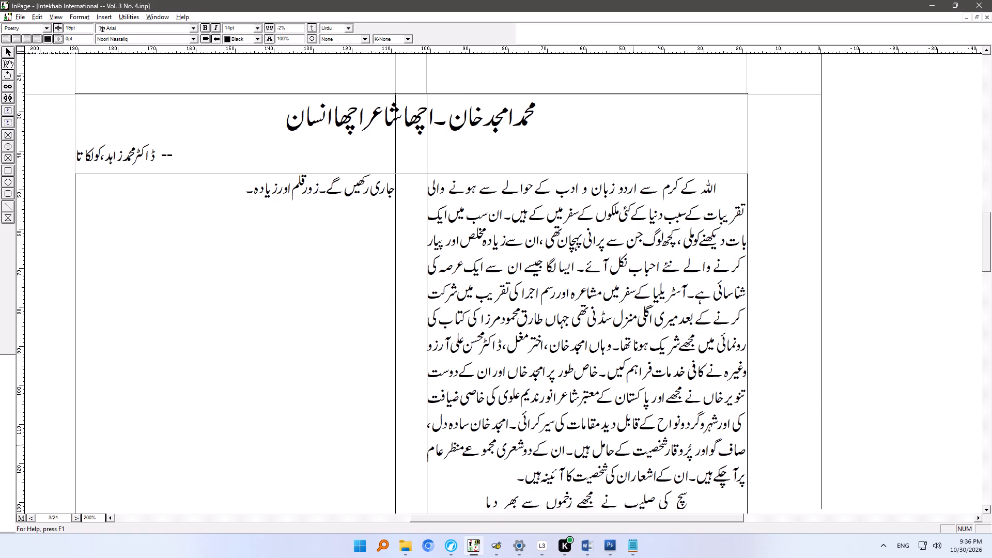
right_click_drag(633, 442, 626, 249, "ctrl")
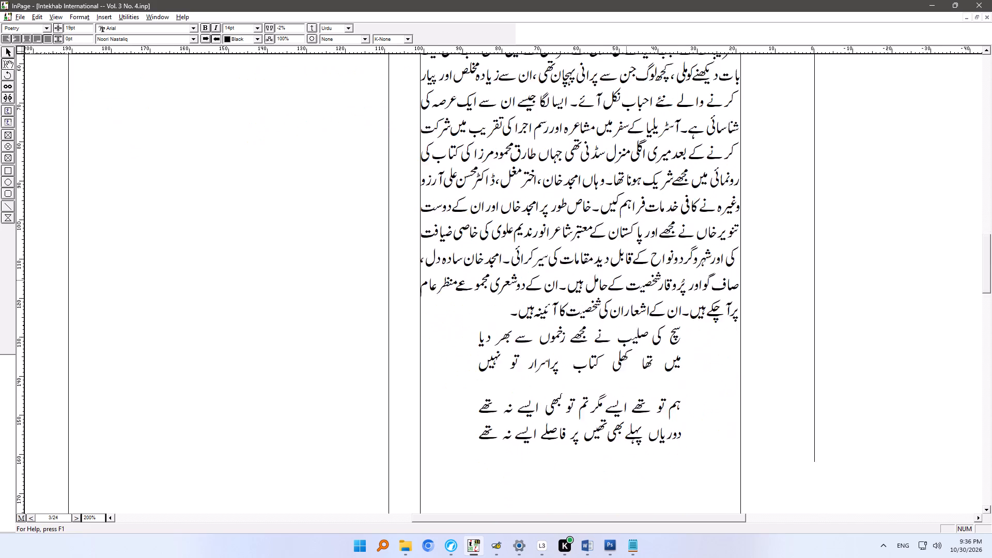
right_click_drag(626, 249, 626, 208, "ctrl")
right_click_drag(636, 390, 629, 187, "ctrl")
right_click_drag(630, 374, 630, 285, "ctrl")
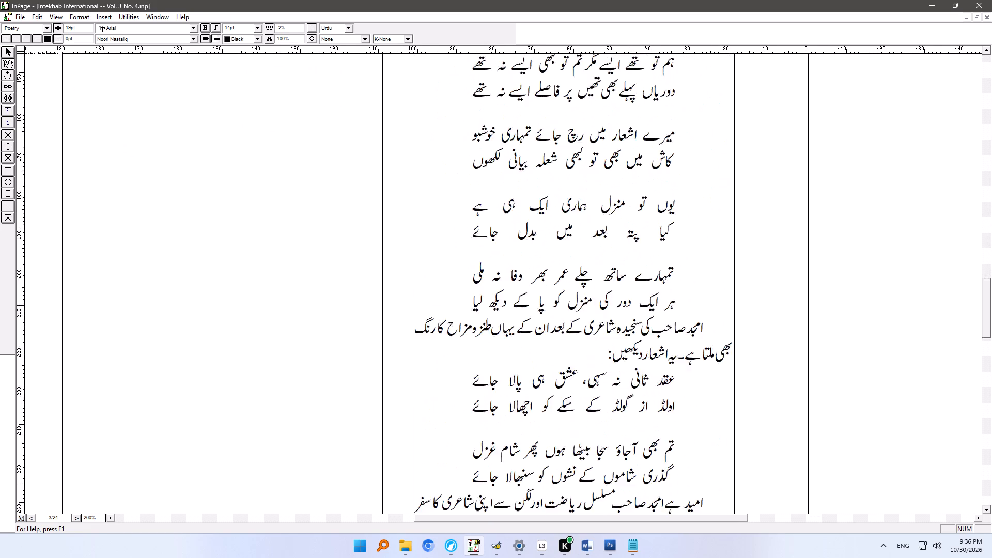
right_click_drag(630, 285, 632, 220, "ctrl")
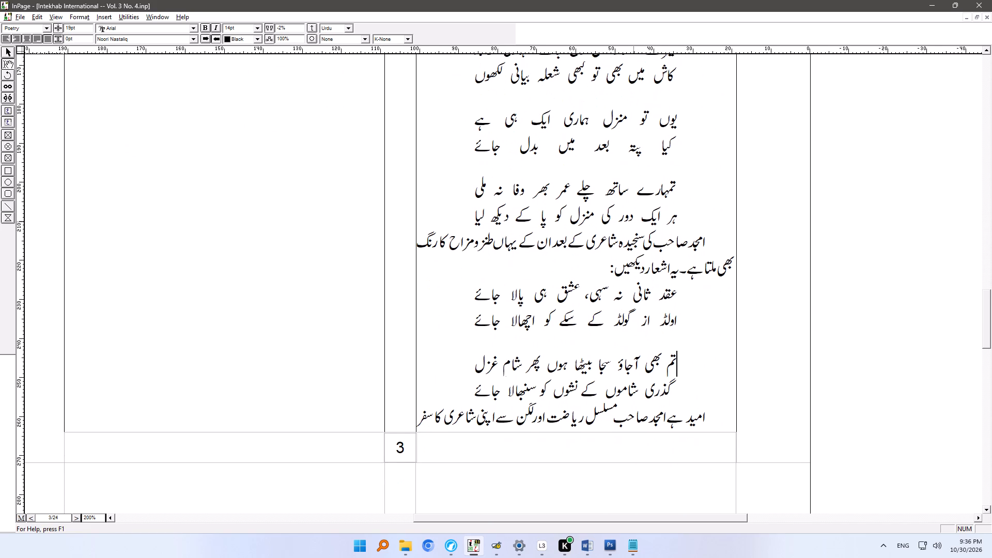
left_click(672, 165)
left_click_drag(714, 166, 674, 165)
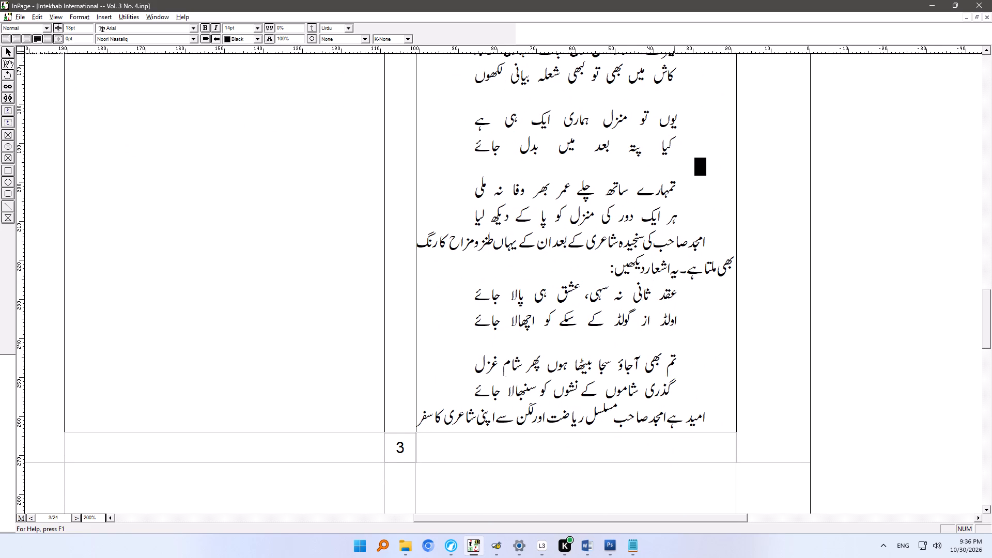
key("ctrl+c")
left_click(704, 336)
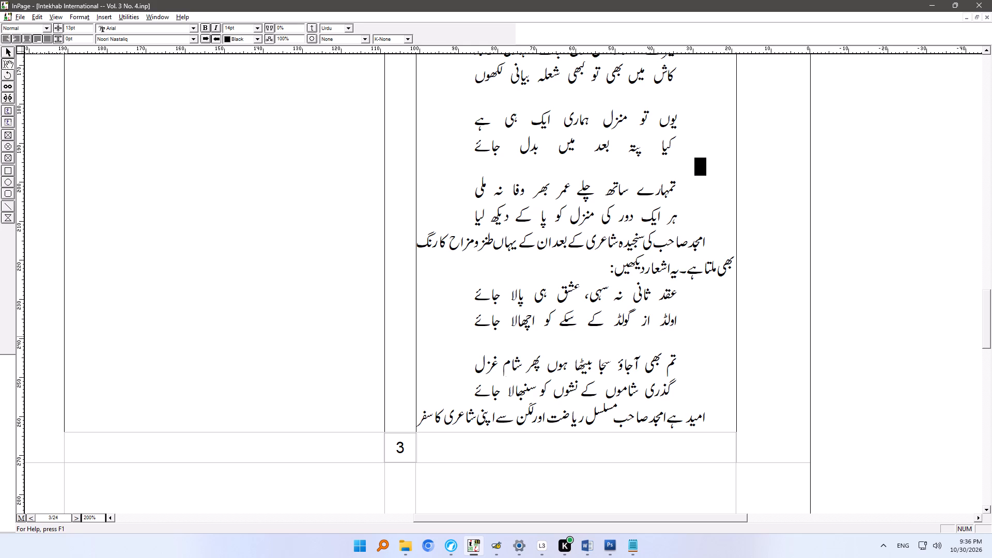
left_click_drag(712, 342, 657, 341)
key("ctrl+v")
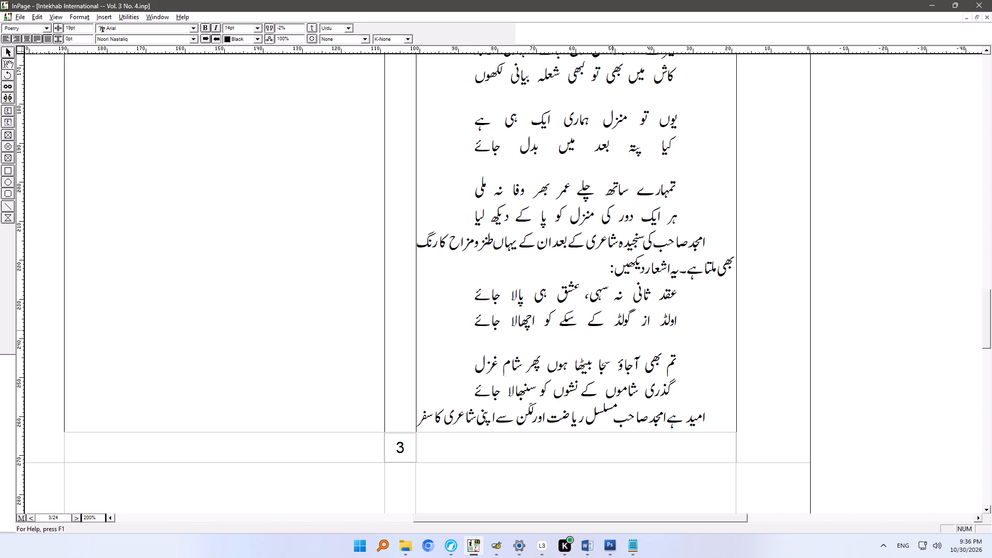
Following the handwritten scan, correct the opening paragraph's second line by adding نے after سفر میں and replacing کے with کیے before ہیں.
right_click_drag(621, 241, 613, 462, "ctrl")
right_click_drag(613, 291, 597, 392, "ctrl")
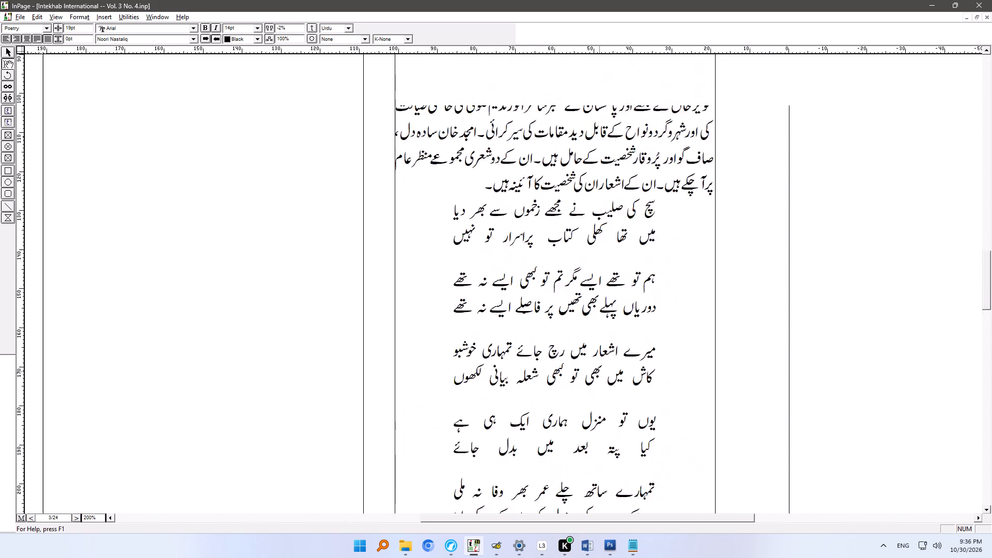
right_click_drag(597, 392, 598, 464, "ctrl")
right_click_drag(601, 305, 602, 424, "ctrl")
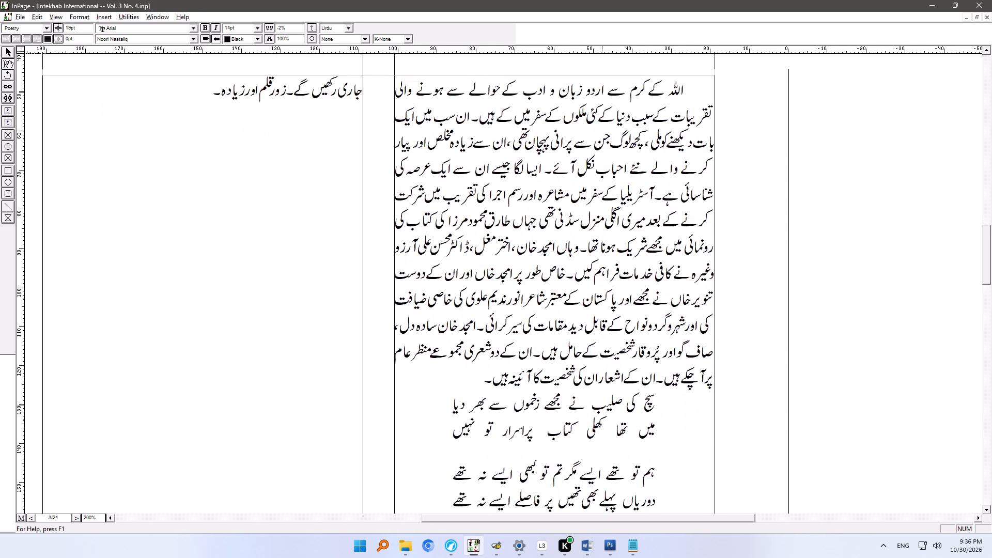
right_click_drag(602, 424, 618, 481, "ctrl")
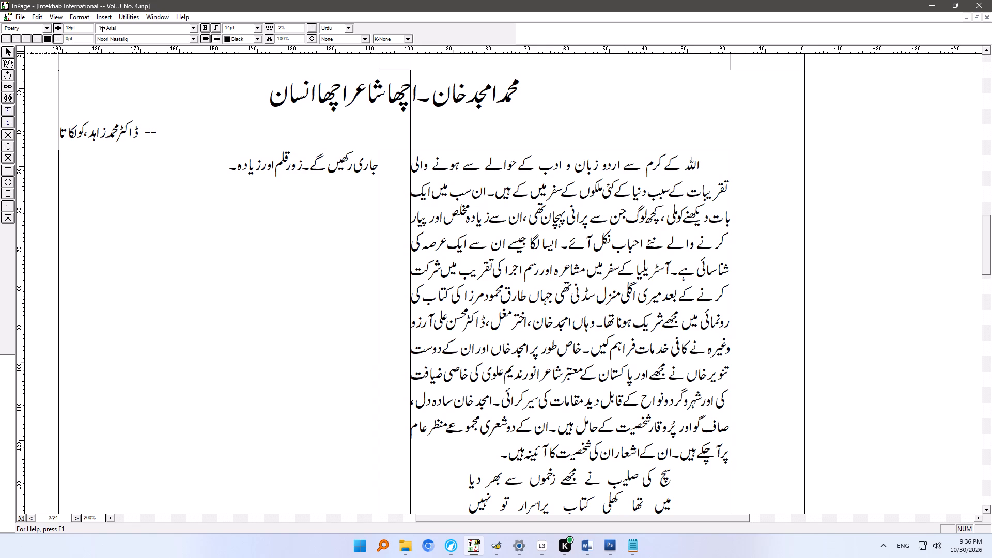
key("alt+Tab")
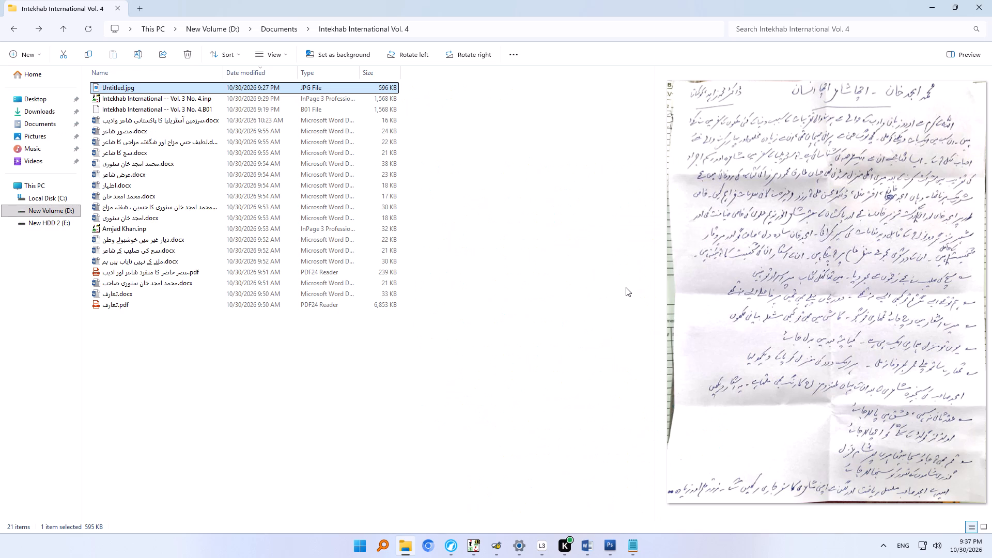
key("alt+Tab")
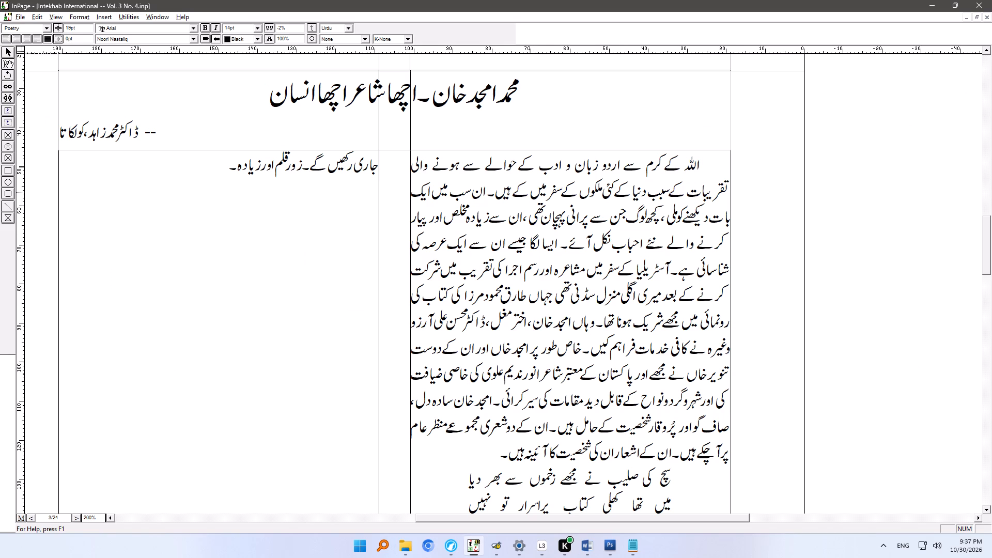
left_click(529, 192)
type("نے")
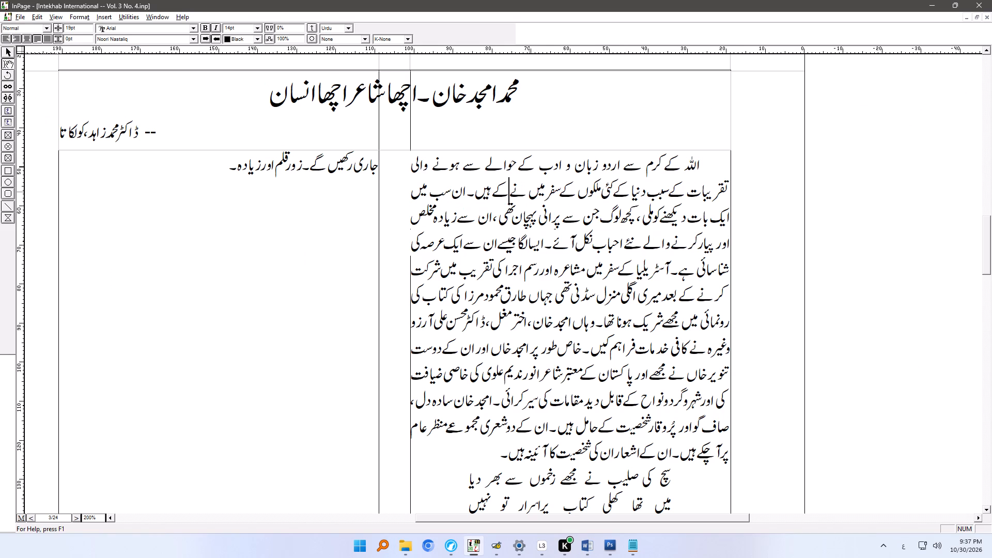
key("Delete")
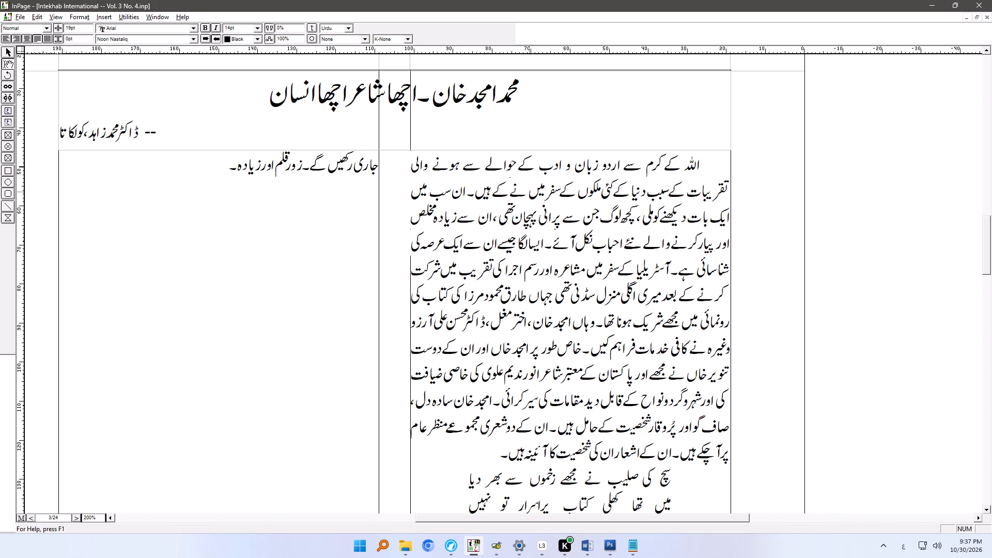
key("Delete")
type("کیے")
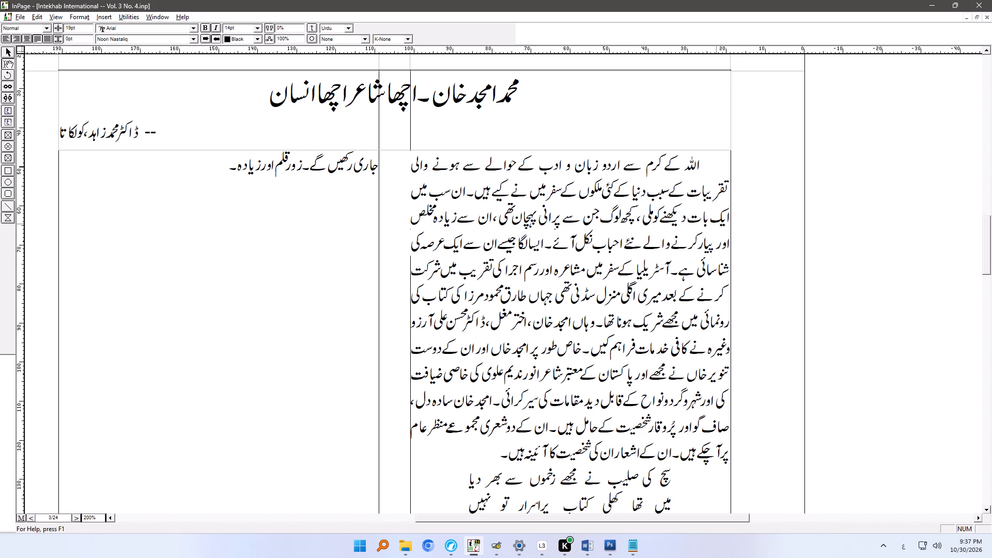
Check the opening paragraph against the handwritten scan in File Explorer and add a zer to رسم in رسم اجرا on its fifth line.
key("alt+Tab")
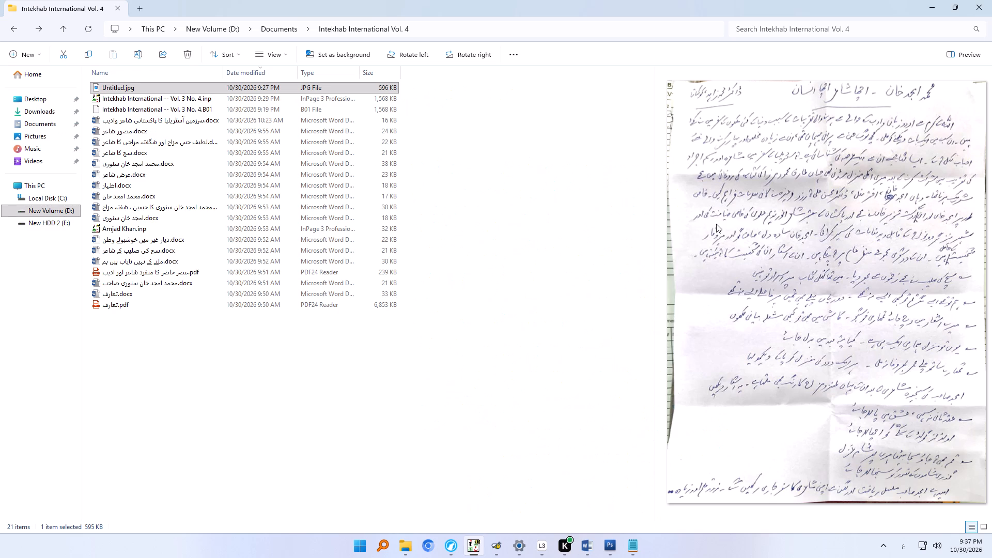
key("alt+Tab")
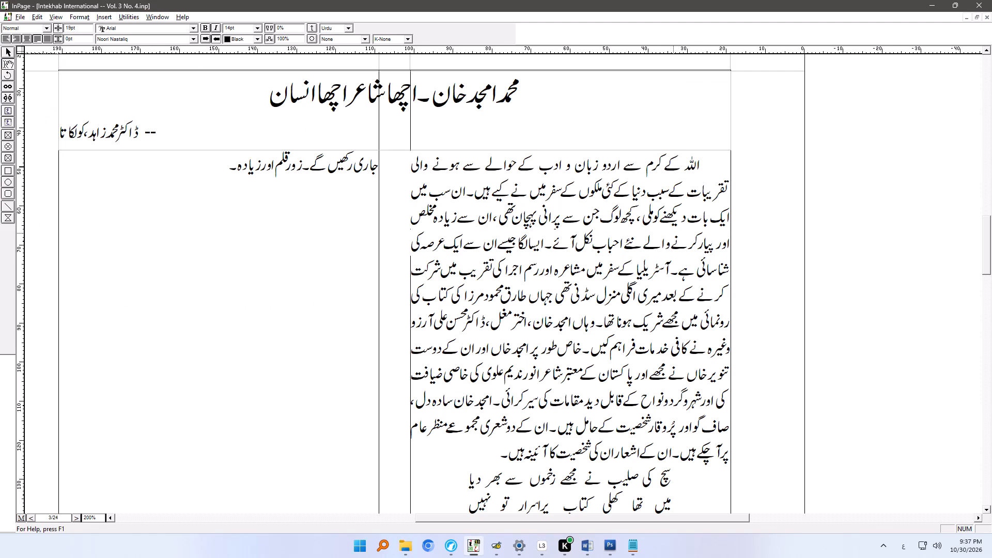
key("alt+Tab")
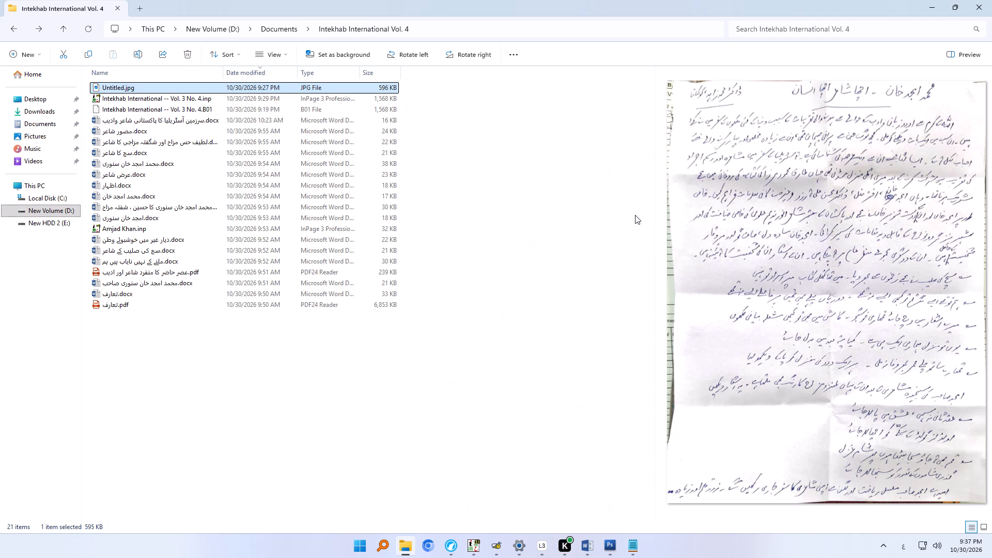
key("alt+Tab")
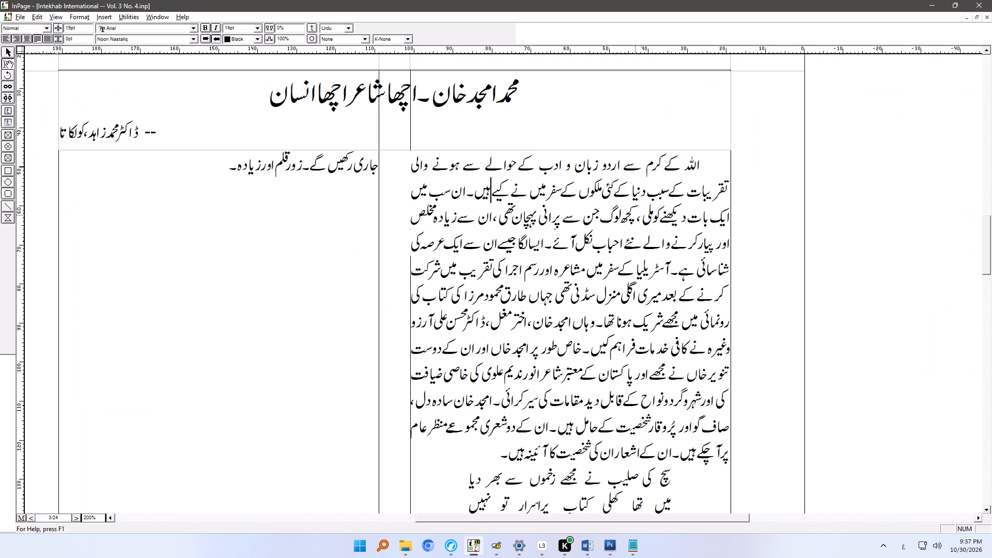
left_click(531, 276)
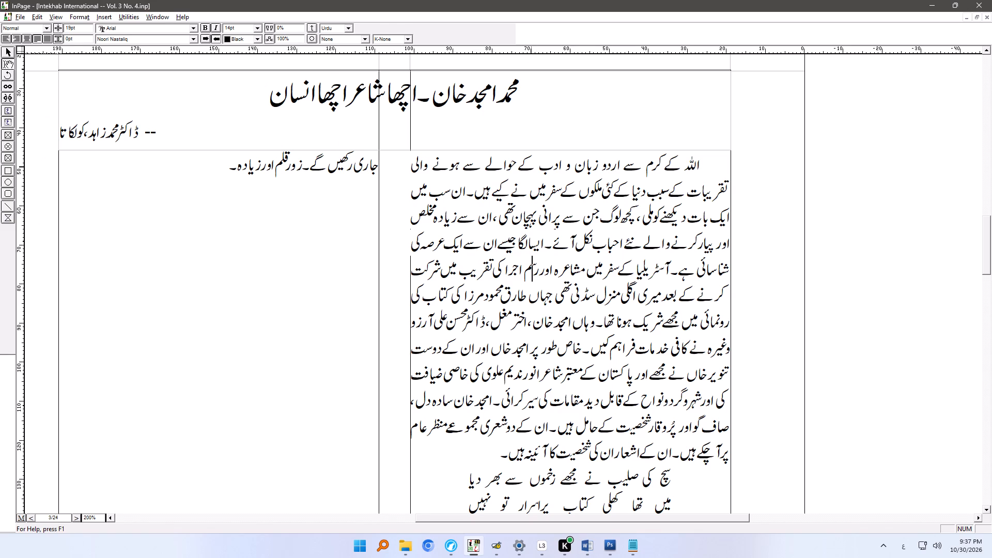
left_click(528, 274)
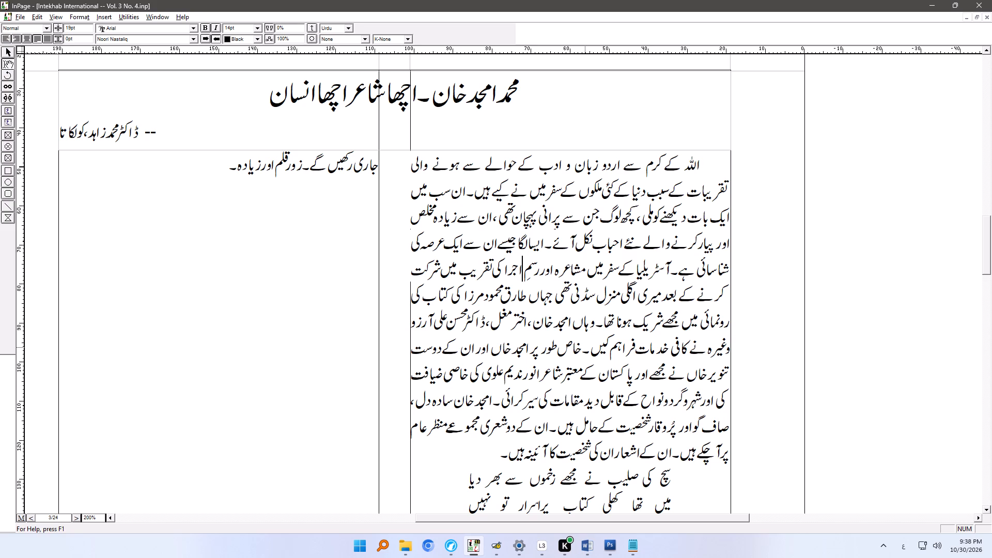
Delete the opening paragraph's sentence running from خاص طور پر to سیر کرائی, including its full stop and trailing space.
left_click_drag(584, 347, 507, 399)
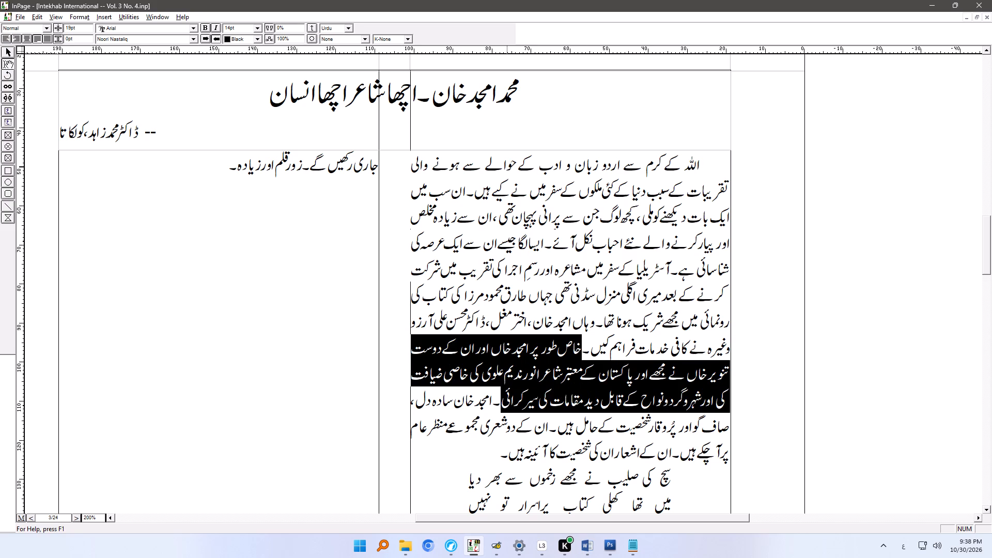
key("Delete")
key("Delete")
key("Delete")
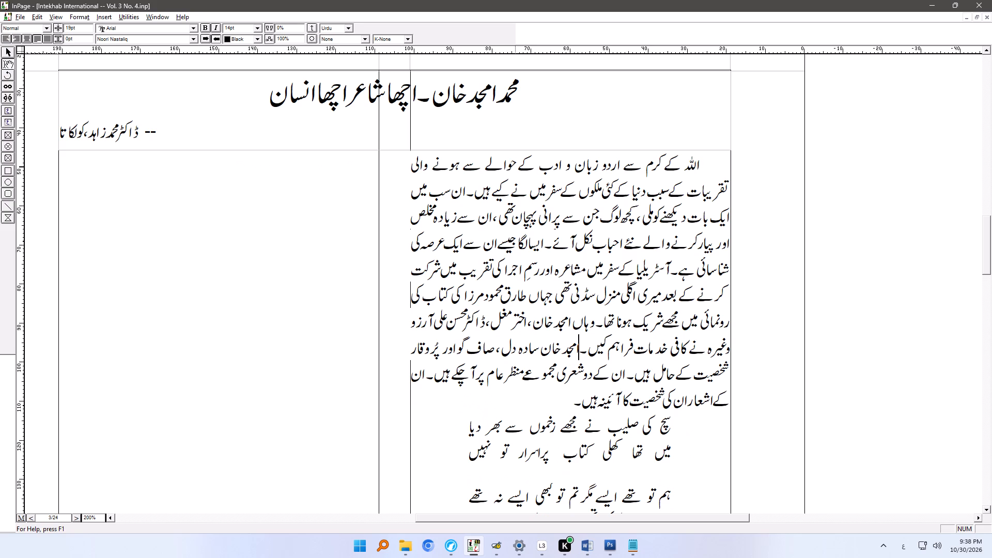
Examine how the page 3 article fits its column, from the opening paragraph to the closing line and back to the title.
right_click_drag(601, 421, 596, 370, "ctrl")
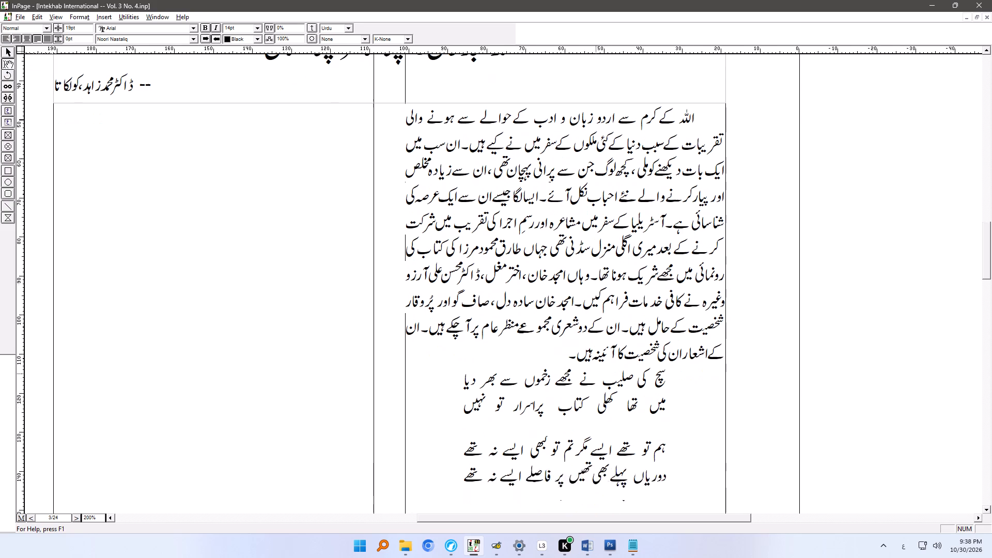
right_click_drag(596, 370, 596, 245, "ctrl")
right_click_drag(602, 392, 600, 196, "ctrl")
right_click_drag(598, 379, 599, 190, "ctrl")
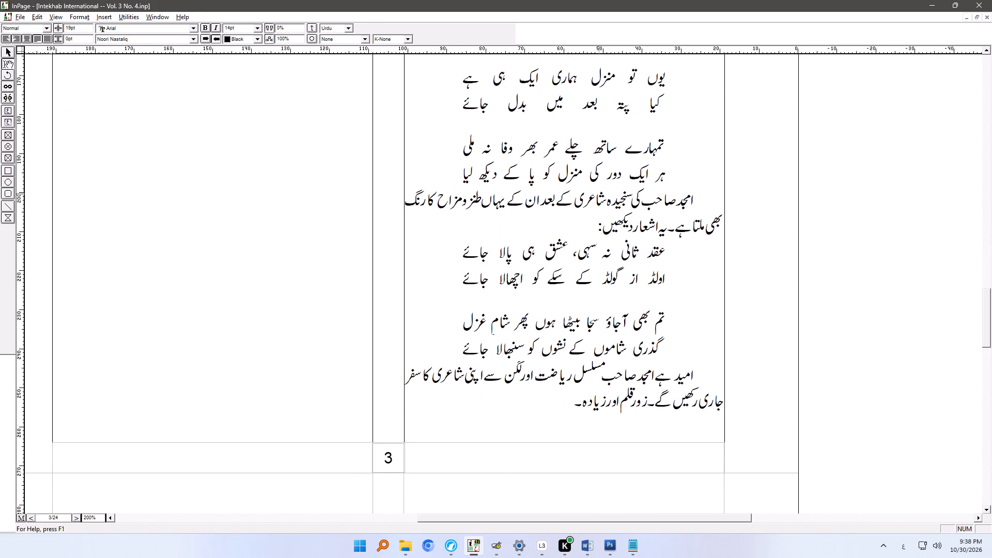
right_click_drag(596, 246, 595, 415, "ctrl")
right_click_drag(596, 267, 589, 448, "ctrl")
right_click_drag(596, 290, 596, 439, "ctrl")
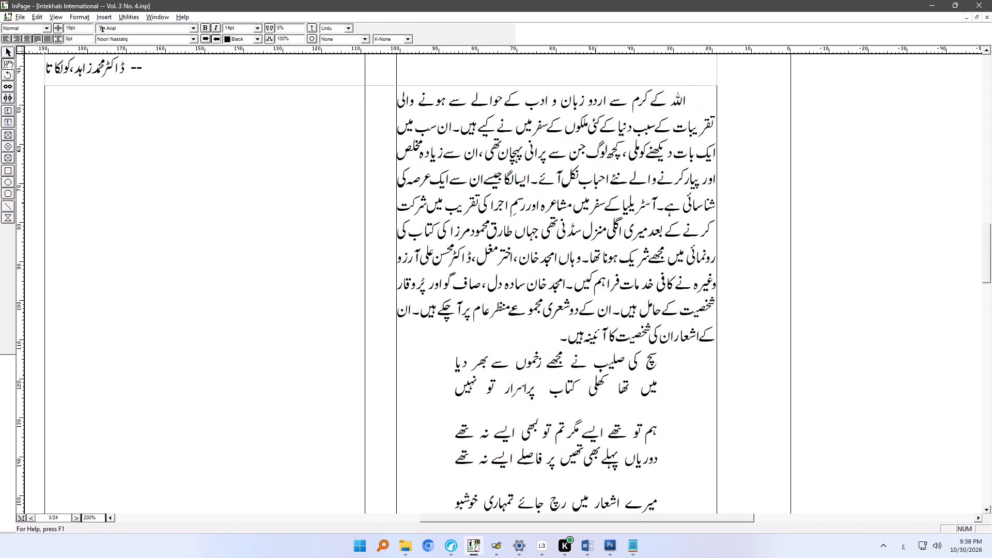
right_click_drag(589, 273, 591, 399, "ctrl")
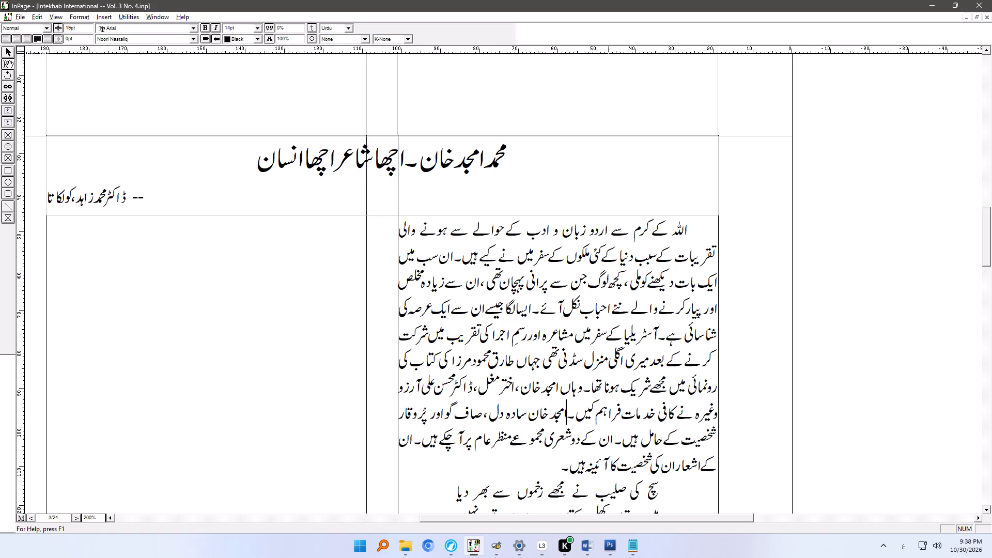
Save the magazine document with the corrected opening paragraph of the page 3 article.
key("ctrl+s")
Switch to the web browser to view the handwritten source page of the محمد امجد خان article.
left_click(455, 547)
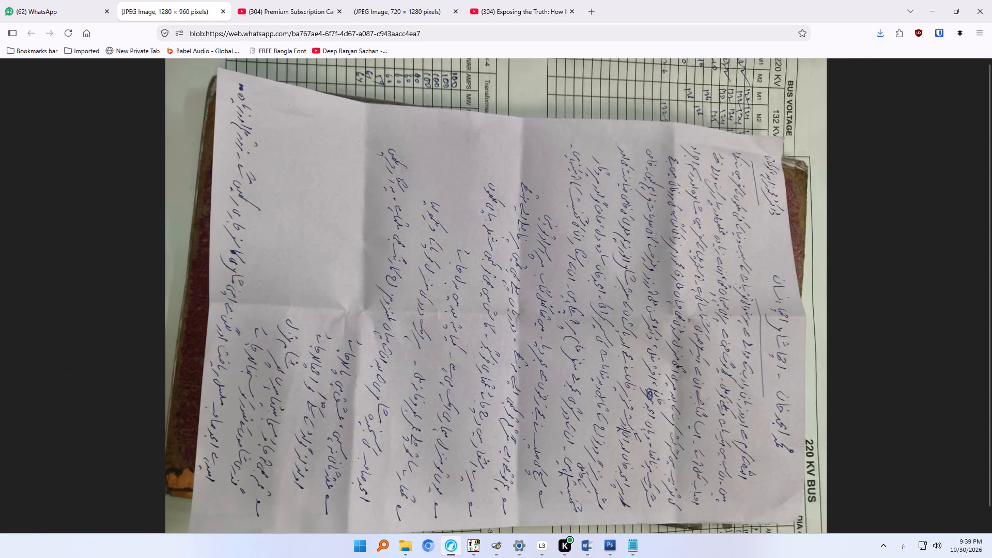
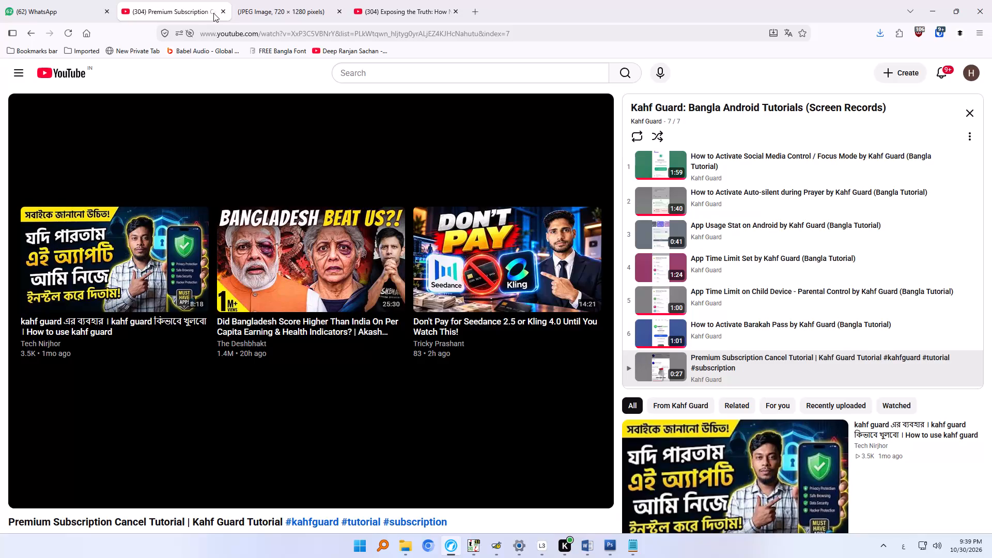
Close the Premium Subscription Cancel Tutorial video tab and bring up the image of the handwritten contents list.
left_click(220, 13)
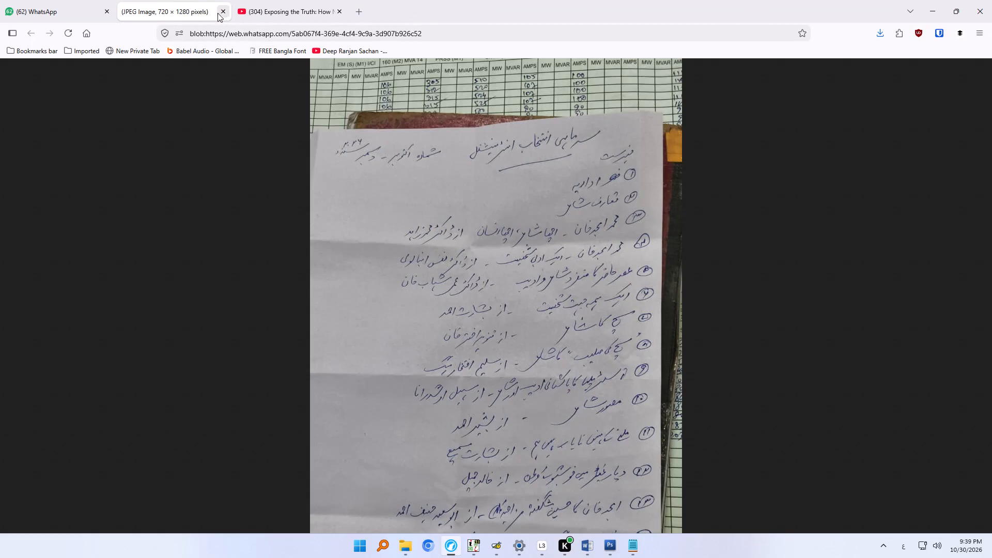
left_click(190, 8)
Preview سرزمین آسٹریلیا کا پاکستانی شاعر وادیب.docx in File Explorer and check it against the handwritten contents list in the browser.
left_click(409, 548)
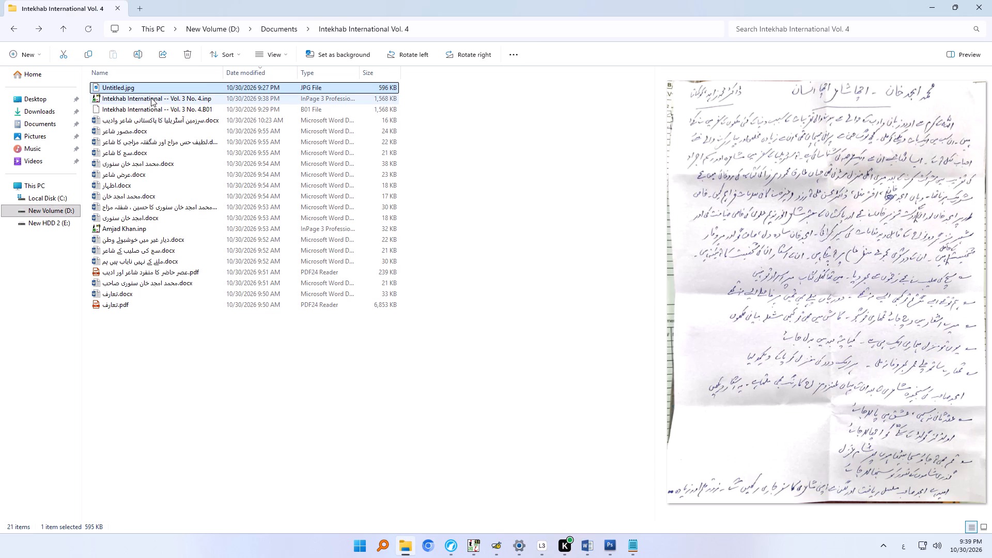
left_click(146, 120)
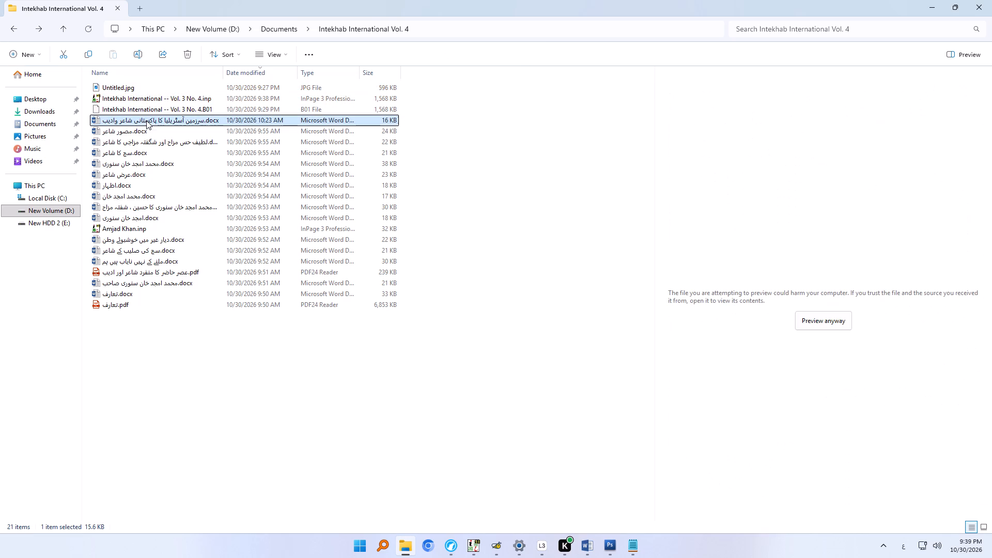
left_click(796, 323)
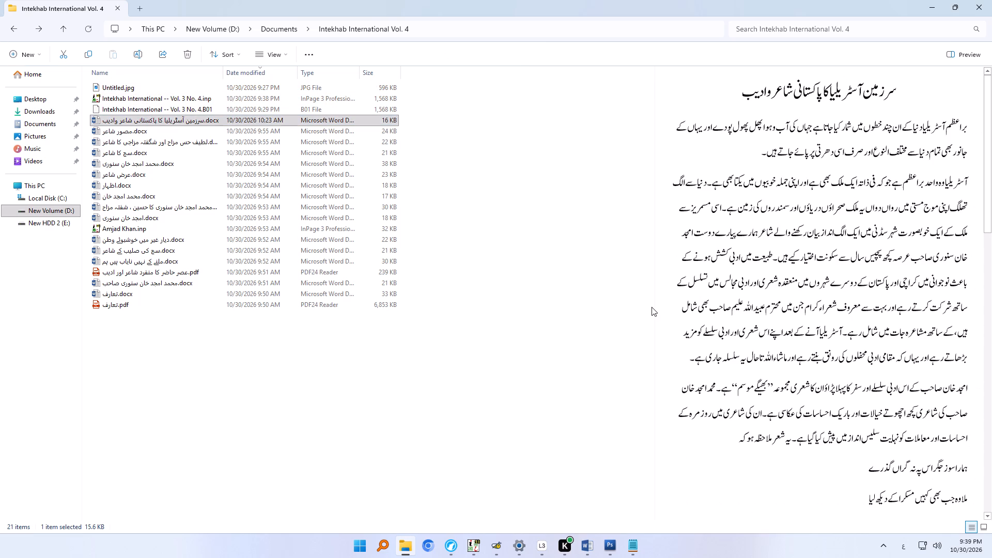
key("alt+Tab")
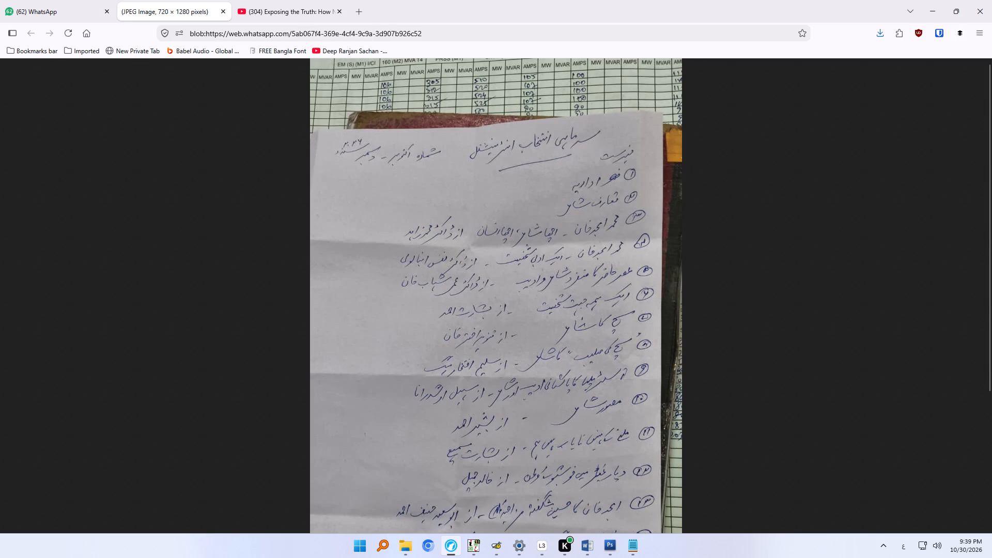
Preview the article documents in the Intekhab International Vol. 4 folder one by one, from مصور شاعر down to the ایک ادبی شخصیت article.
key("alt+Tab")
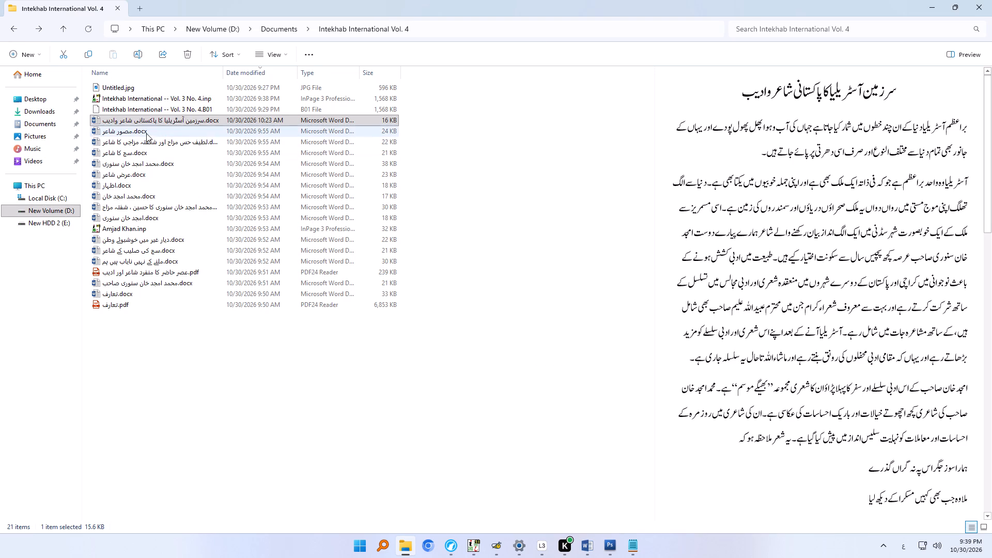
left_click(146, 133)
left_click(827, 317)
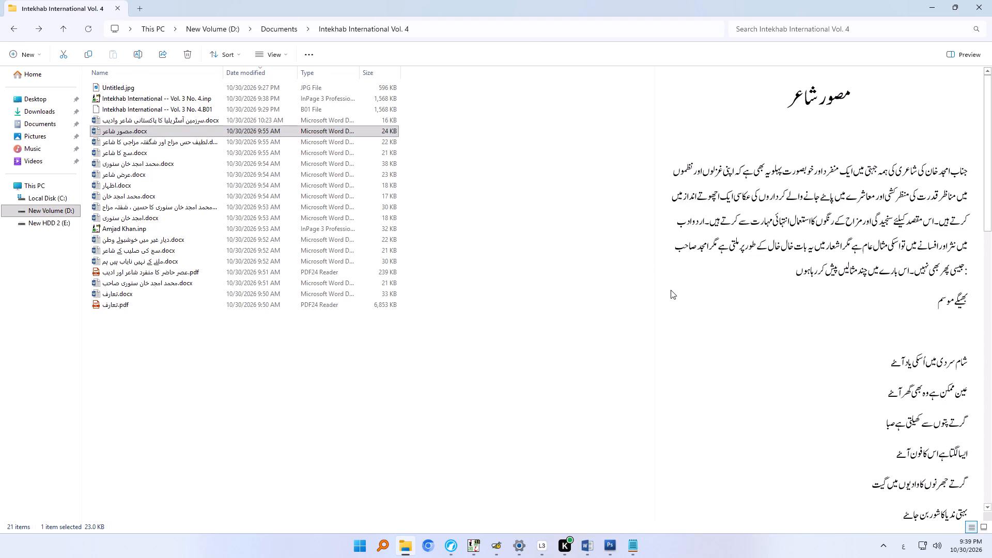
left_click(198, 142)
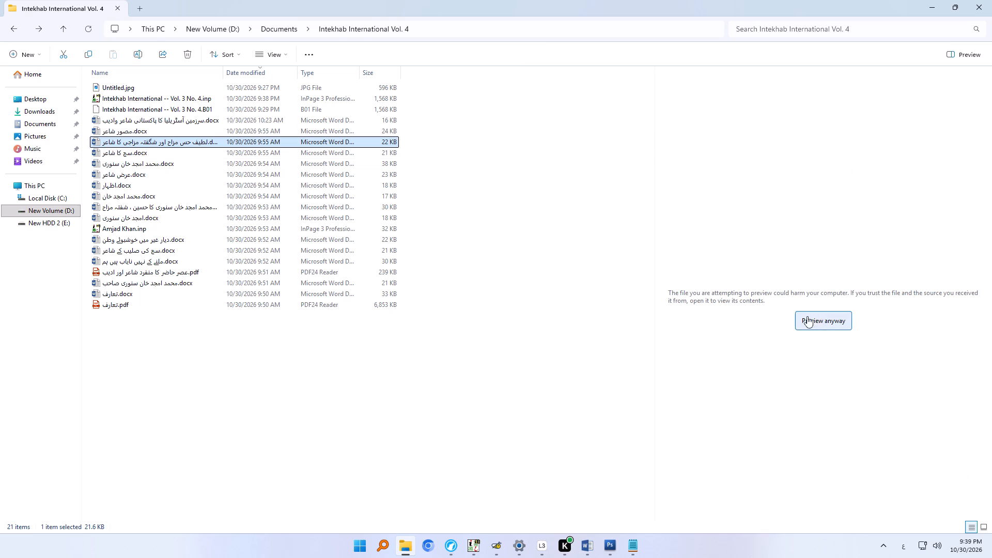
left_click(818, 315)
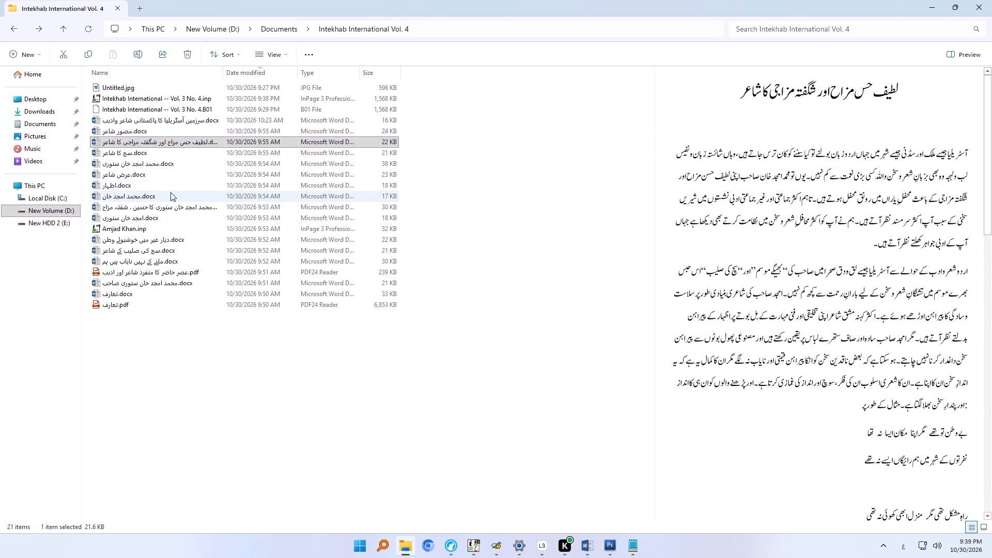
left_click(142, 156)
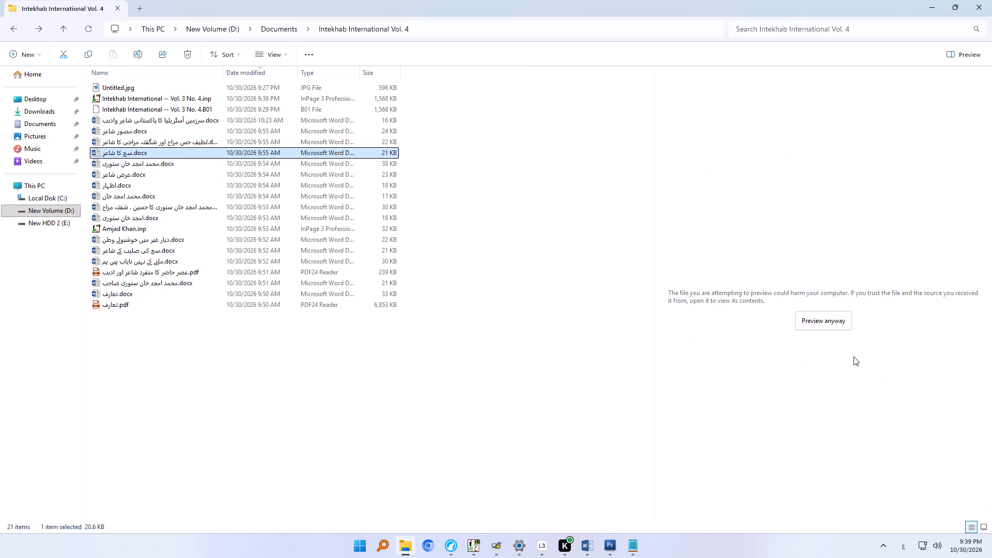
left_click(843, 323)
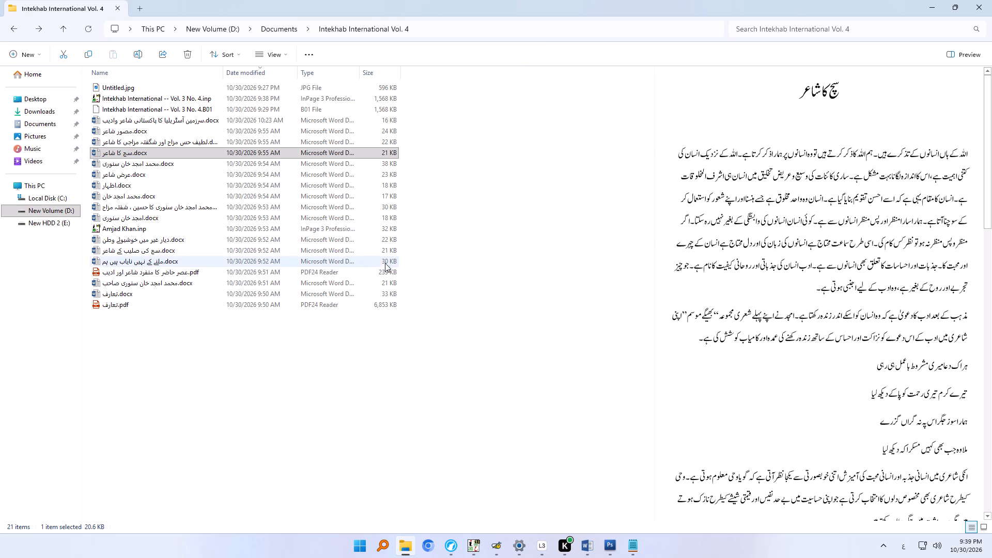
left_click(136, 165)
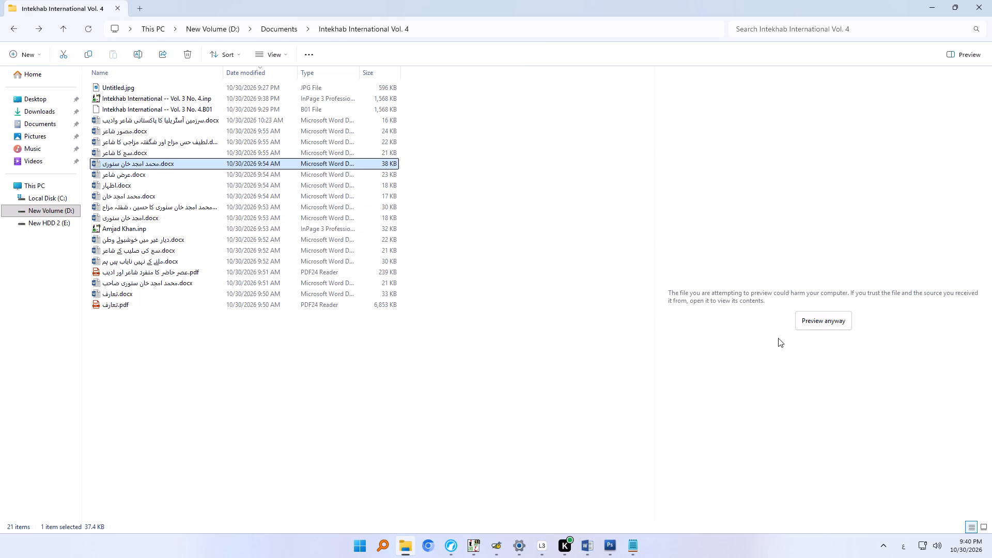
left_click(818, 323)
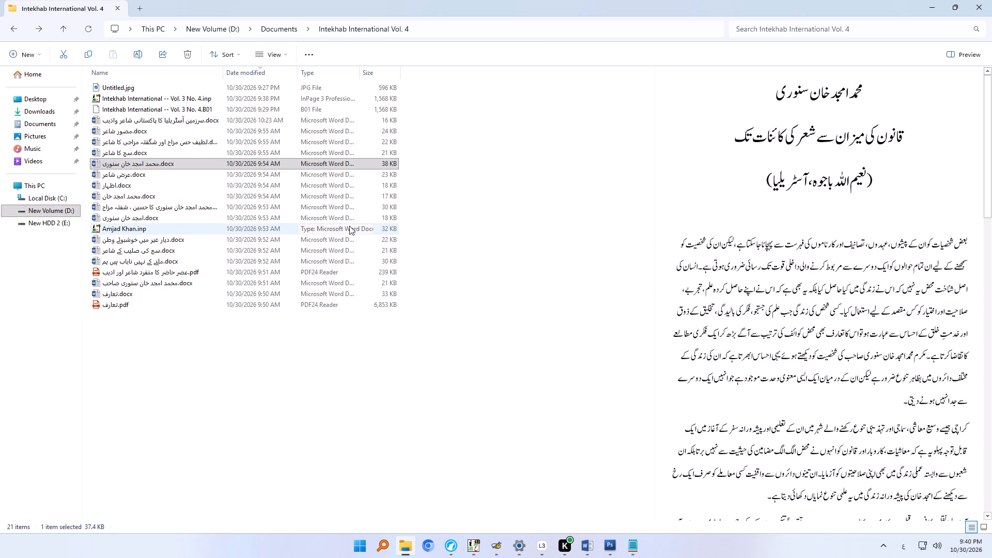
left_click(136, 178)
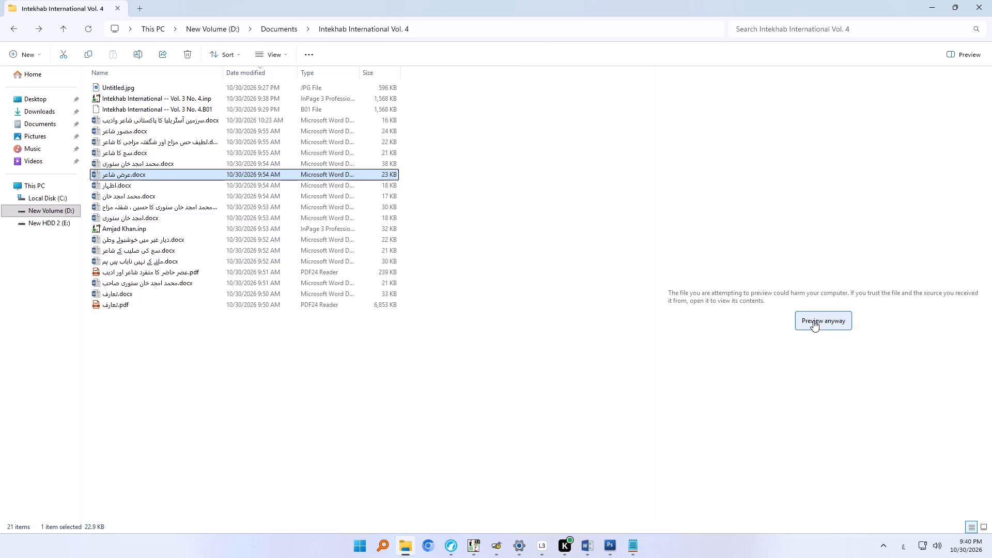
left_click(819, 323)
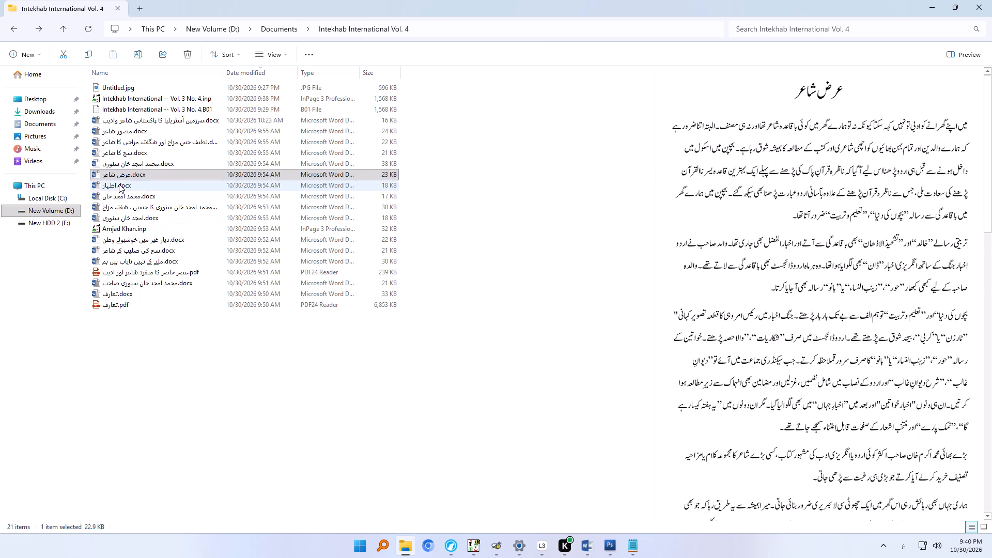
left_click(119, 184)
left_click(824, 323)
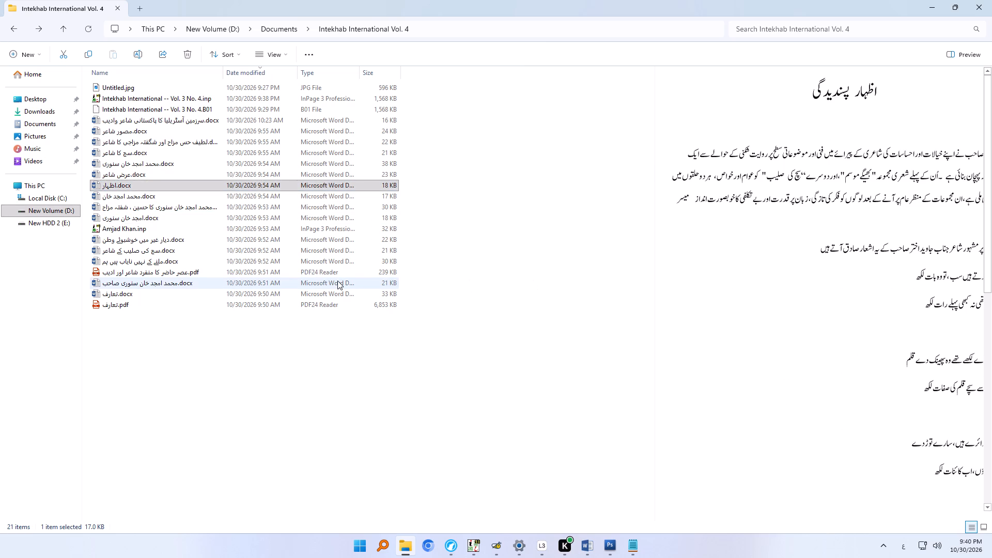
left_click(132, 196)
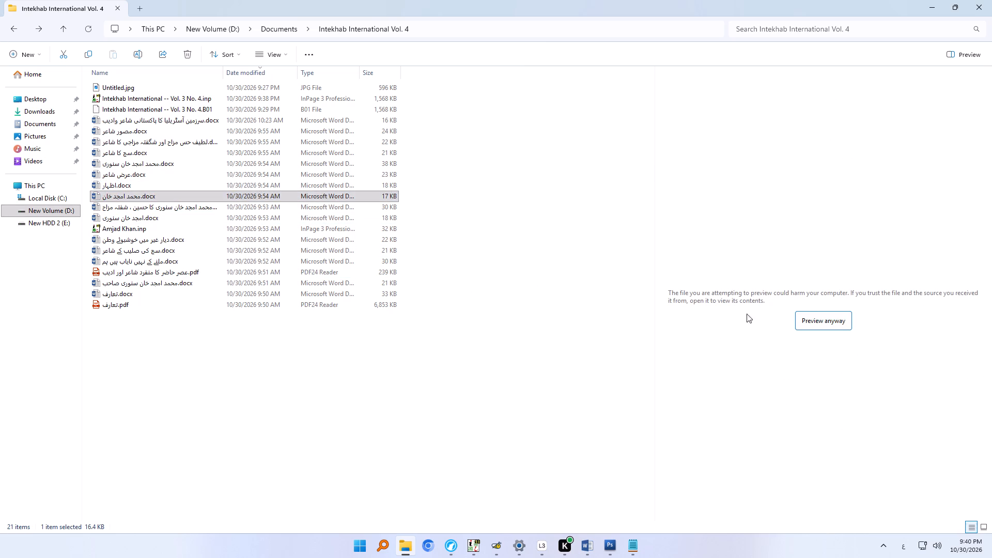
left_click(814, 317)
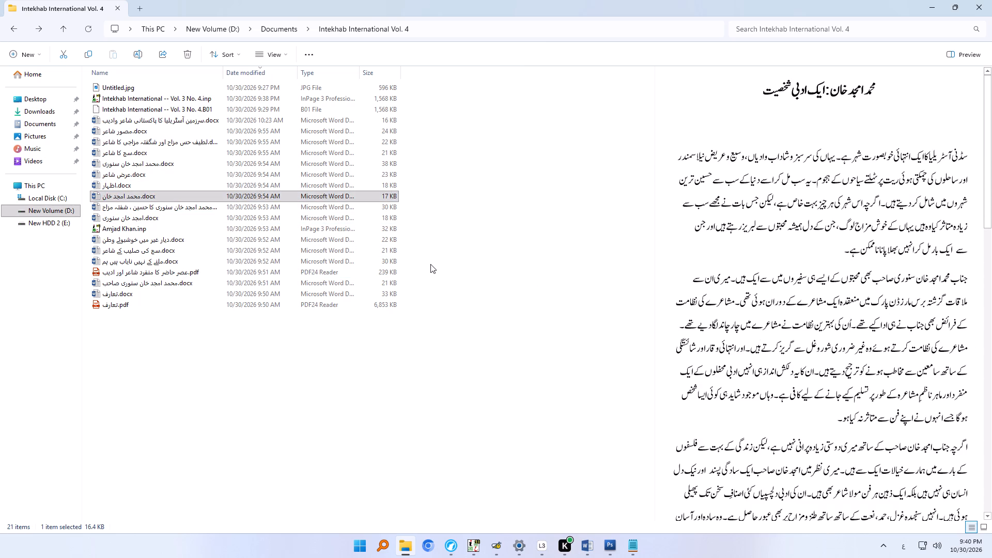
Check the handwritten contents list in LibreWolf, and examine the ایک ادبی شخصیت article's preview in File Explorer down to its closing note.
key("alt+Tab")
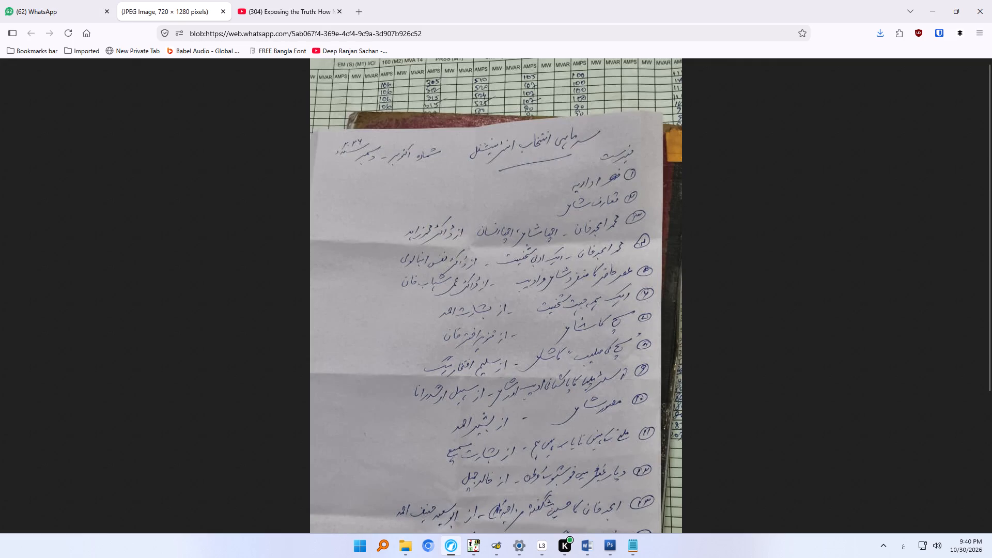
key("alt+Tab")
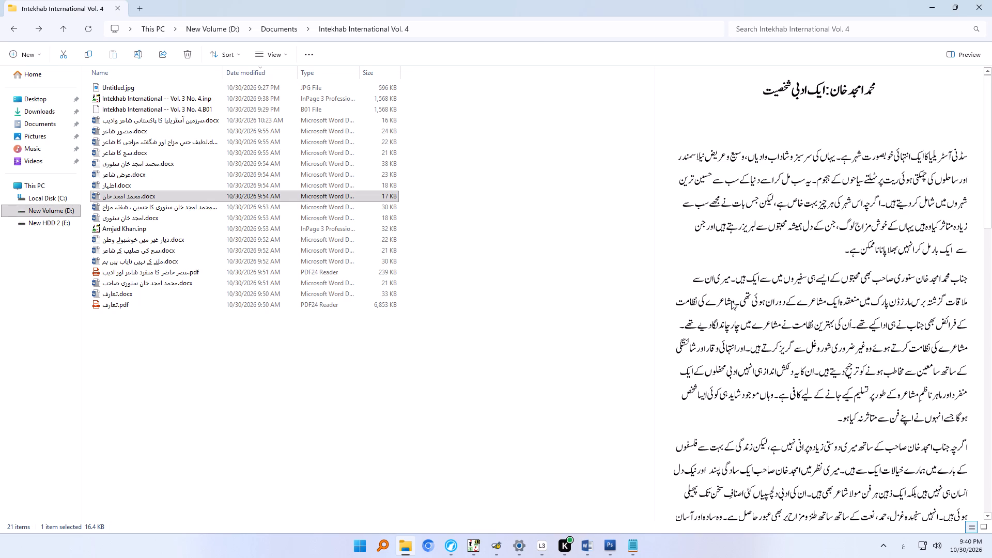
left_click_drag(988, 171, 991, 438)
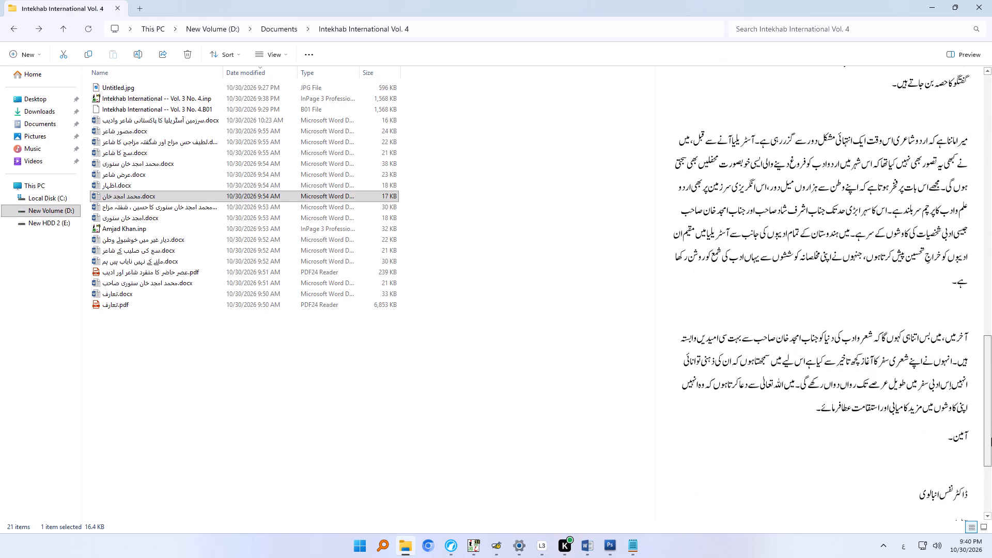
left_click_drag(991, 438, 991, 488)
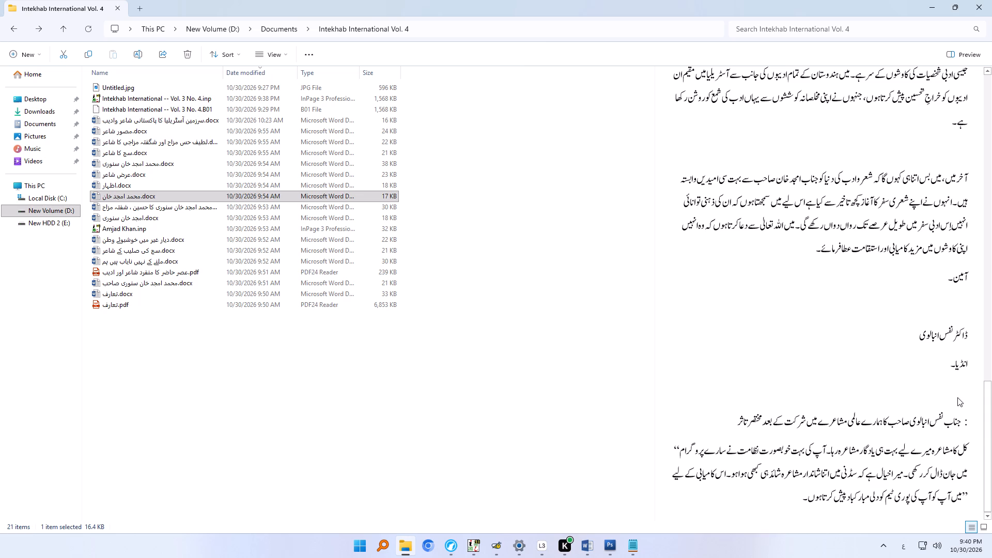
Open the ایک ادبی شخصیت document in Word and copy its text from the title through the انڈیا line over the old article in Notepad.
double_click(392, 195)
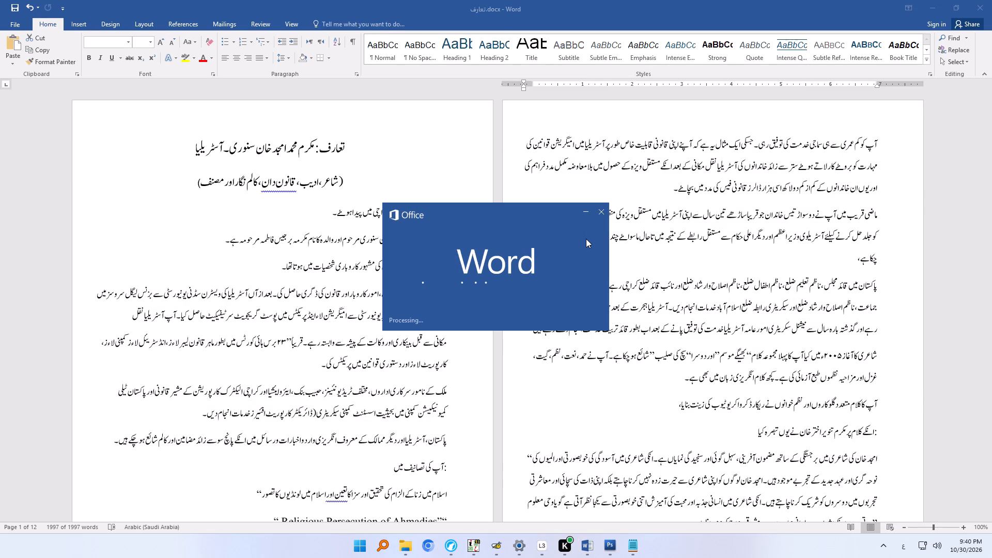
left_click(419, 28)
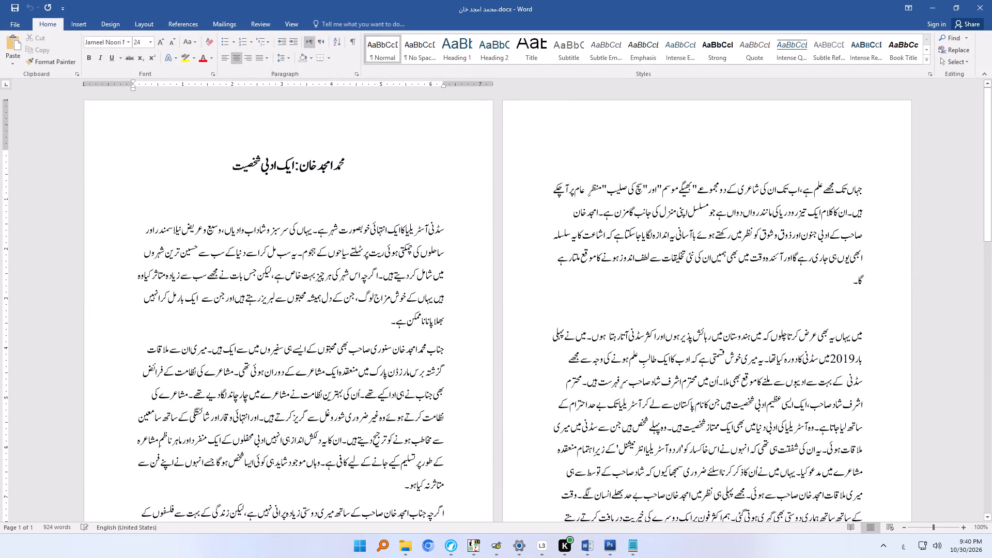
key("ctrl+a")
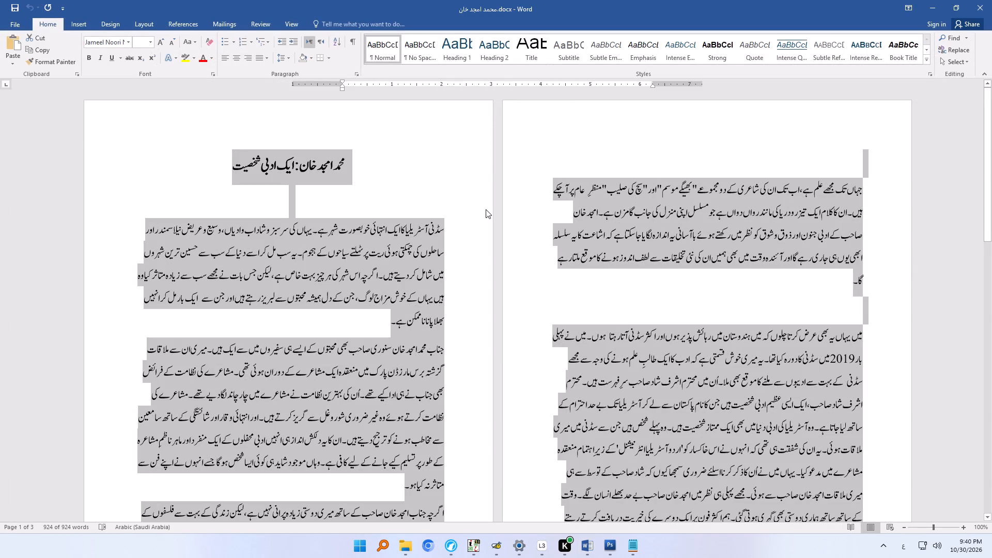
left_click_drag(986, 233, 991, 350)
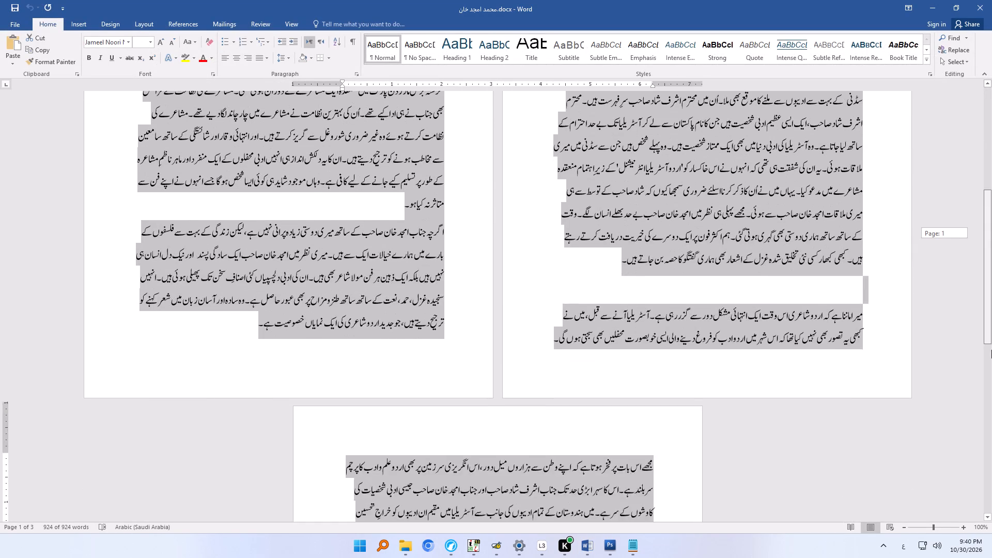
left_click_drag(991, 350, 991, 463)
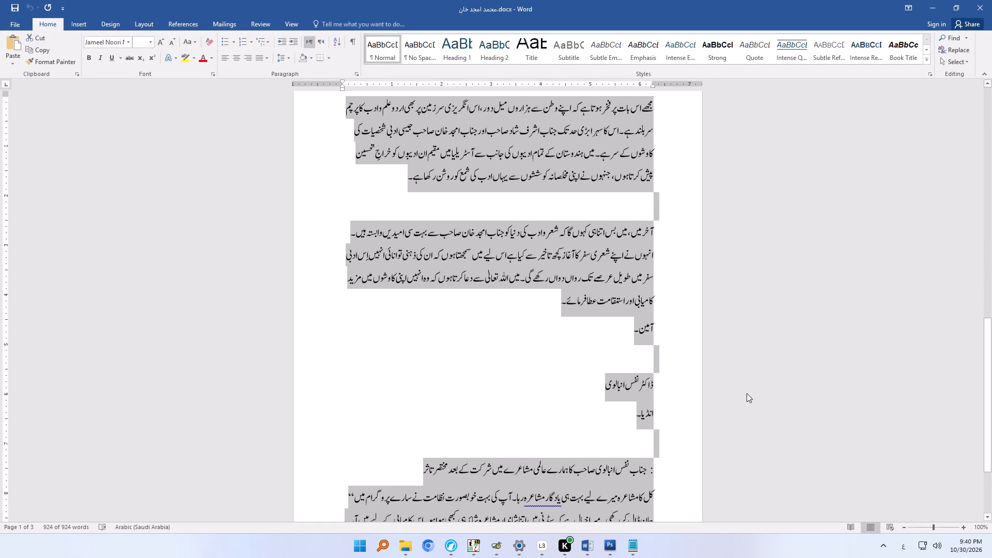
left_click(656, 442)
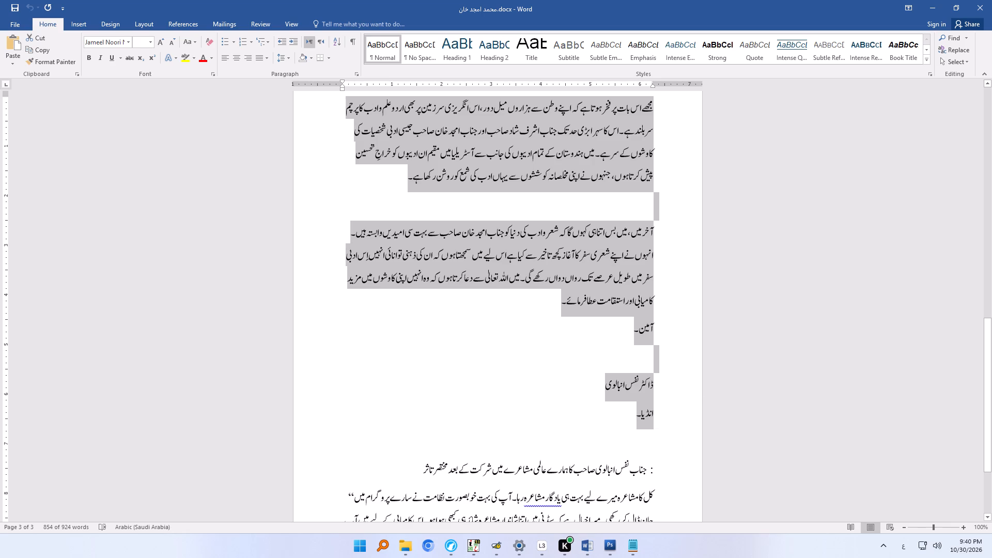
key("ctrl+c")
left_click(630, 553)
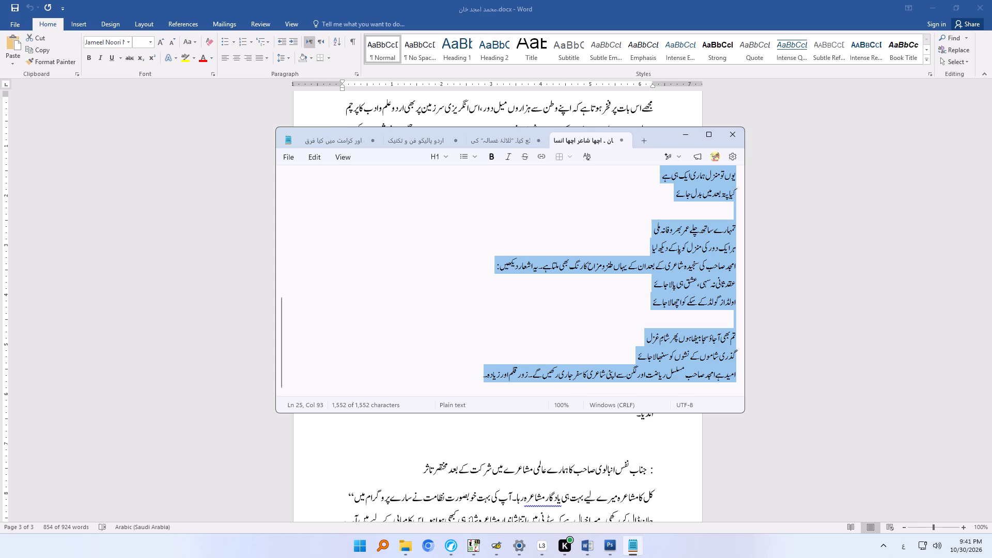
key("ctrl+v")
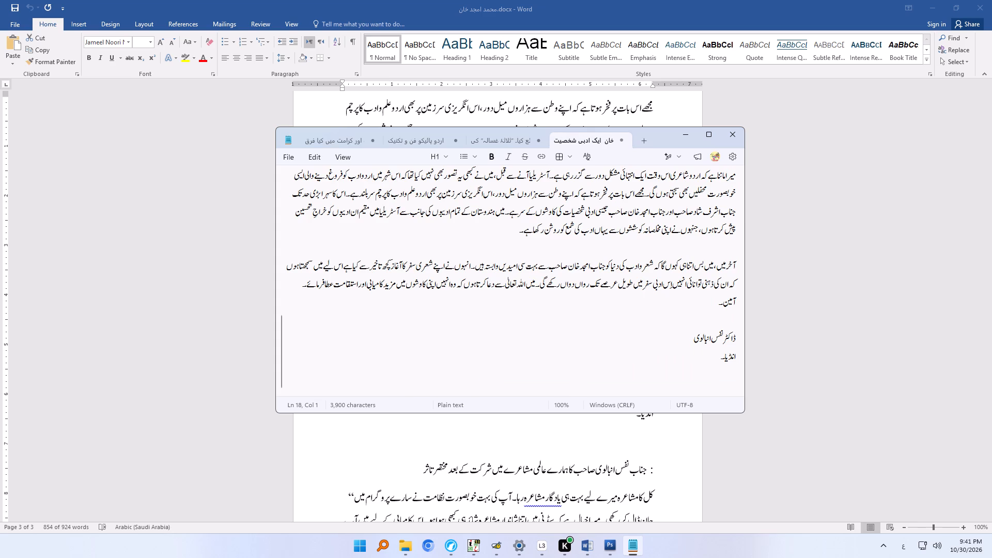
Put the author's byline on one line by adding a comma after the name, joining انڈیا to it and removing the full stop.
left_click(687, 339)
key("comma")
key("Delete")
key("1")
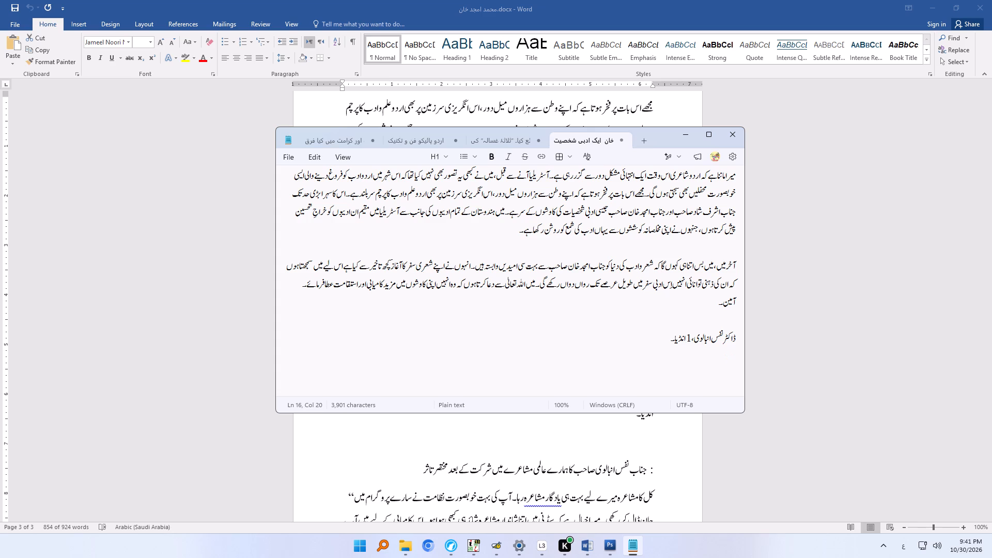
key("BackSpace")
key("End")
key("BackSpace")
Delete the blank lines under the title and between the body paragraphs of the ایک ادبی شخصیت article in Notepad.
left_click(718, 257)
left_click(720, 252)
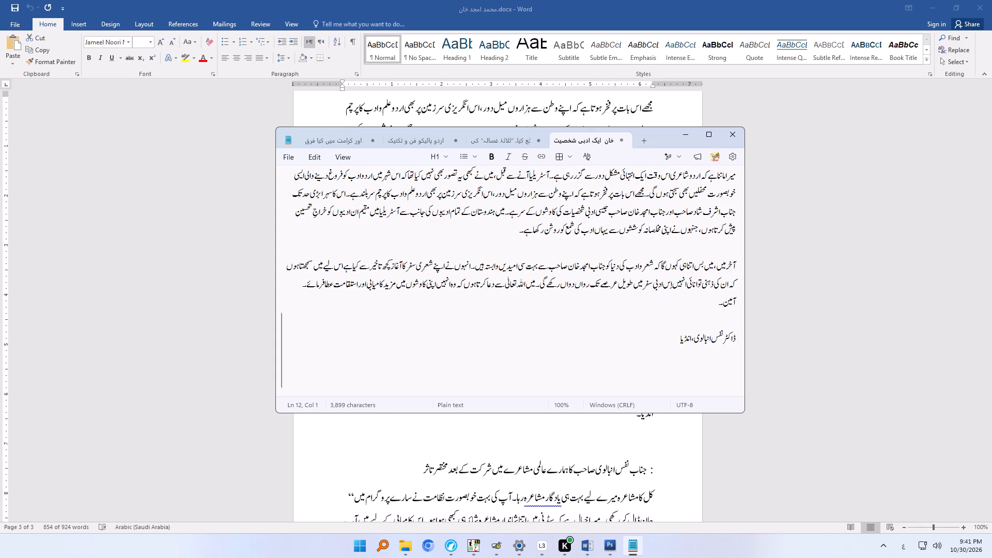
key("Delete")
scroll(689, 245, "up", 2)
scroll(689, 245, "down", 1)
scroll(689, 245, "up", 2)
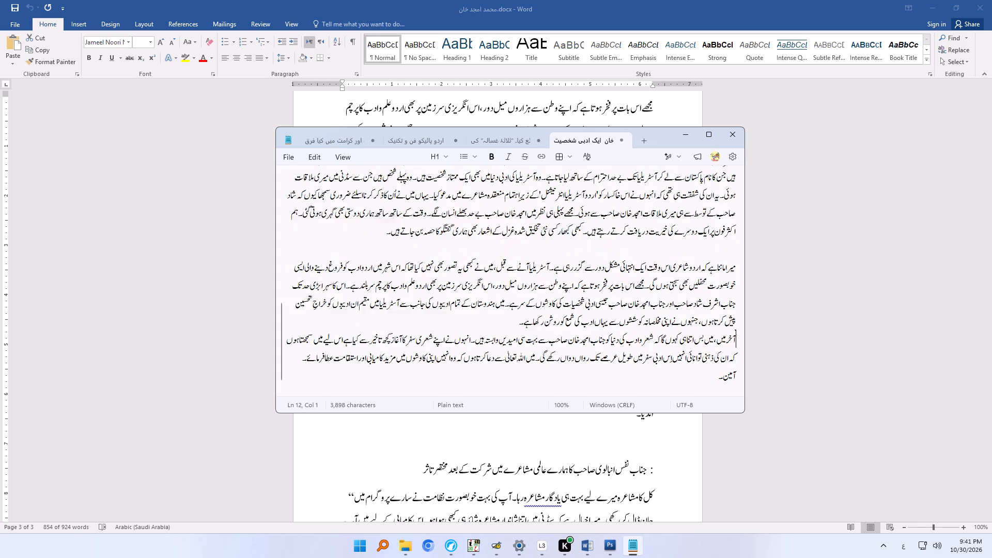
scroll(689, 245, "up", 2)
scroll(689, 245, "down", 1)
scroll(689, 243, "up", 2)
scroll(689, 243, "down", 2)
scroll(689, 243, "up", 1)
scroll(689, 243, "down", 5)
scroll(689, 243, "up", 7)
scroll(689, 243, "down", 5)
scroll(689, 241, "up", 3)
scroll(689, 241, "down", 5)
scroll(689, 241, "up", 4)
scroll(689, 241, "down", 5)
scroll(689, 241, "up", 3)
scroll(689, 241, "down", 2)
scroll(689, 241, "up", 3)
scroll(689, 241, "down", 2)
scroll(689, 241, "up", 3)
scroll(689, 241, "down", 3)
scroll(689, 241, "up", 2)
scroll(689, 241, "down", 1)
scroll(689, 241, "up", 1)
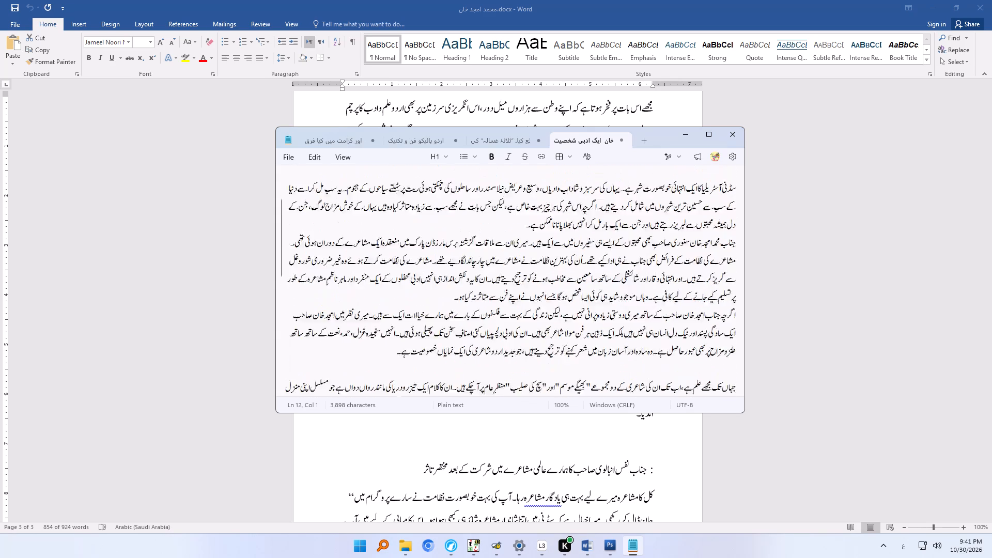
left_click(720, 205)
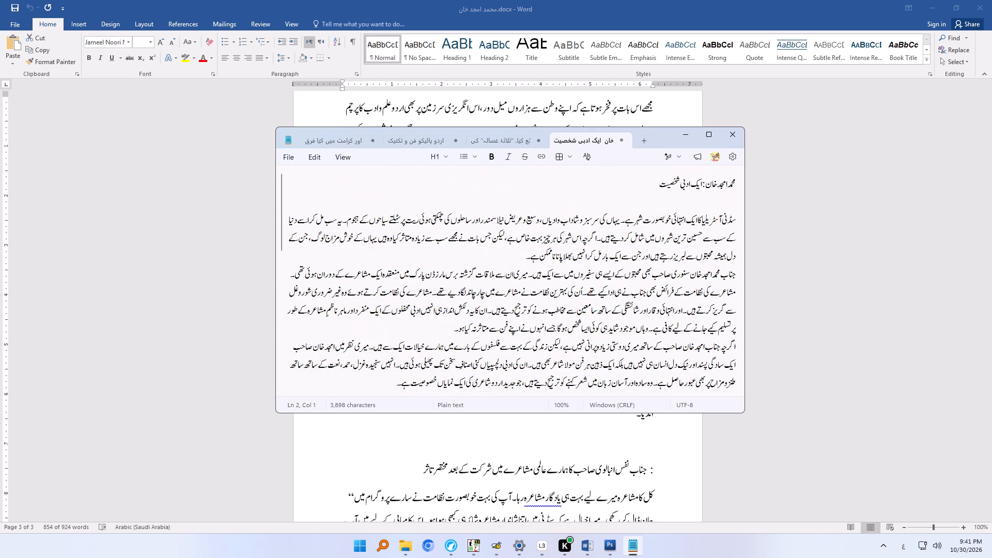
key("Delete")
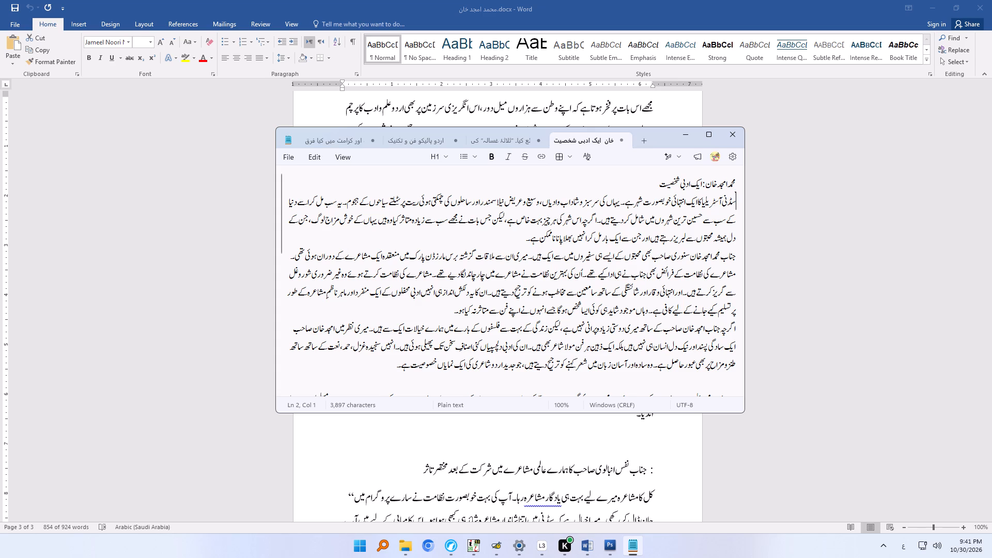
left_click(730, 382)
key("Delete")
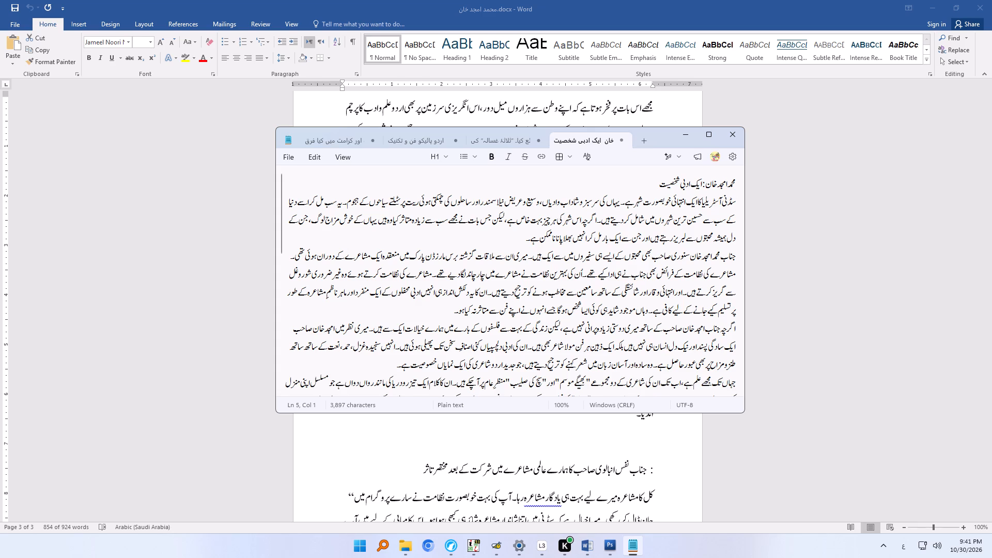
scroll(723, 371, "down", 6)
left_click(728, 352)
key("Delete")
scroll(704, 354, "down", 7)
scroll(704, 354, "up", 1)
scroll(704, 354, "down", 2)
scroll(704, 354, "up", 2)
scroll(704, 354, "down", 1)
left_click(718, 211)
key("Delete")
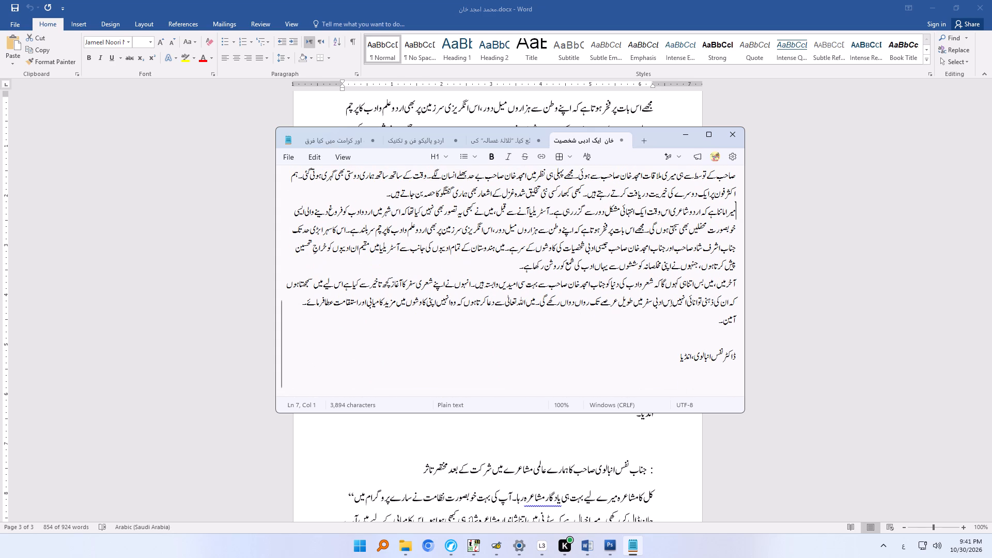
Move the author's byline from the end of the article to its own line under the title, removing the trailing blank lines.
left_click(733, 341)
left_click(737, 354)
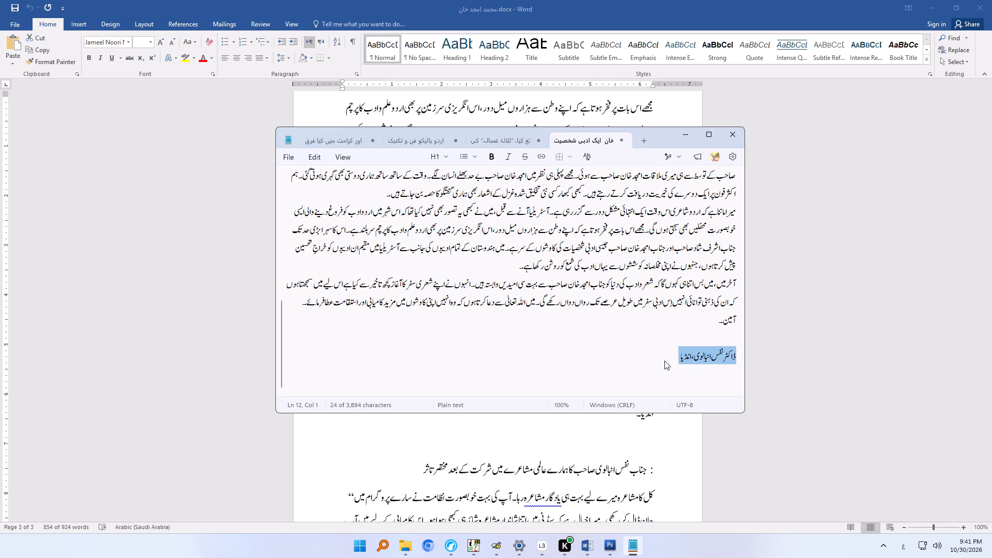
key("ctrl+x")
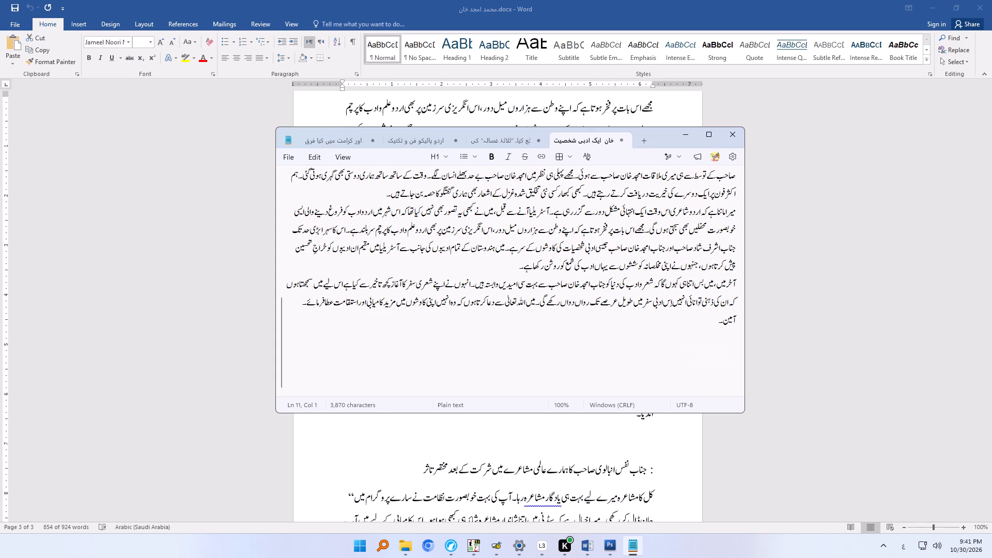
key("BackSpace")
key("BackSpace")
scroll(686, 311, "up", 2)
scroll(686, 311, "down", 2)
scroll(686, 311, "up", 11)
scroll(686, 309, "down", 1)
scroll(686, 309, "up", 2)
scroll(686, 309, "down", 1)
scroll(686, 309, "up", 3)
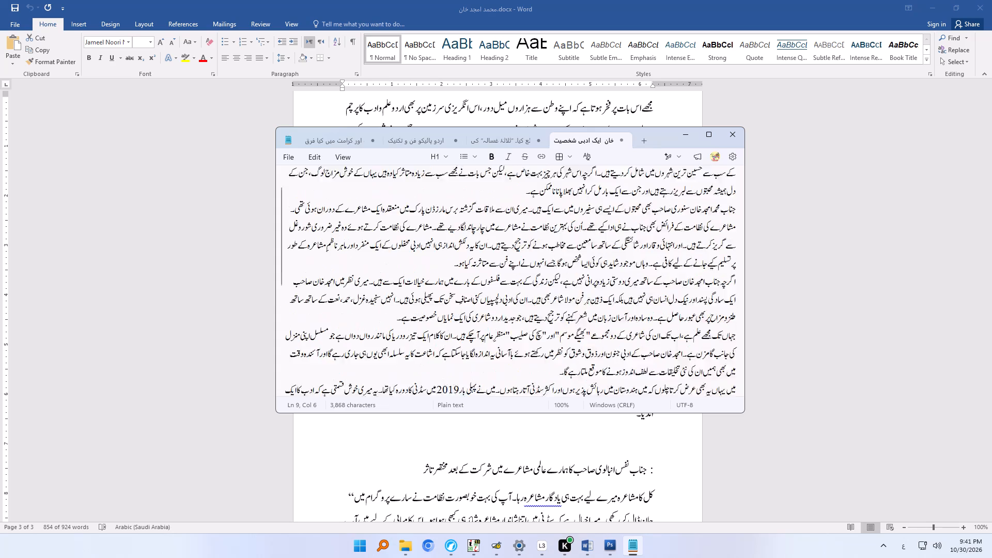
scroll(670, 273, "up", 3)
scroll(670, 273, "down", 1)
scroll(670, 273, "up", 4)
scroll(670, 273, "down", 1)
scroll(670, 273, "up", 6)
scroll(670, 273, "down", 2)
scroll(665, 228, "up", 5)
scroll(665, 228, "down", 1)
scroll(665, 228, "up", 2)
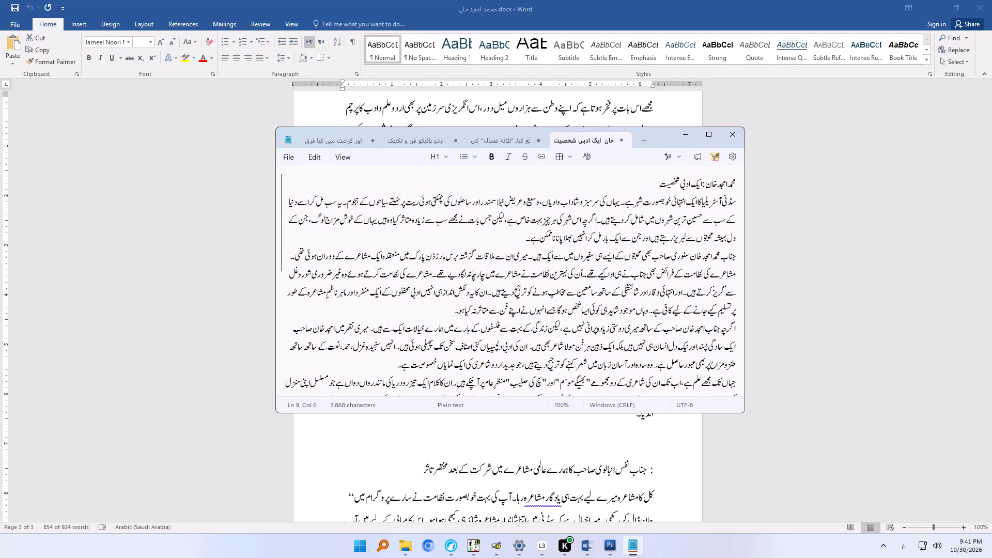
left_click(647, 191)
key("Return")
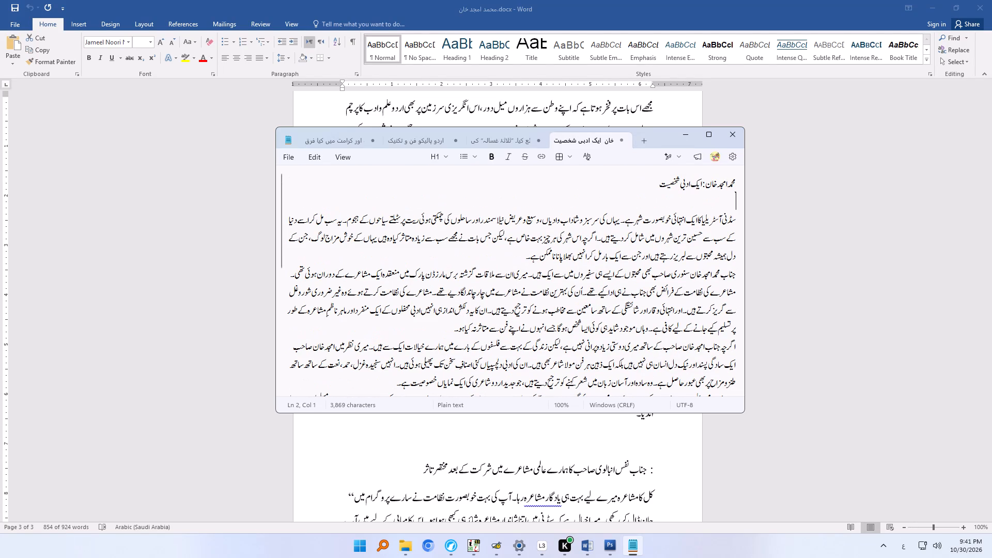
key("ctrl+v")
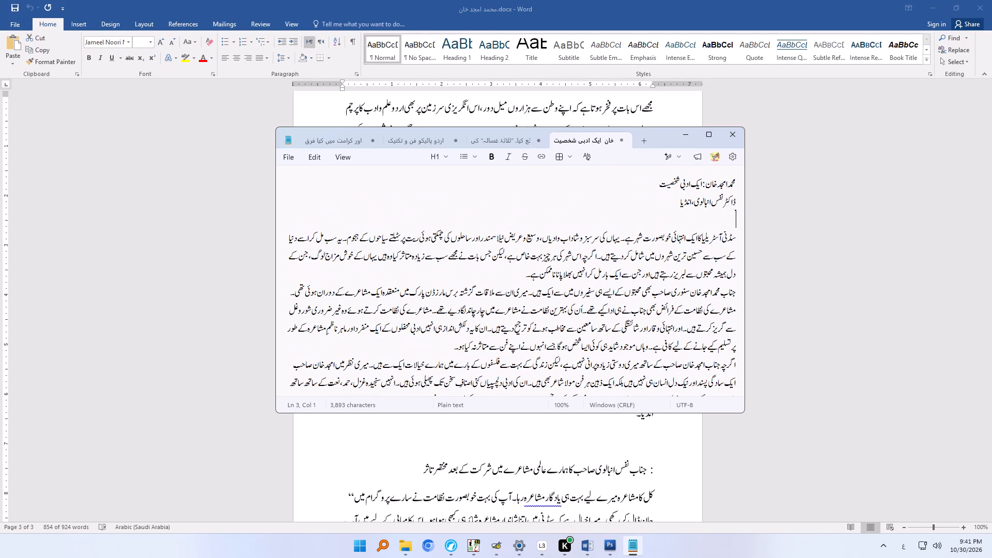
Copy the whole cleaned article in Notepad, switch to the magazine in InPage and dismiss its Save As dialog without saving.
key("ctrl+a")
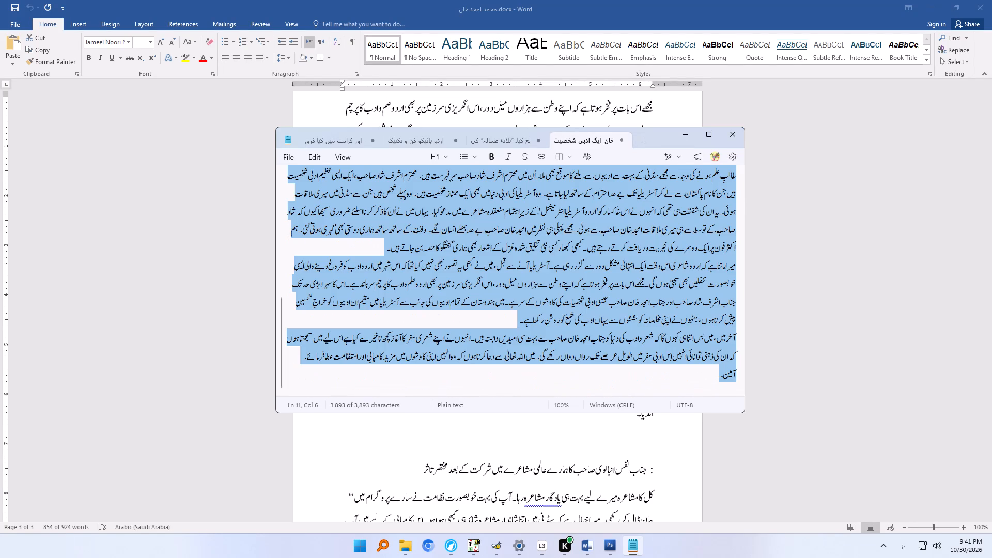
key("ctrl+c")
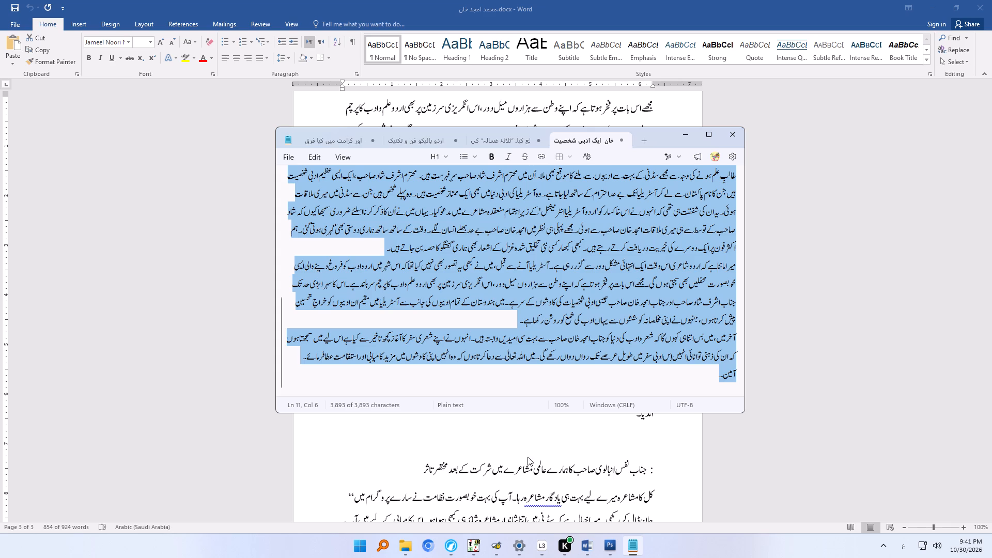
left_click(477, 546)
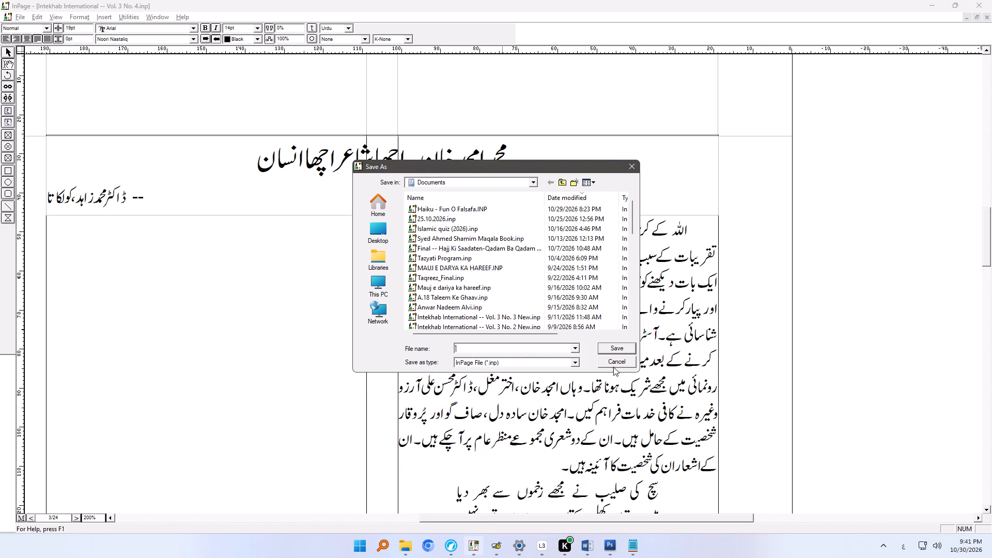
left_click(614, 364)
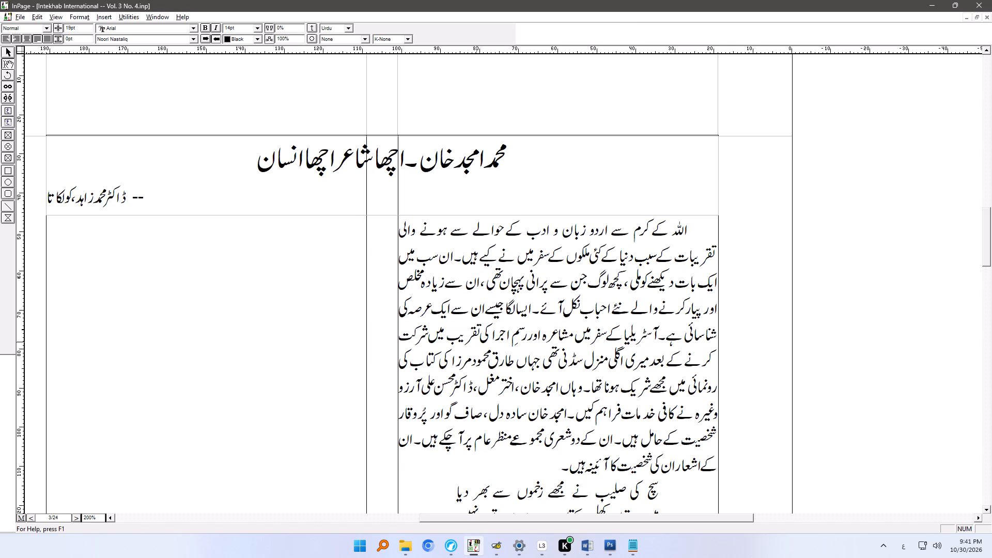
Add blank lines after the article on page 3 until the text flow reaches page 4, and paste the copied article there.
left_click(482, 334)
right_click_drag(441, 396, 459, 237, "ctrl")
right_click_drag(457, 357, 587, 270, "ctrl")
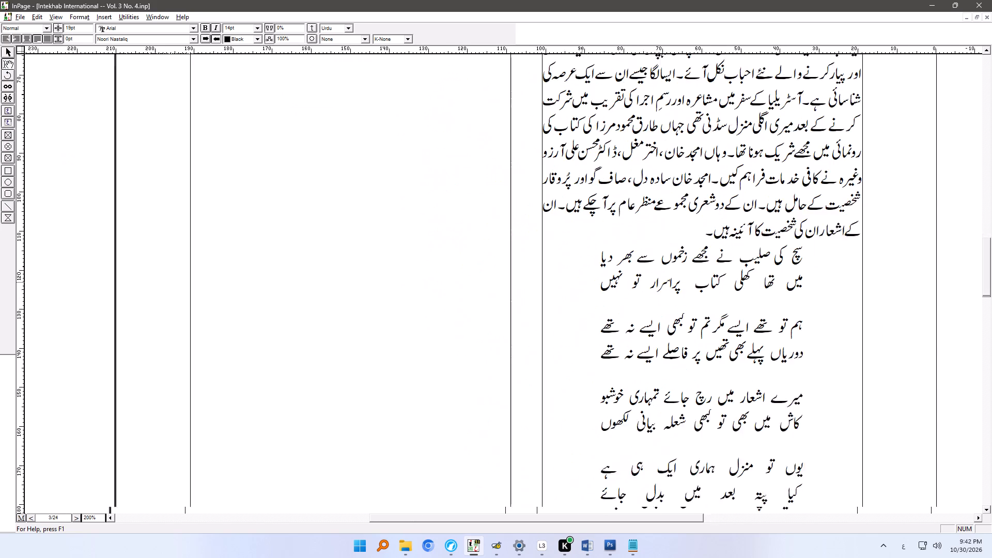
right_click_drag(587, 270, 584, 279, "ctrl")
right_click_drag(531, 385, 541, 182, "ctrl")
right_click_drag(528, 345, 532, 157, "ctrl")
left_click(514, 410)
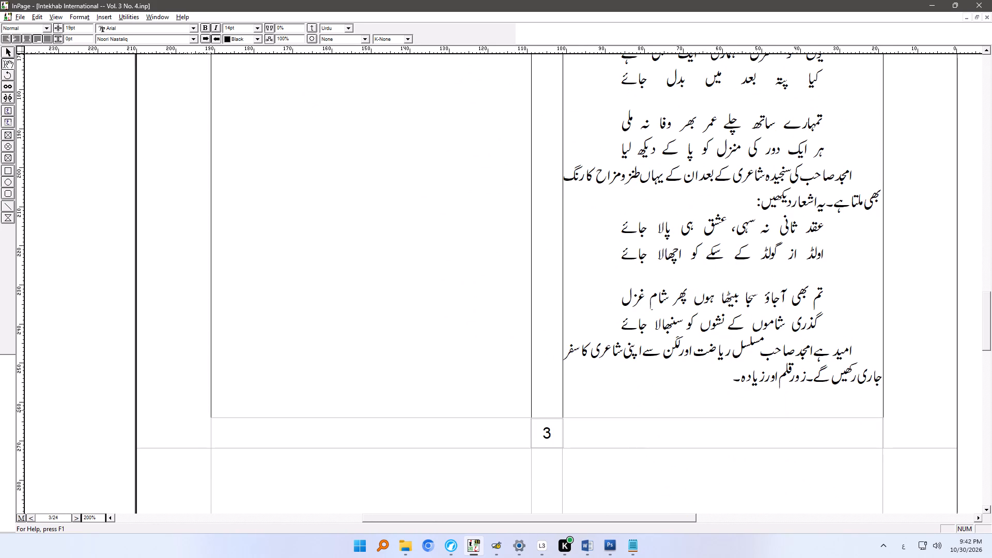
left_click(673, 386)
key("Return")
key("Return")
key("Return")
key("Return")
key("Return")
key("Return")
key("Return")
key("Return")
key("Return")
key("Return")
key("Return")
key("Return")
key("Return")
key("Return")
key("Return")
key("Return")
key("Return")
key("Return")
key("Return")
key("Return")
key("Return")
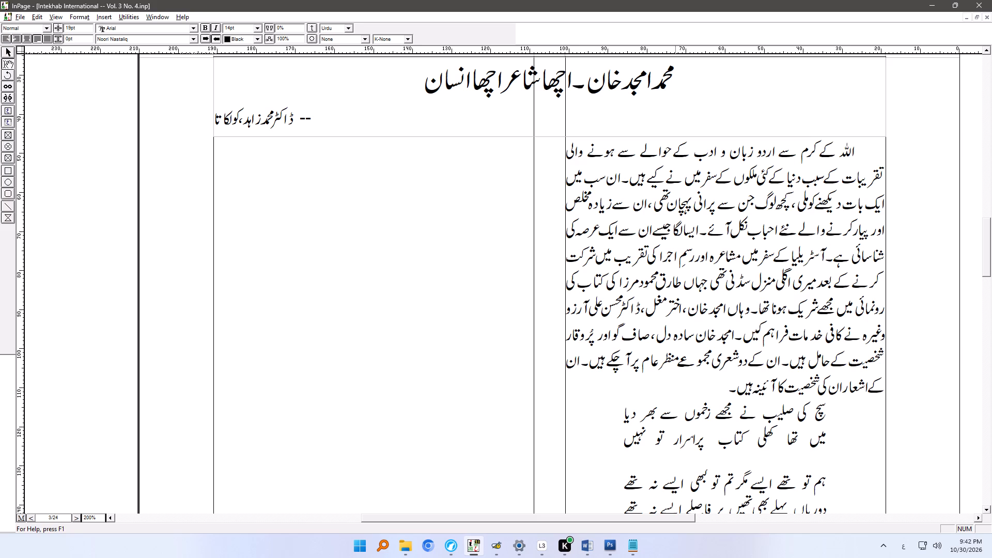
key("Return")
key("Return")
key("Return")
key("Return")
key("Return")
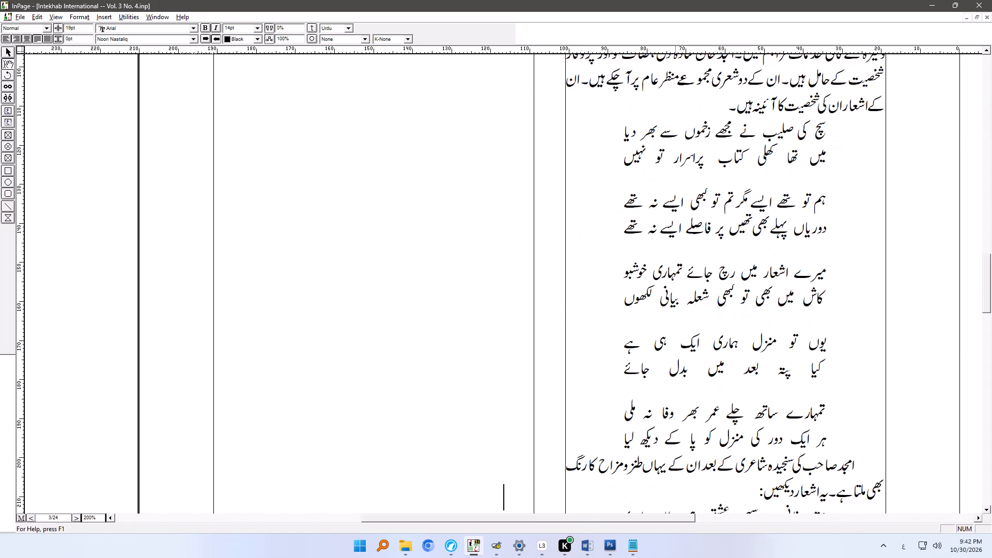
key("Return")
key("Return")
key("Return")
key("Return")
key("Return")
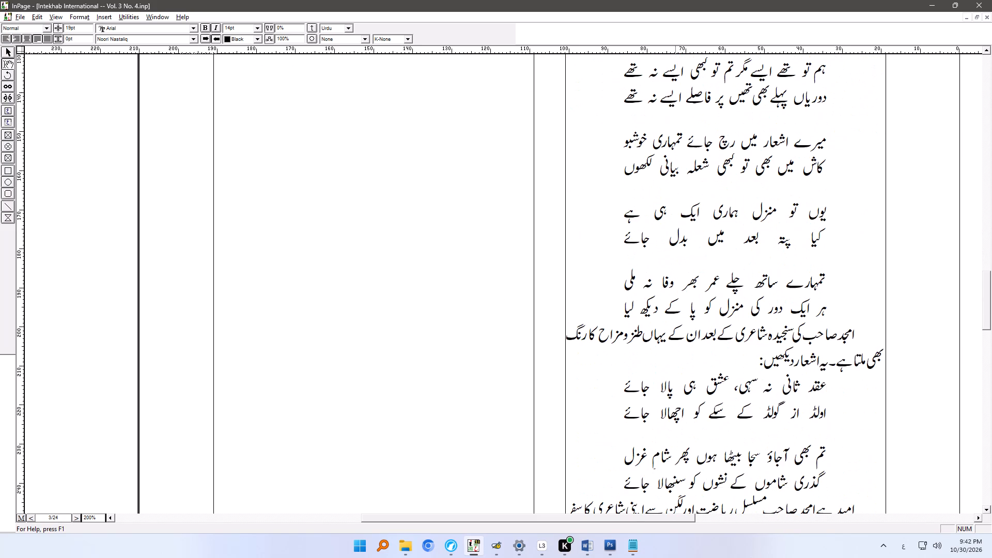
key("Return")
key("Return")
key("Return")
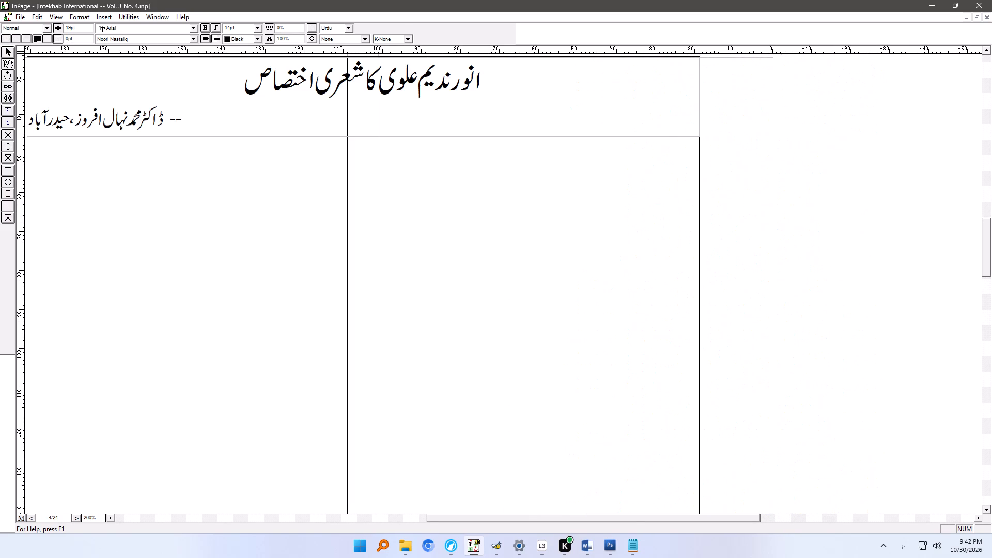
key("ctrl+v")
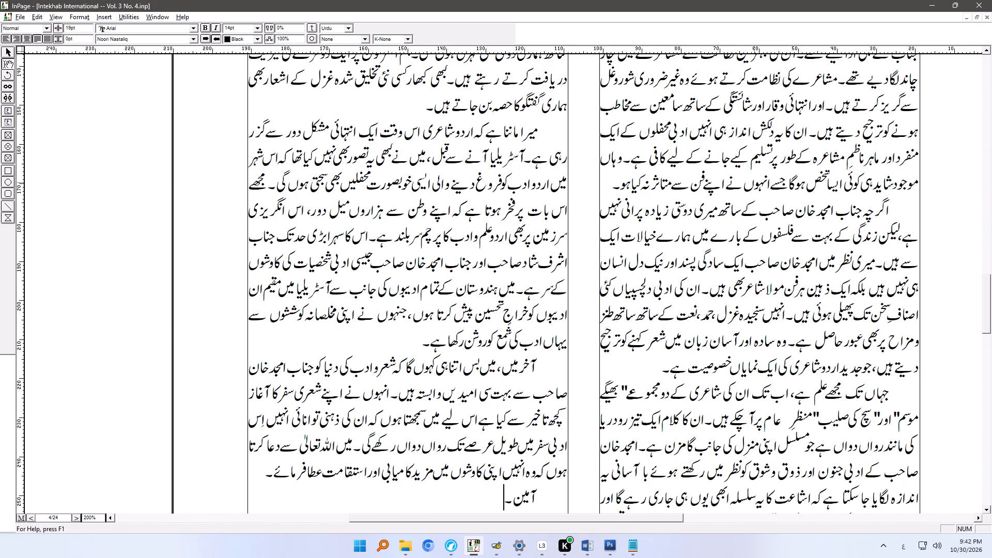
Move the pasted article's title from the body text into page 4's heading frame over the old title, and apply the Heading style.
right_click_drag(754, 182, 686, 421, "ctrl")
right_click_drag(695, 195, 688, 451, "ctrl")
right_click_drag(685, 270, 685, 350, "ctrl")
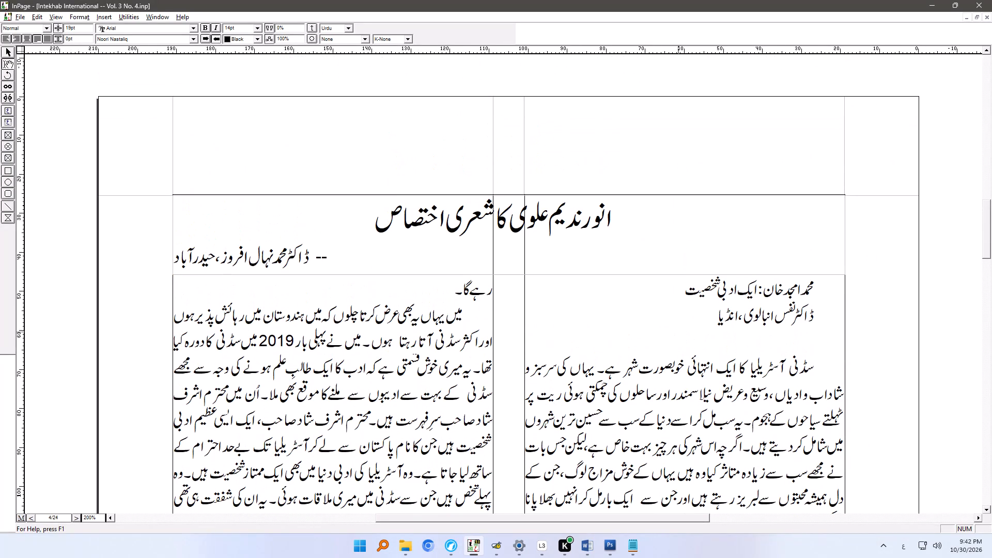
left_click_drag(816, 287, 695, 287)
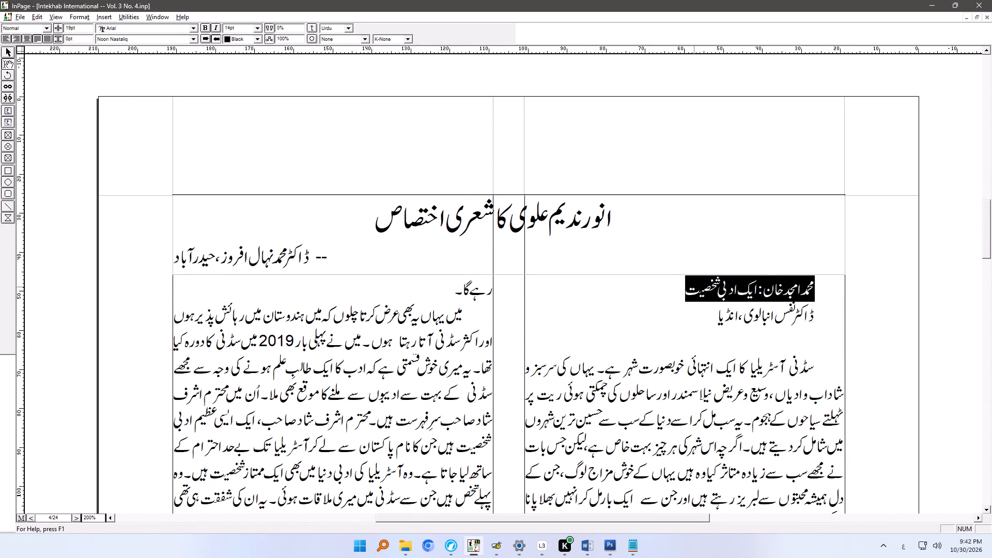
key("ctrl+x")
left_click_drag(628, 219, 385, 217)
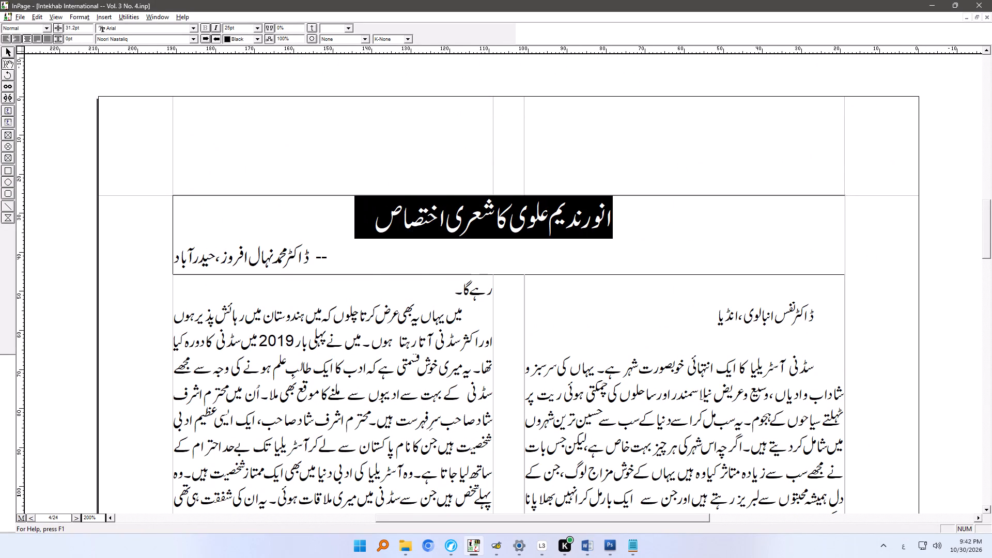
left_click_drag(385, 217, 395, 218)
key("ctrl+v")
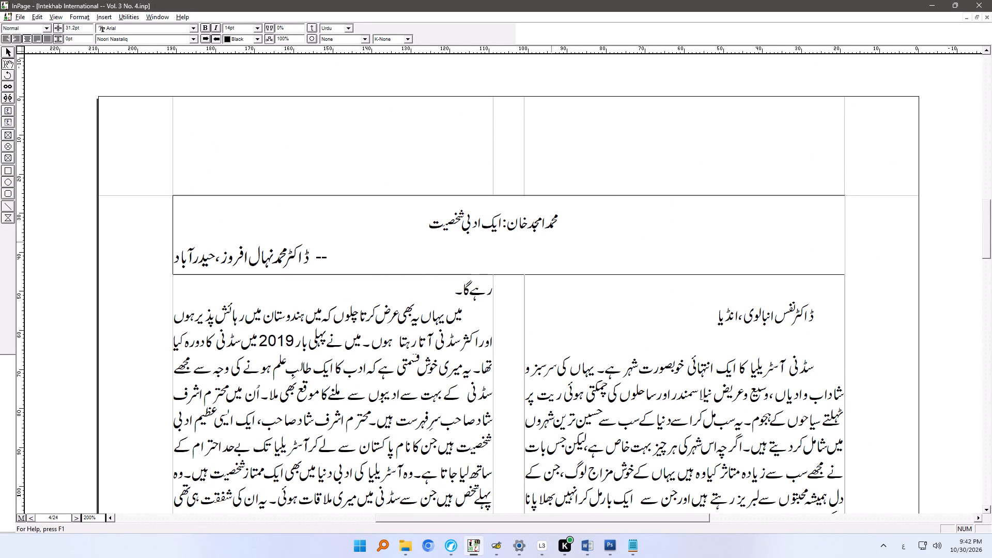
key("ctrl+z")
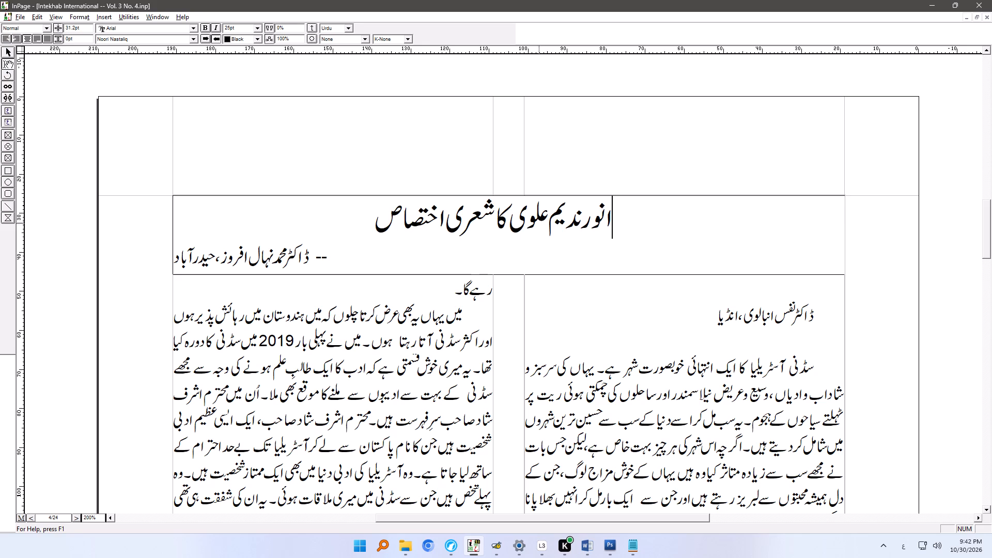
key("ctrl+z")
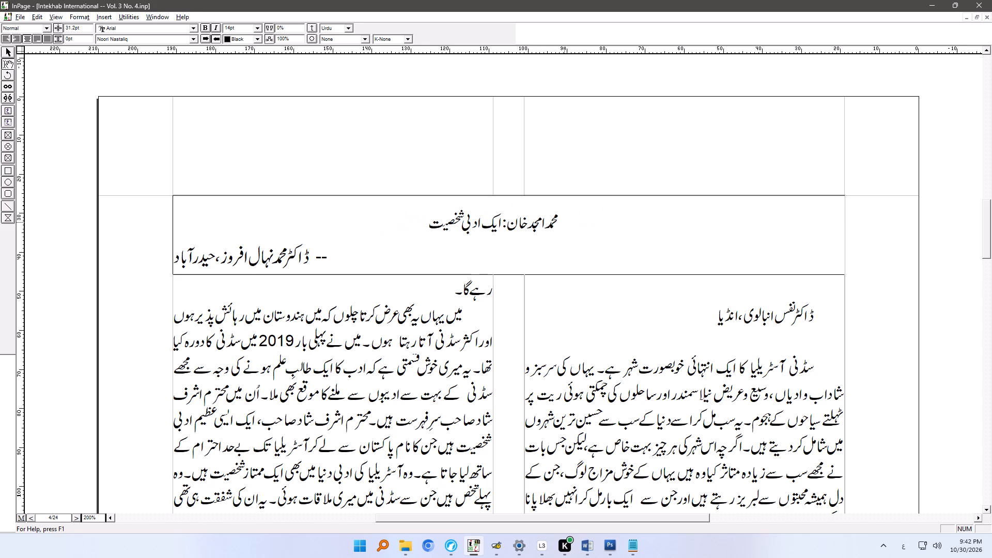
key("ctrl+shift+h")
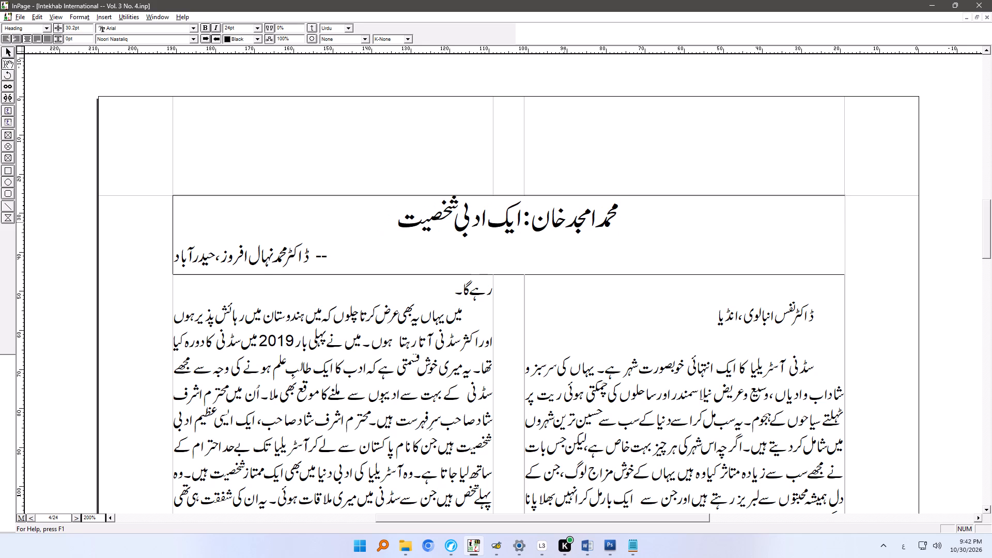
Move the author's byline from the page 4 body text into the heading frame over the old byline, and apply the Musannif style.
left_click_drag(816, 310, 742, 312)
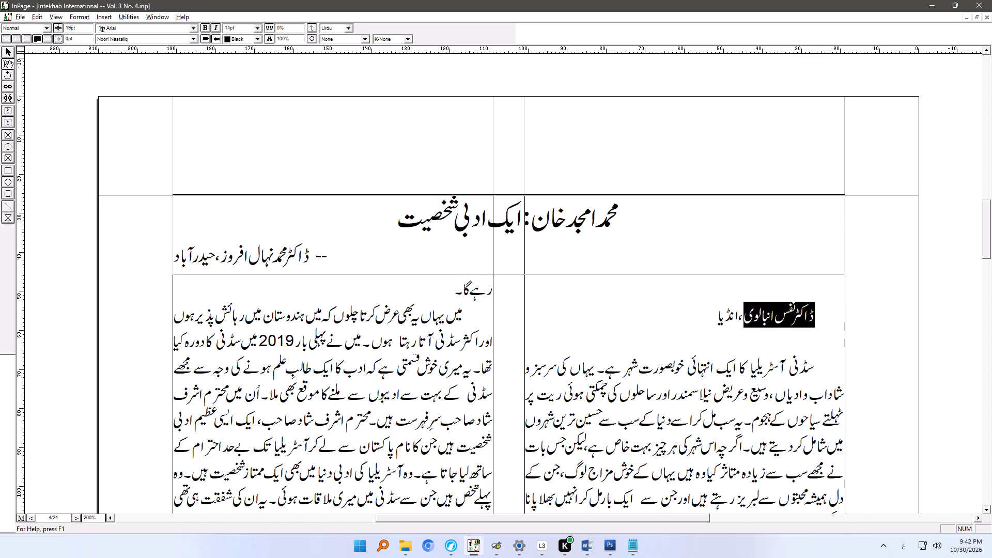
left_click_drag(742, 312, 724, 312)
key("ctrl+x")
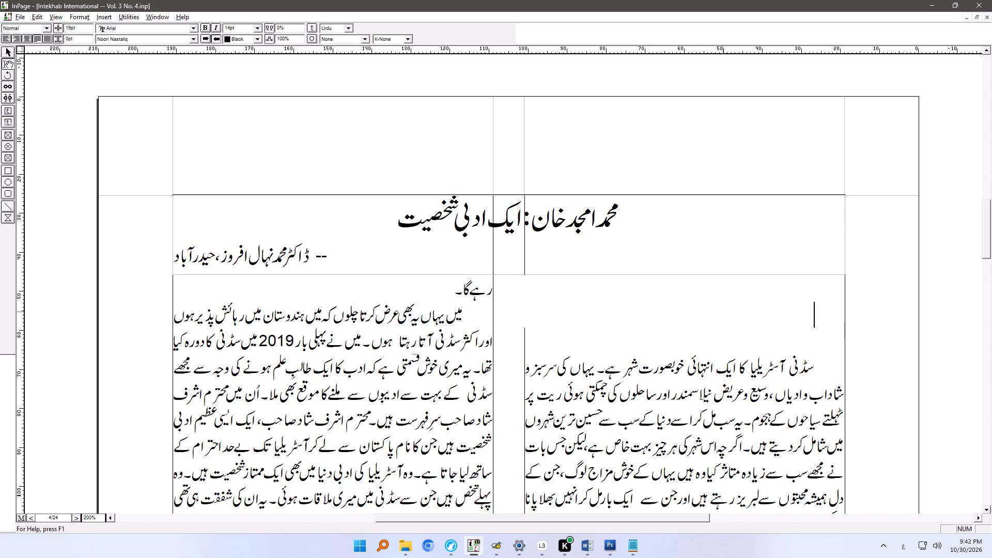
left_click_drag(309, 253, 308, 253)
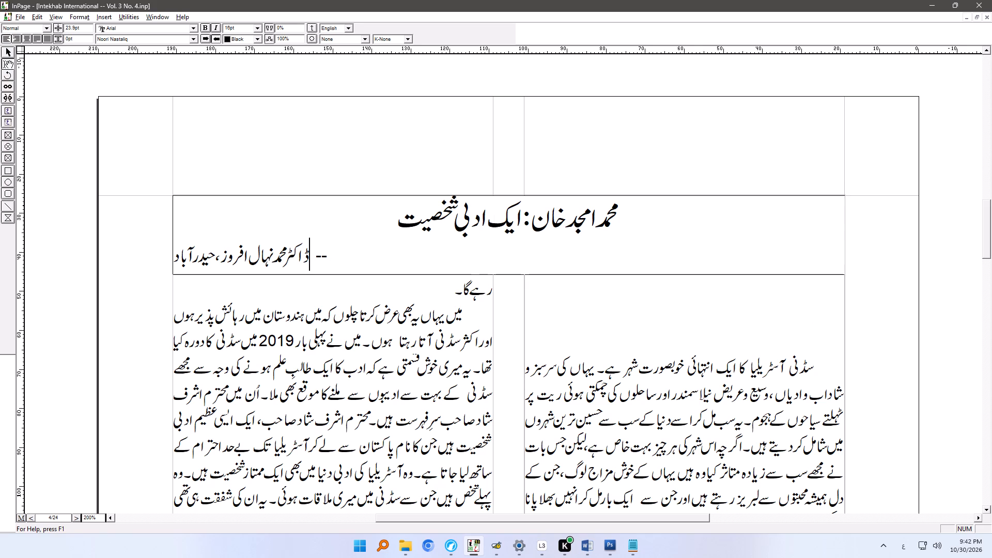
left_click_drag(308, 253, 179, 245)
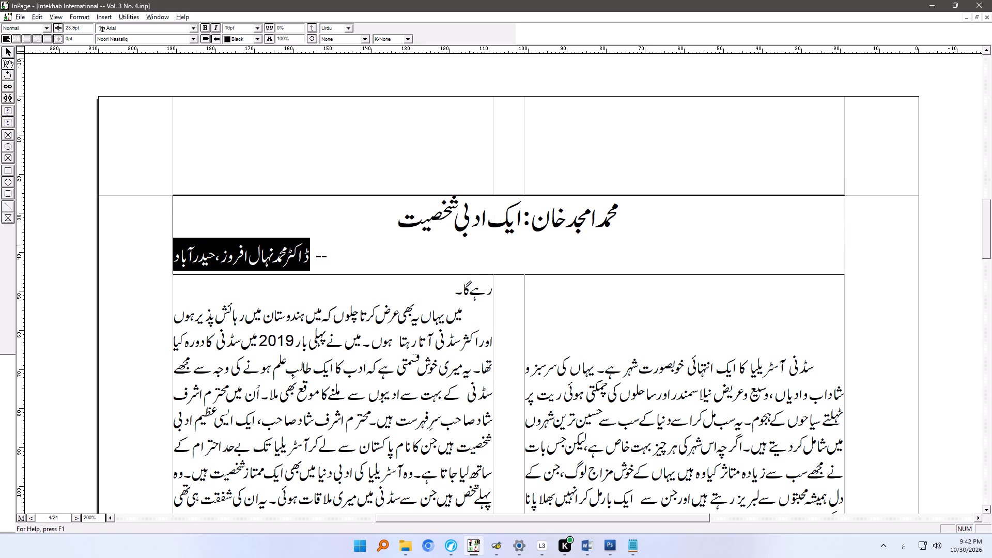
key("ctrl+v")
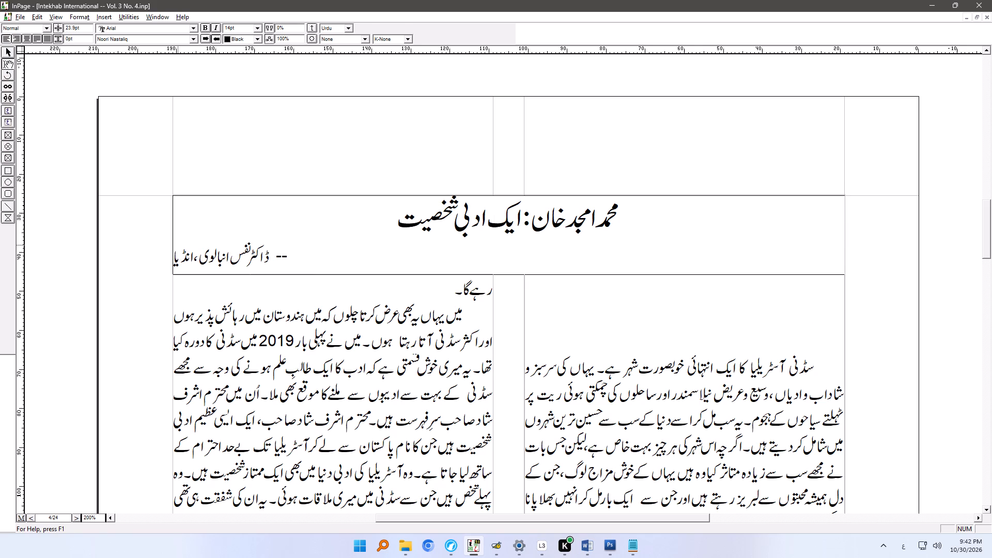
key("ctrl+shift+m")
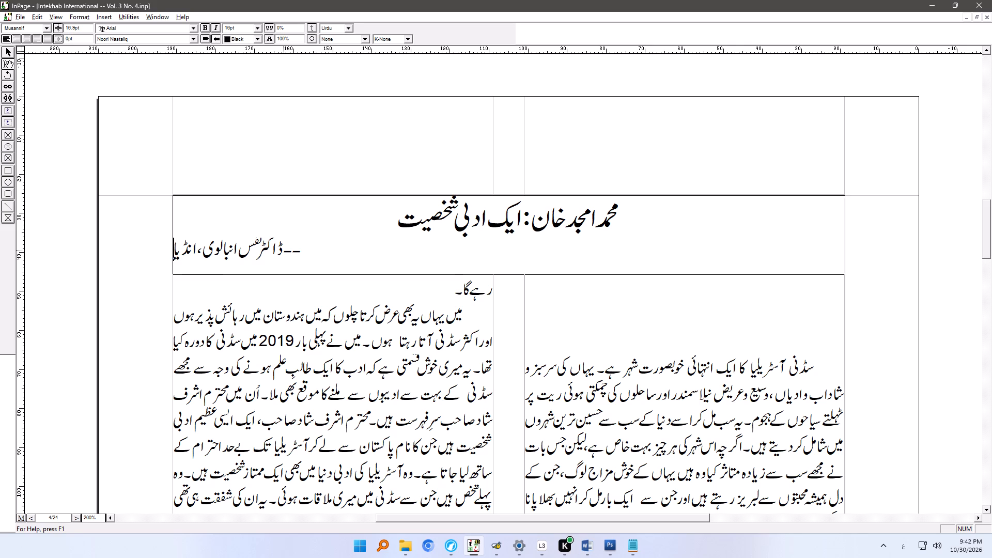
Increase the line spacing of the article title in page 4's heading frame to 33.7 pt.
left_click(400, 215)
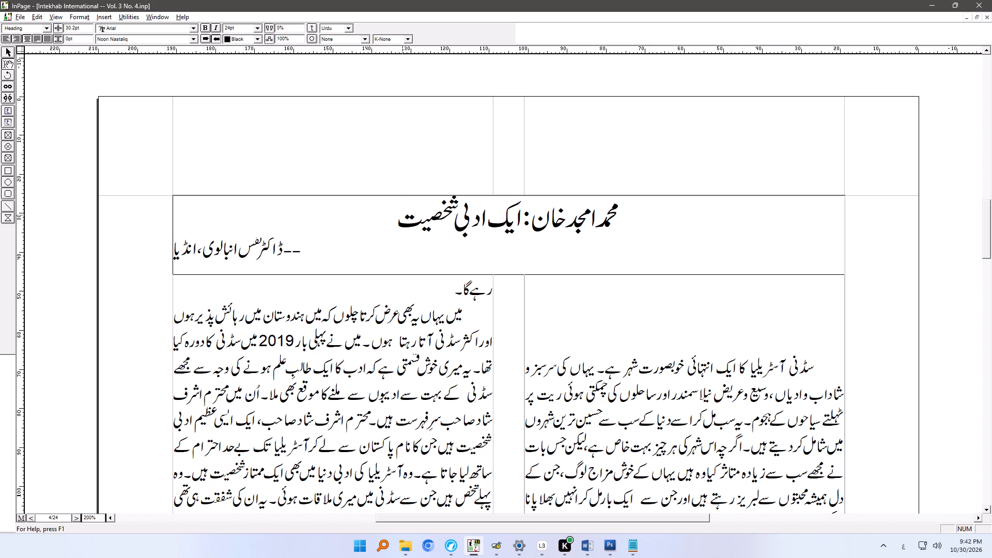
left_click_drag(402, 215, 624, 215)
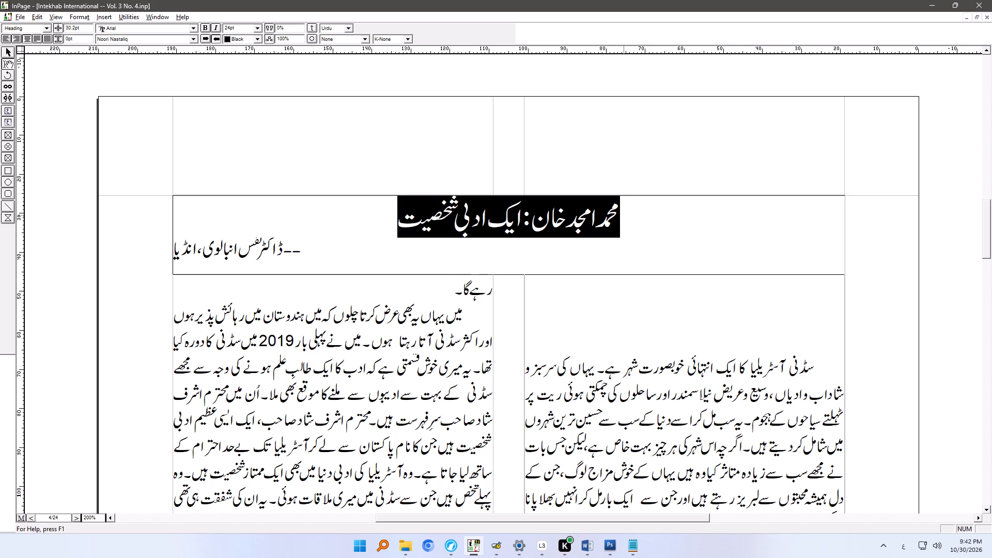
key("ctrl+shift+F5")
key("ctrl+shift+F5")
key("ctrl+shift+F5")
key("ctrl+shift+F5")
key("ctrl+shift+F5")
key("ctrl+shift+F5")
key("ctrl+shift+F5")
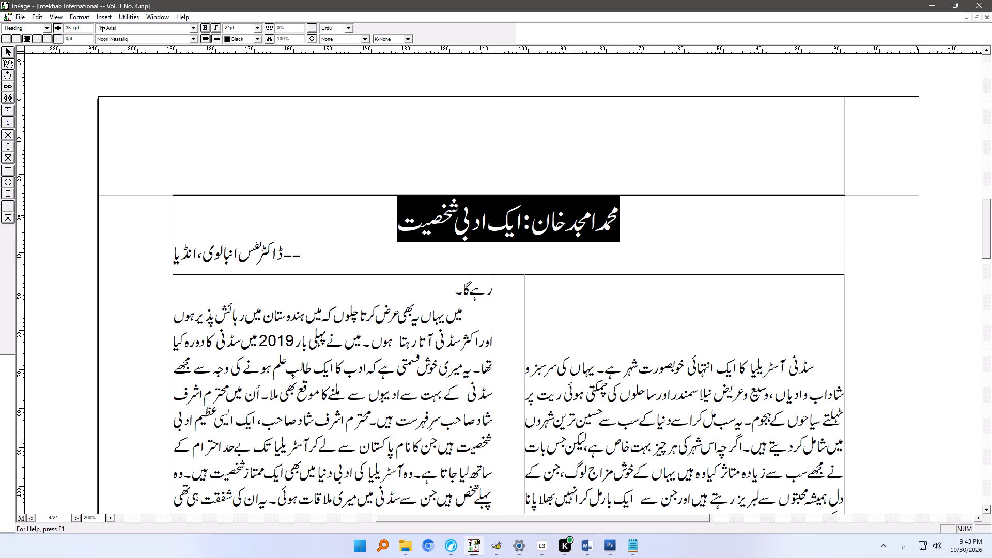
Increase the byline's line spacing to 22.9 pt without redefining the Musannif style sheet.
left_click_drag(205, 253, 254, 262)
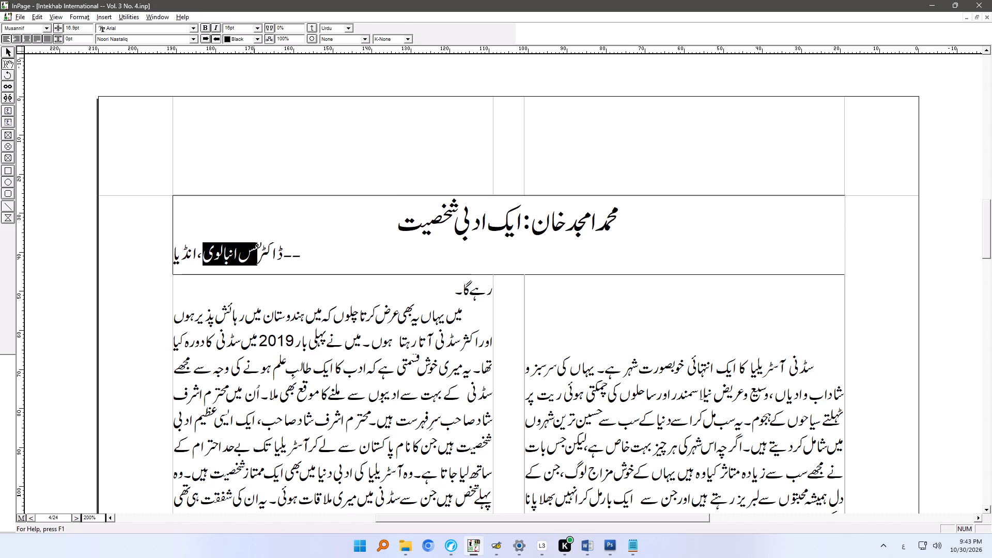
key("ctrl+shift+F5")
key("ctrl+shift+F5")
key("ctrl+shift+F5")
key("ctrl+shift+F5")
key("ctrl+shift+F5")
key("ctrl+shift+F5")
key("ctrl+shift+F5")
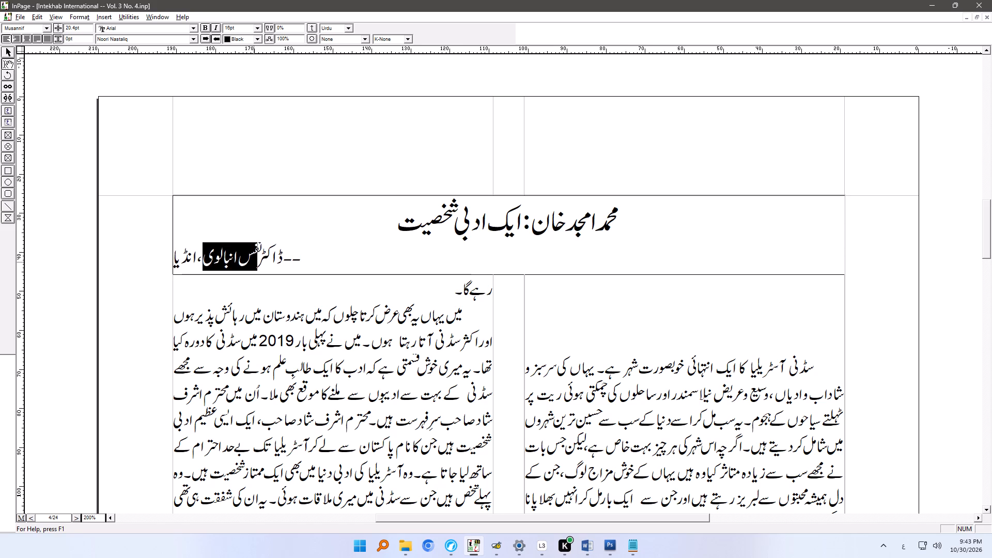
key("ctrl+shift+F5")
key("ctrl+shift+F5")
key("ctrl+shift+F5")
key("ctrl+shift+F5")
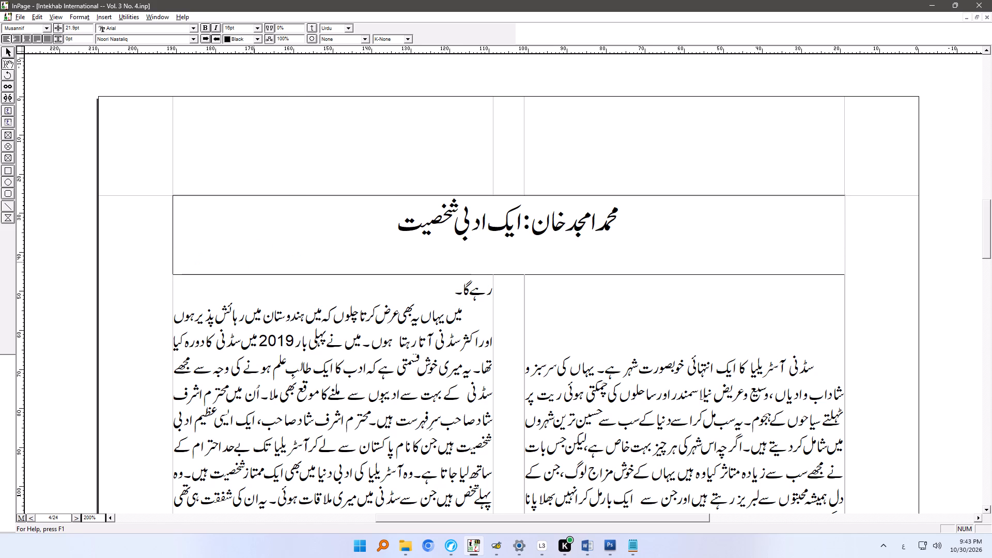
key("ctrl+shift+F5")
key("ctrl+shift+F5")
key("ctrl+shift+F6")
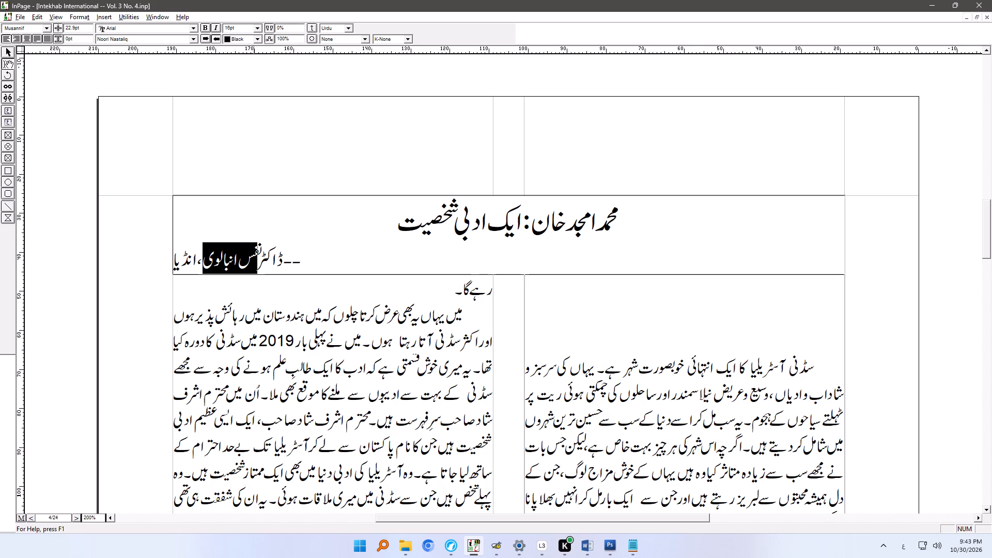
key("ctrl+shift+m")
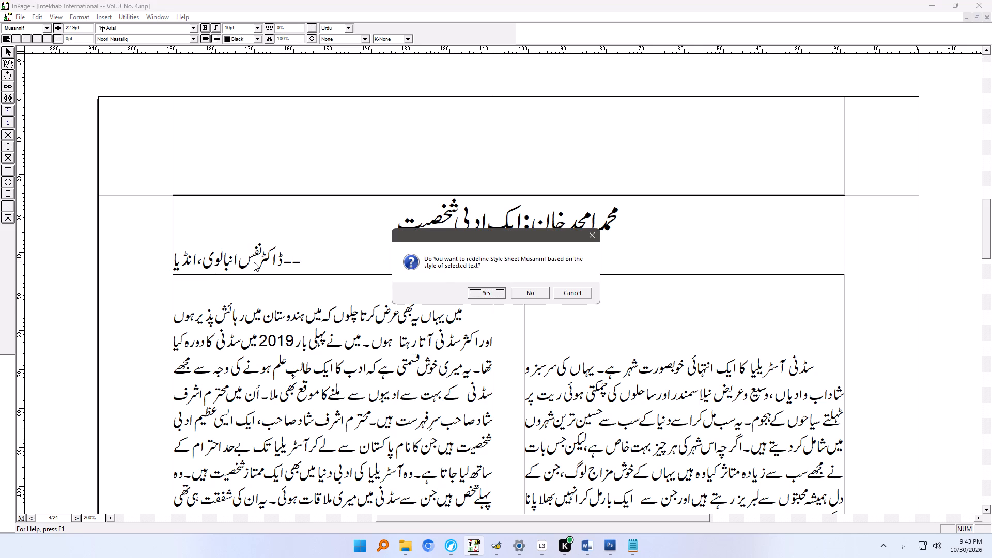
left_click(531, 289)
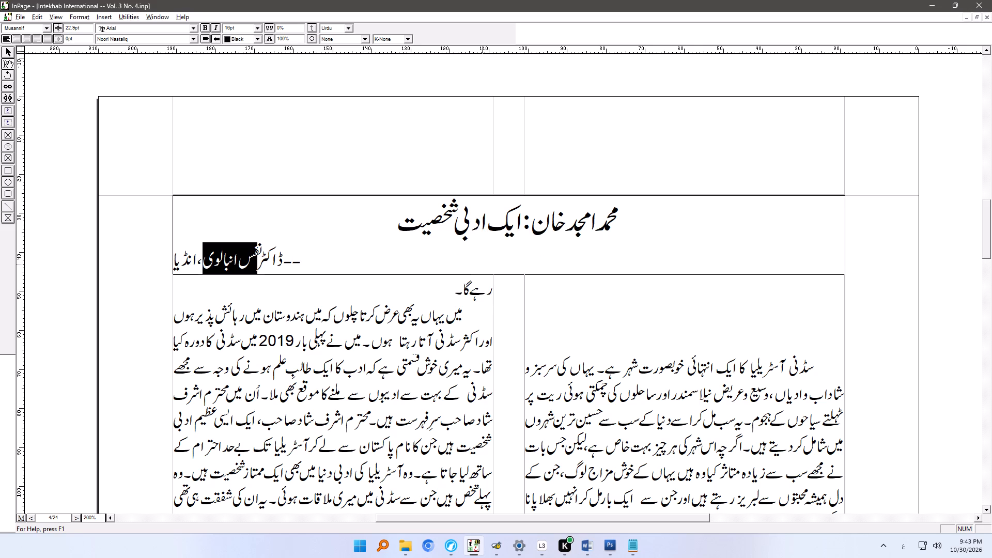
Delete the blank lines above the article's first paragraph so the body starts at the top of page 4's text column.
left_click(489, 235)
left_click(735, 314)
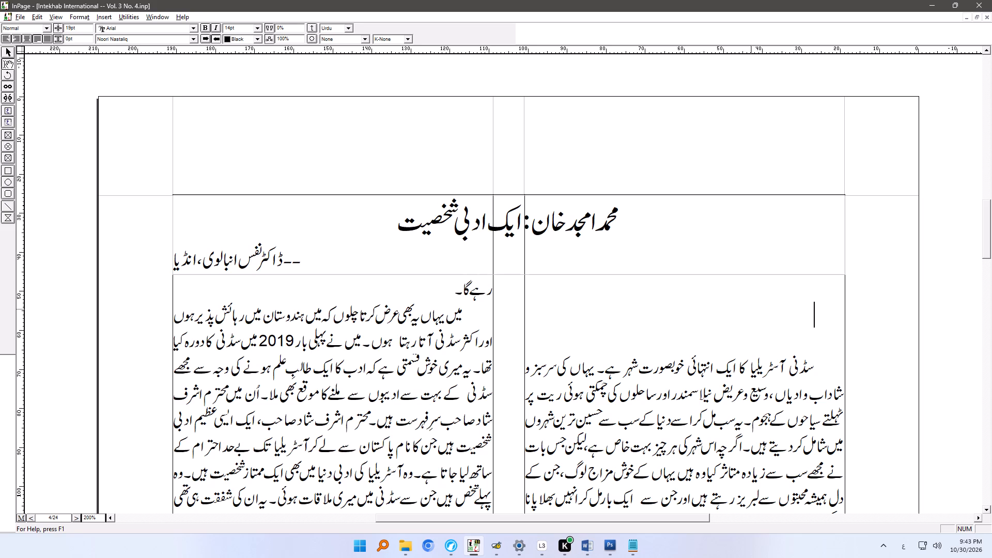
left_click(788, 281)
key("Delete")
key("Delete")
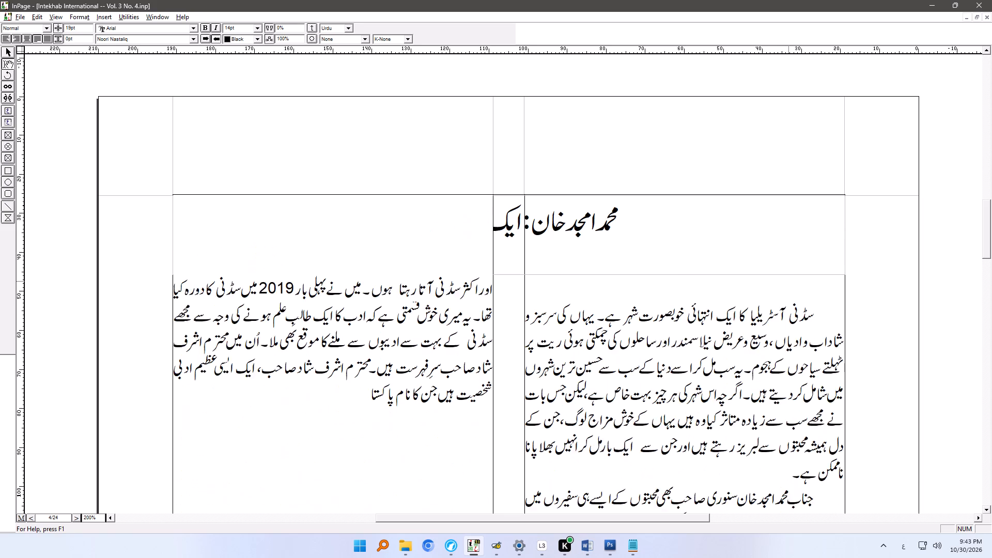
key("Delete")
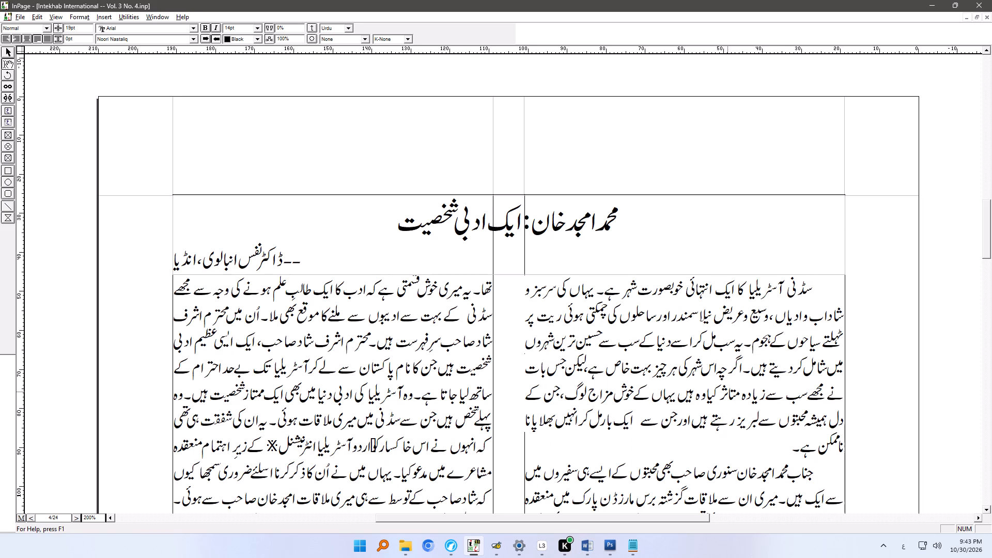
Replace the garbled characters around اردو آسٹریلیا انٹرنیشنل in the body text with opening and closing quotation marks.
right_click_drag(487, 425, 631, 394, "ctrl")
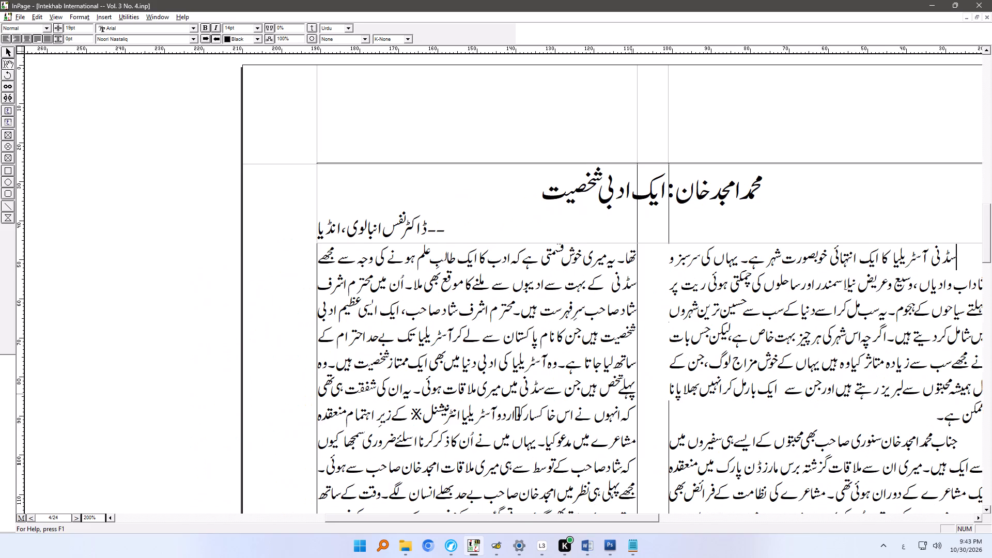
left_click(509, 415)
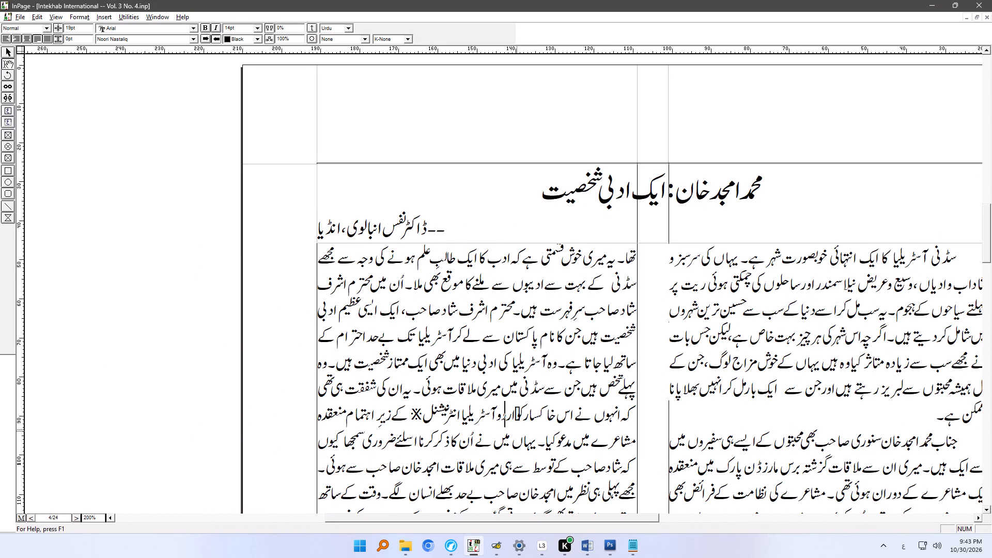
key("Right")
key("Right")
key("BackSpace")
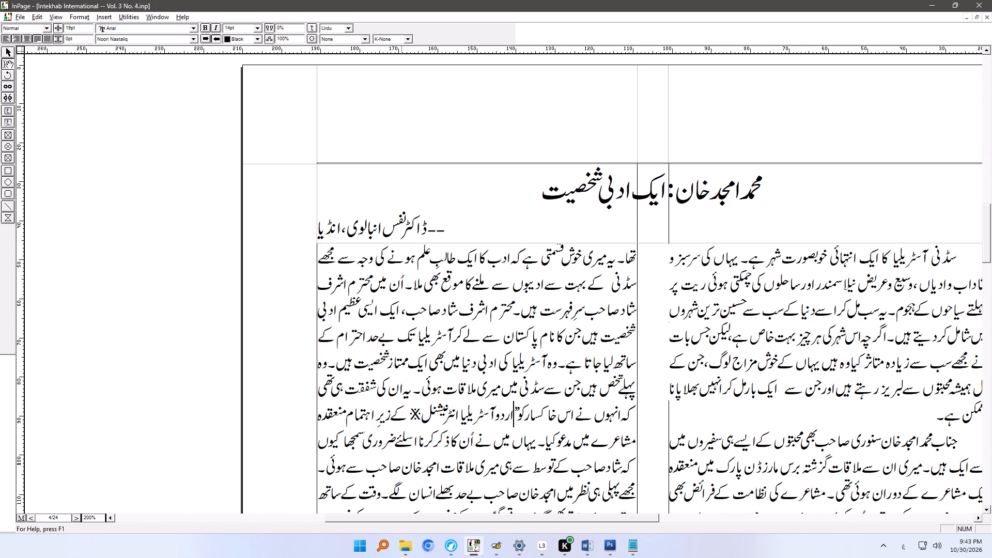
left_click_drag(416, 413, 425, 413)
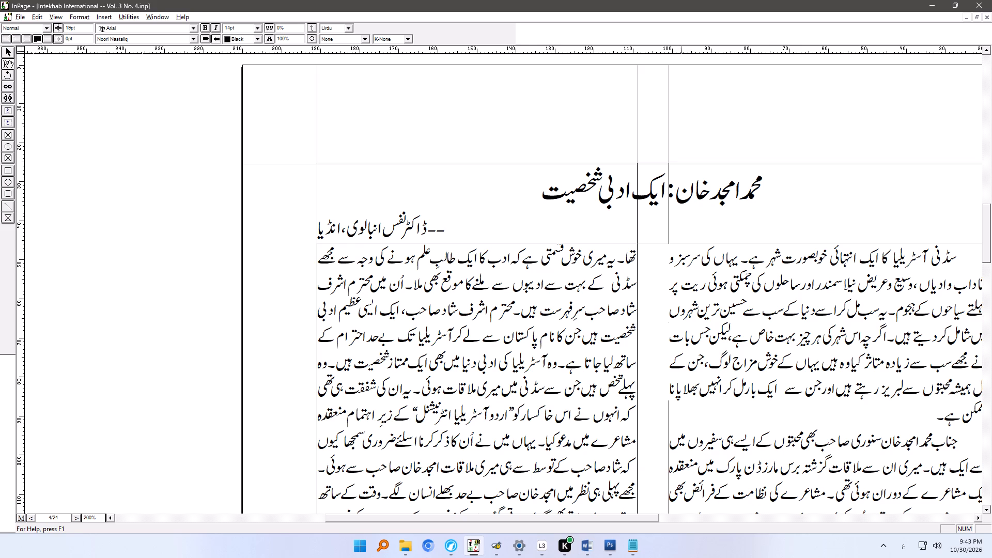
Join the final word آمین to the article's closing paragraph, removing its full stop and adding a space before it.
left_click(747, 432)
right_click_drag(778, 469, 583, 272, "ctrl")
right_click_drag(639, 387, 638, 379)
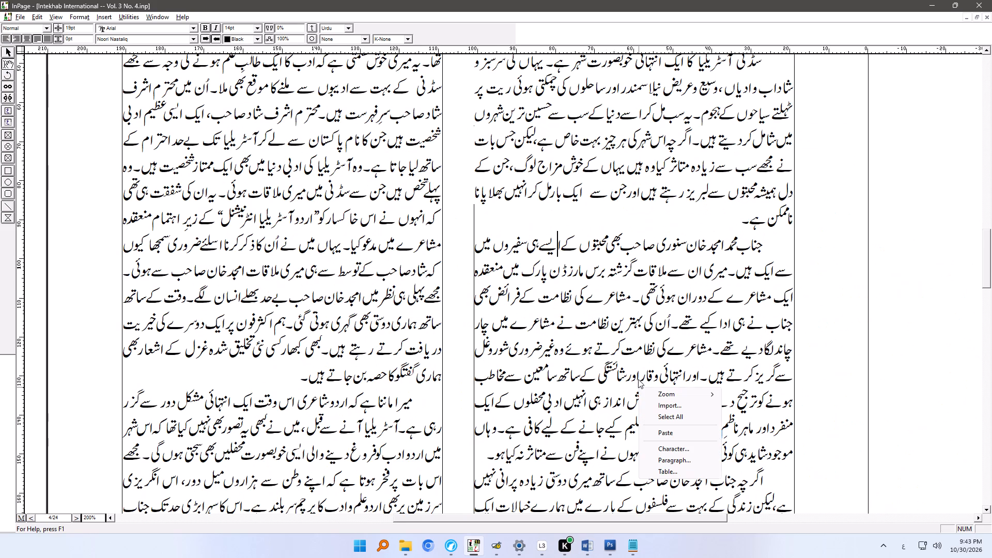
right_click_drag(638, 379, 630, 315)
left_click(625, 319)
right_click_drag(631, 373, 599, 133, "ctrl")
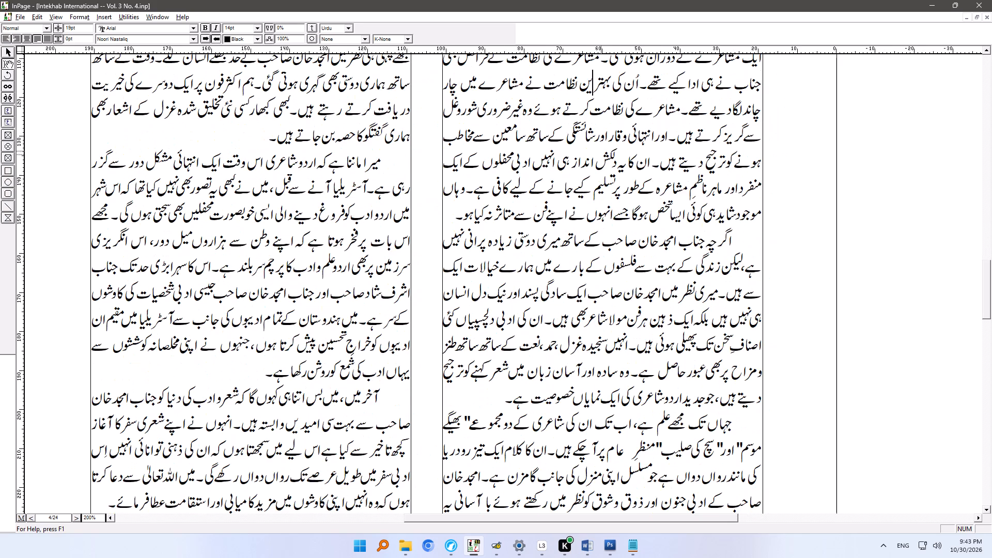
right_click_drag(637, 321, 637, 166, "ctrl")
right_click_drag(633, 343, 639, 205, "ctrl")
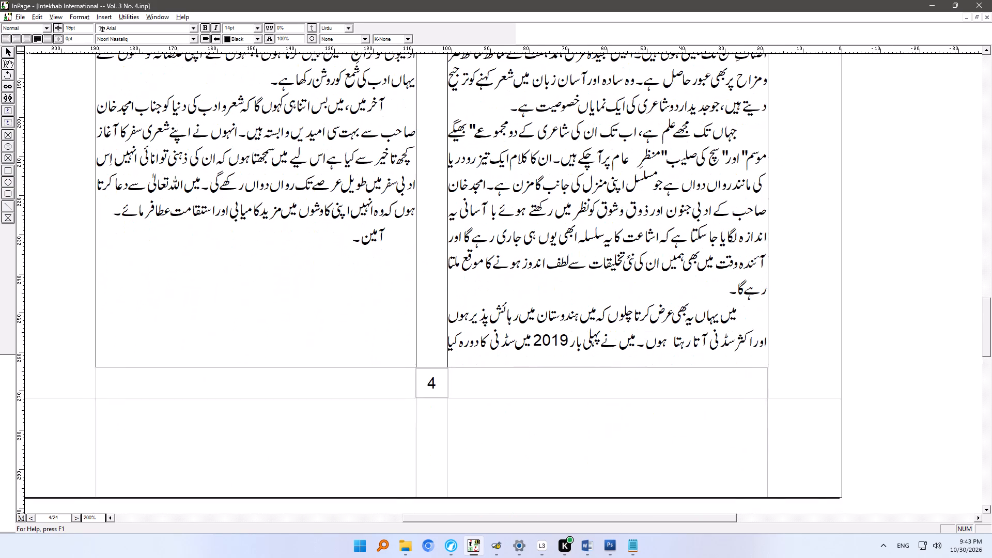
right_click_drag(639, 205, 727, 265, "ctrl")
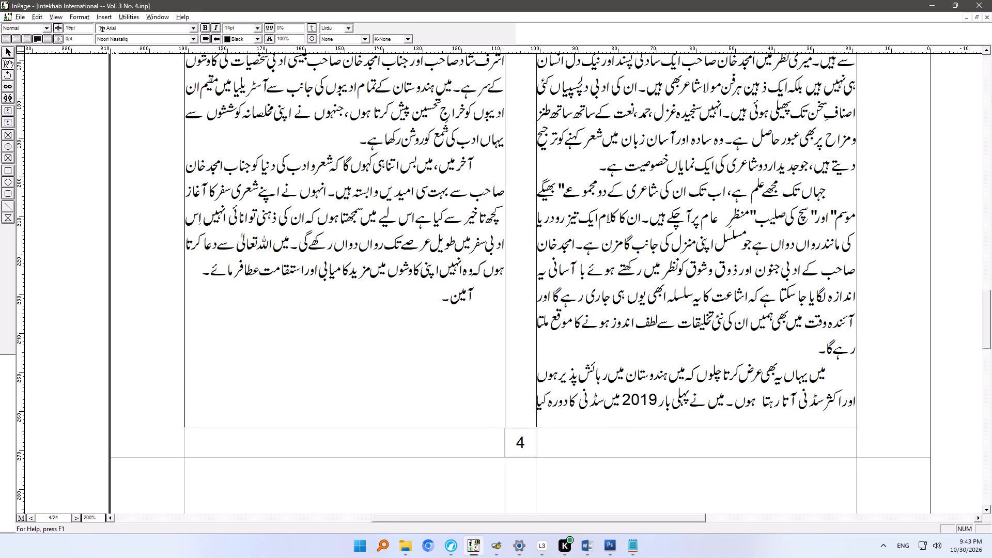
left_click(203, 272)
key("Delete")
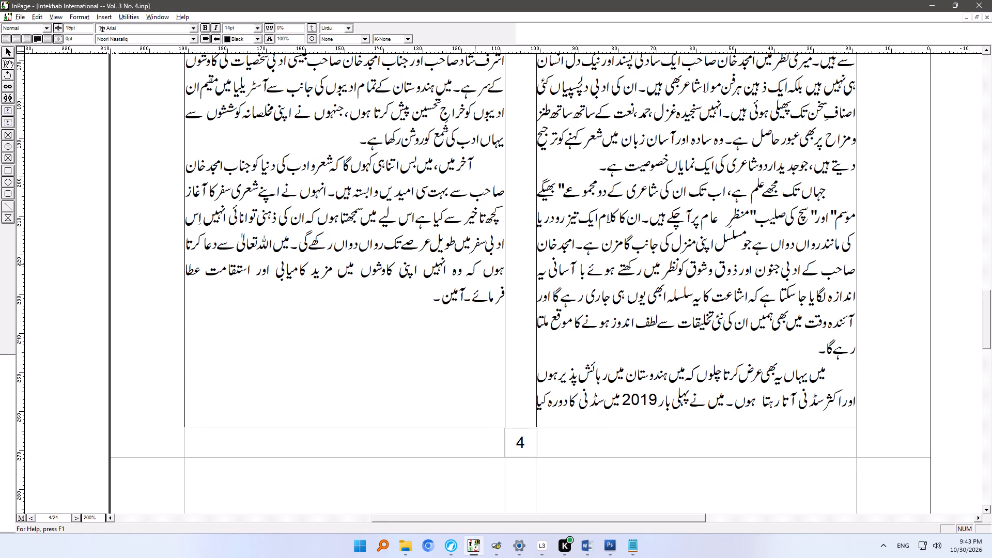
left_click(432, 296)
key("BackSpace")
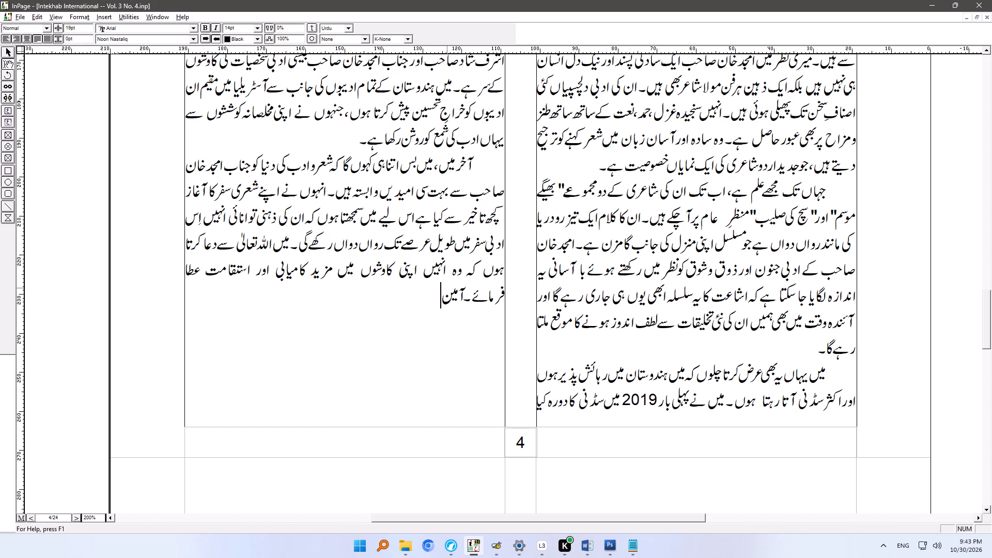
left_click(465, 298)
key("space")
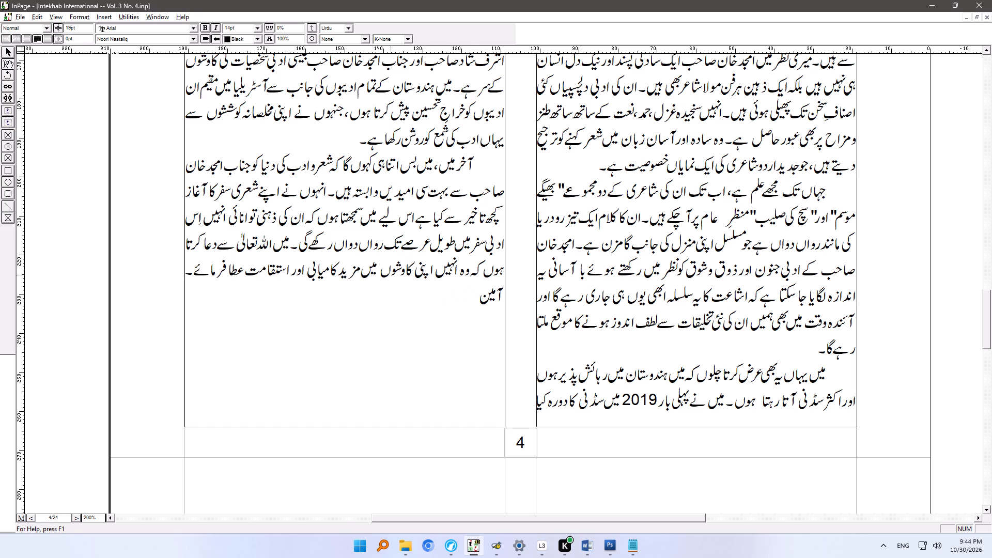
Increase the line spacing to 20.5 pt for all four paragraphs in the article's first text column on page 4.
left_click(569, 255)
right_click_drag(602, 269, 602, 269, "ctrl")
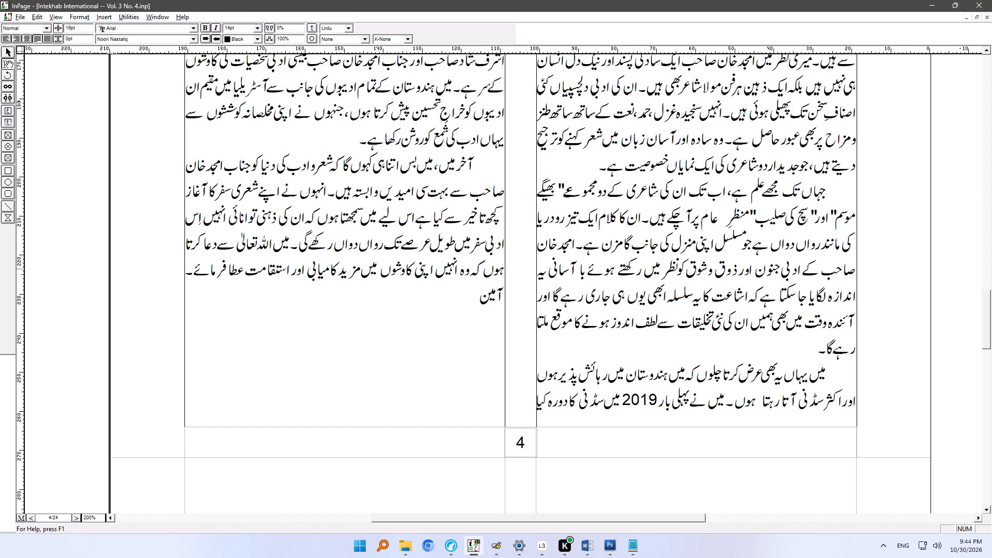
right_click_drag(602, 269, 477, 266, "ctrl")
right_click_drag(544, 219, 566, 358, "ctrl")
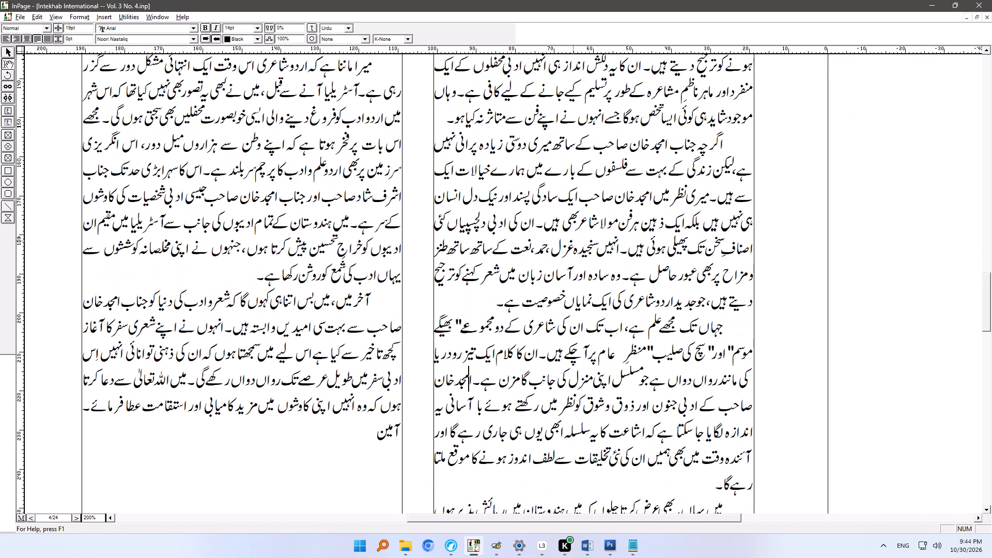
right_click_drag(638, 211, 638, 411, "ctrl")
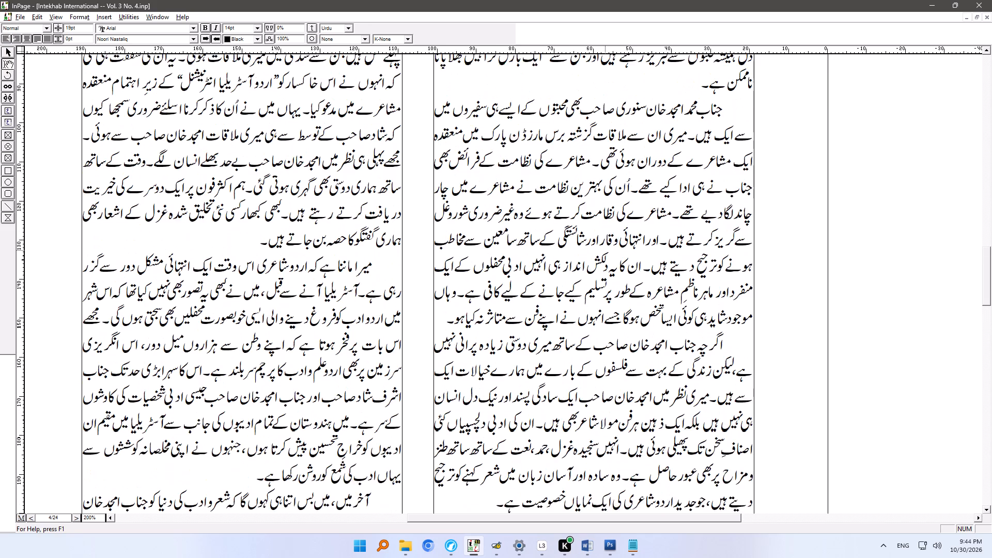
right_click_drag(605, 241, 603, 432, "ctrl")
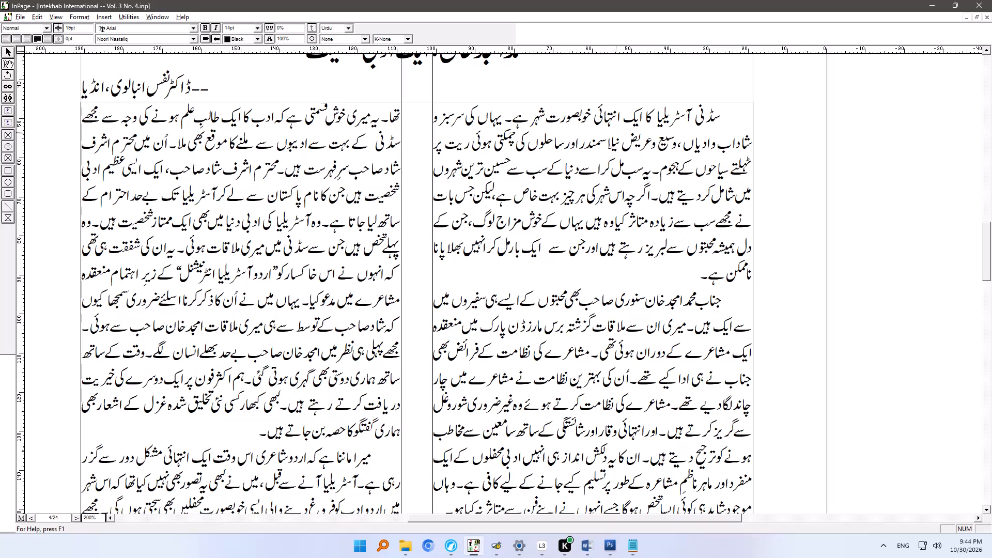
left_click(616, 132)
left_click(623, 117)
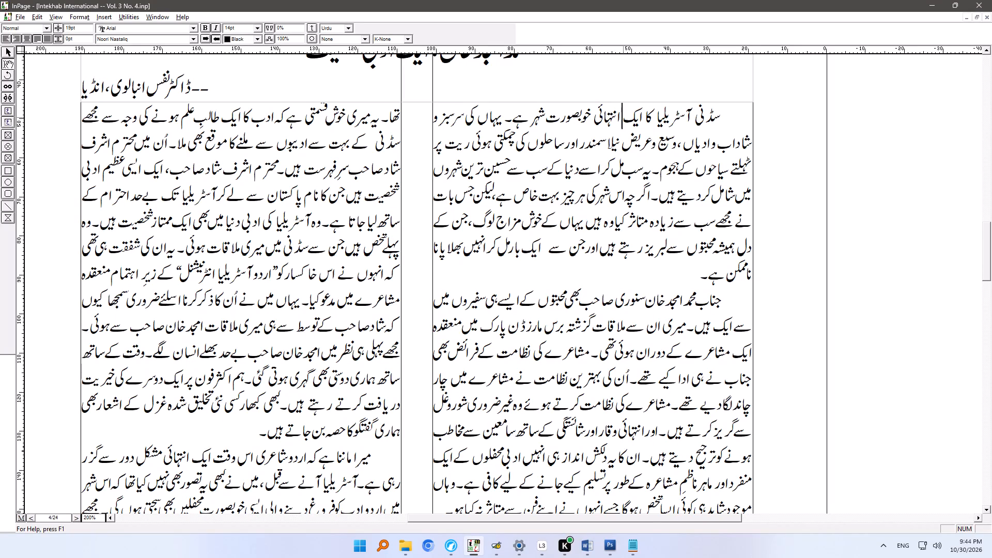
key("ctrl+shift+t")
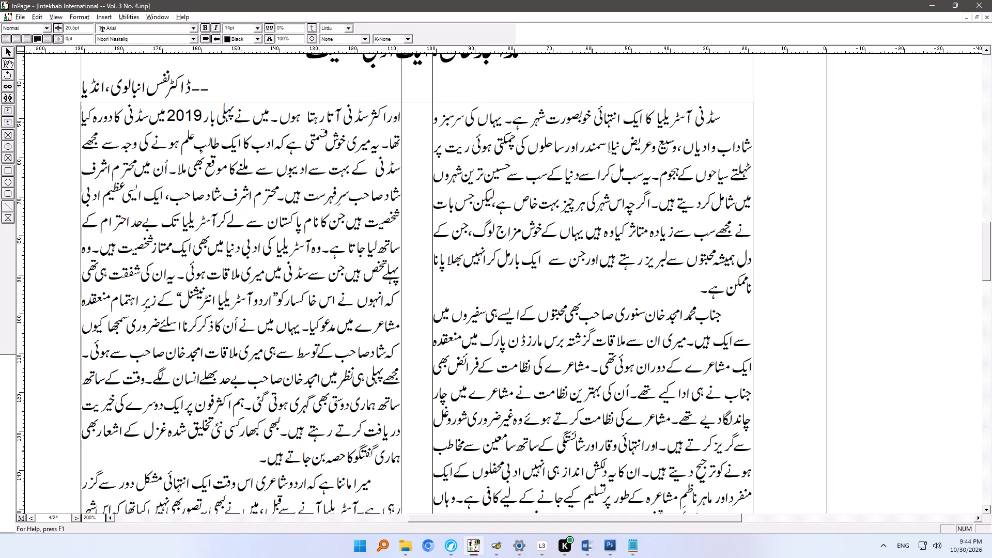
left_click(599, 317)
key("ctrl+shift+t")
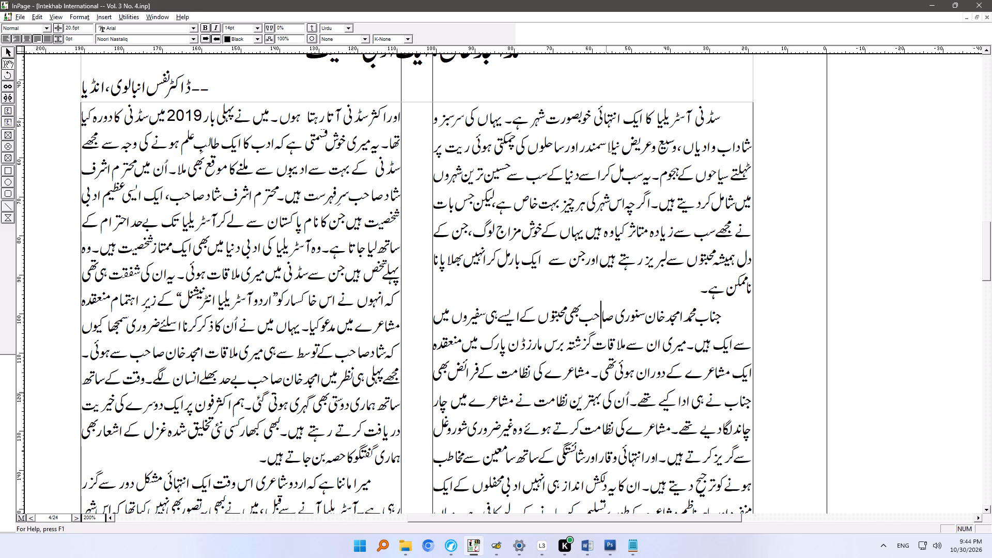
key("ctrl+Down")
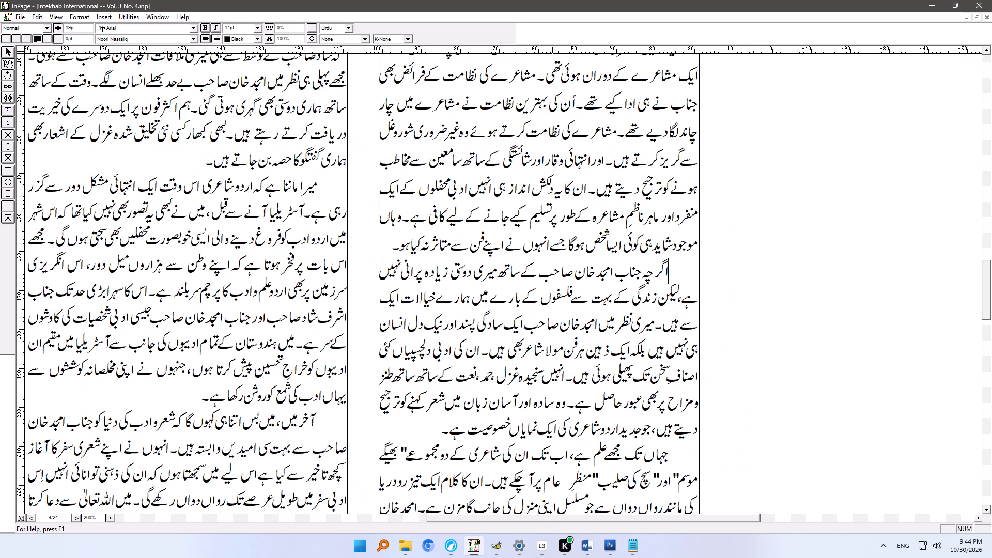
key("ctrl+shift+t")
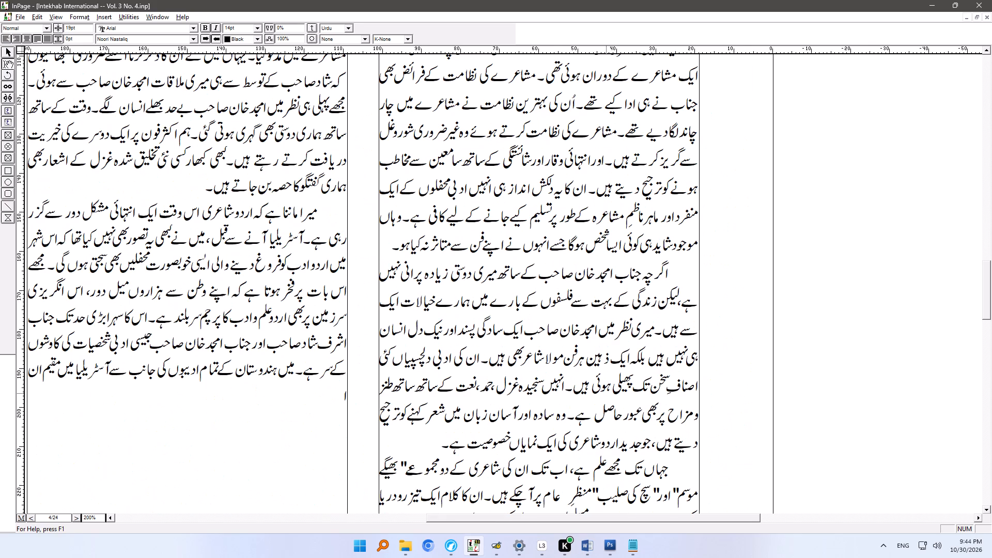
key("ctrl+Down")
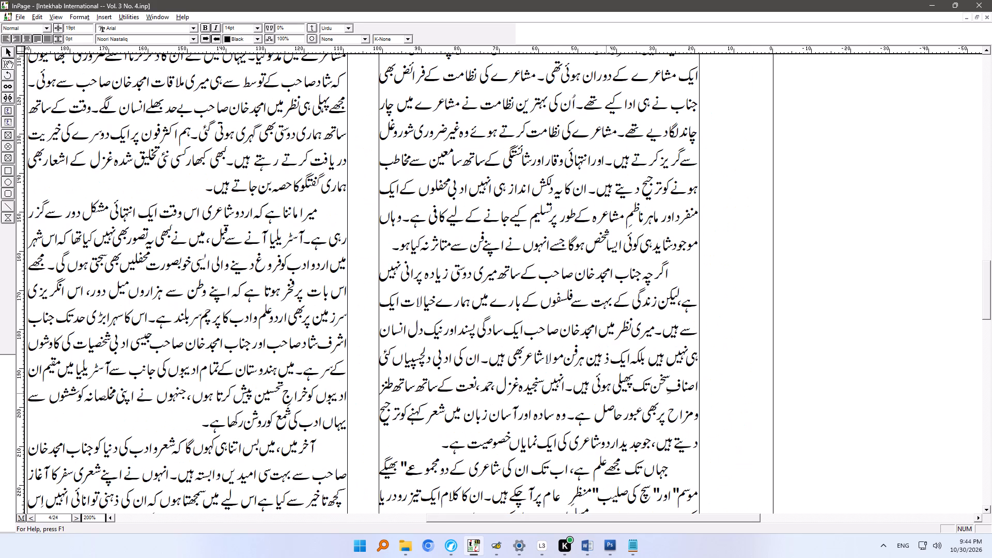
key("ctrl+shift+t")
Increase the line spacing to 20.5 pt for the three paragraphs in the second column, from میں یہاں to the closing آخر میں paragraph.
key("ctrl+Down")
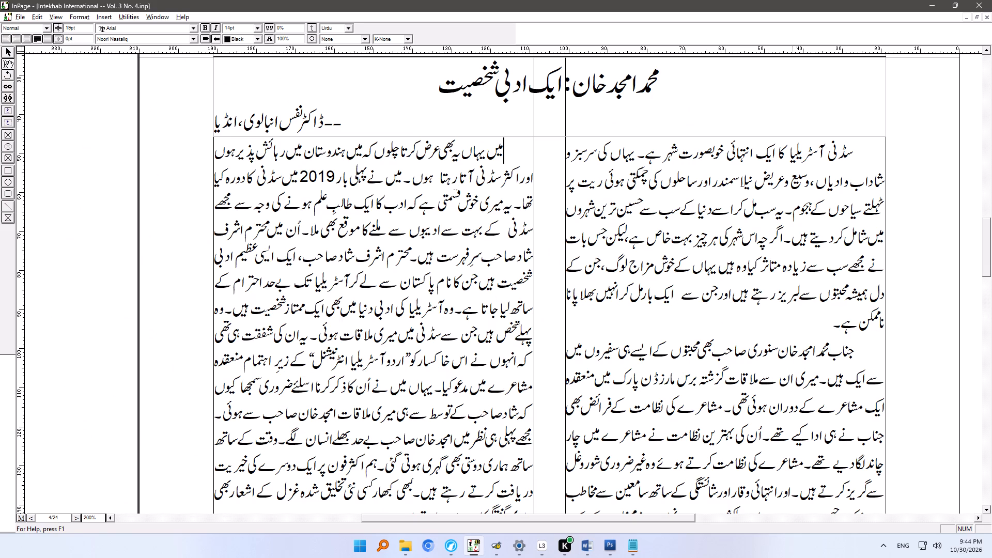
key("ctrl+shift+t")
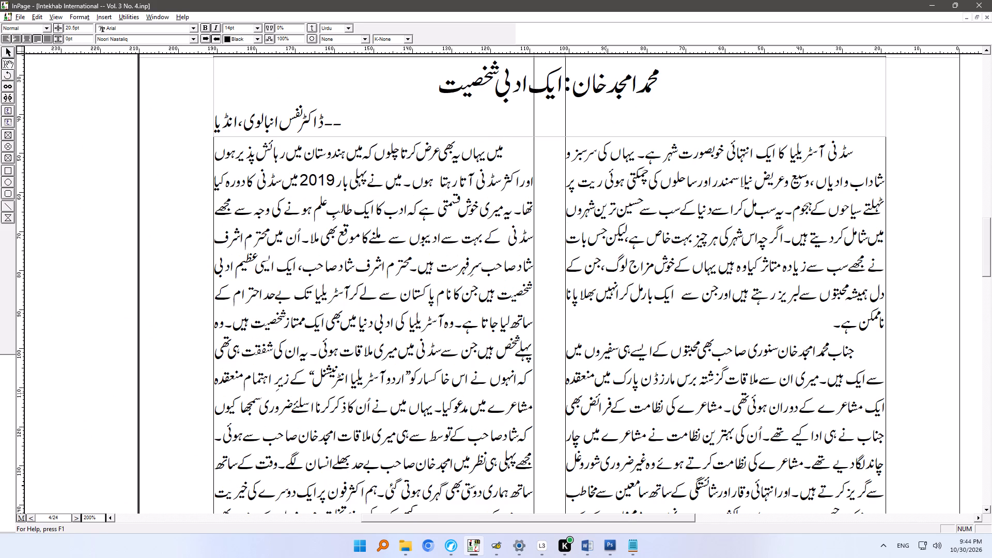
left_click(644, 408)
right_click_drag(677, 465, 606, 246, "ctrl")
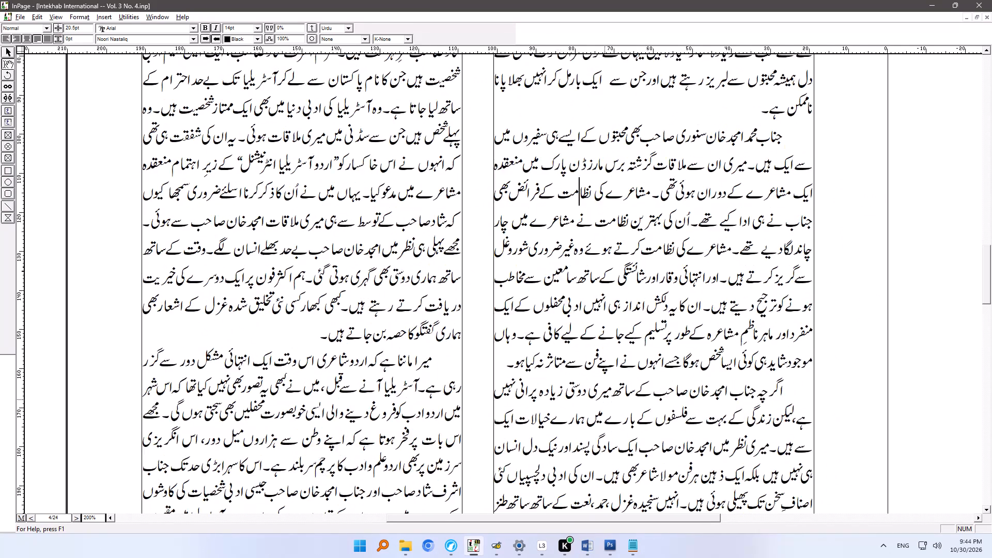
right_click_drag(604, 396, 618, 195, "ctrl")
left_click(426, 260)
right_click_drag(410, 329, 417, 138, "ctrl")
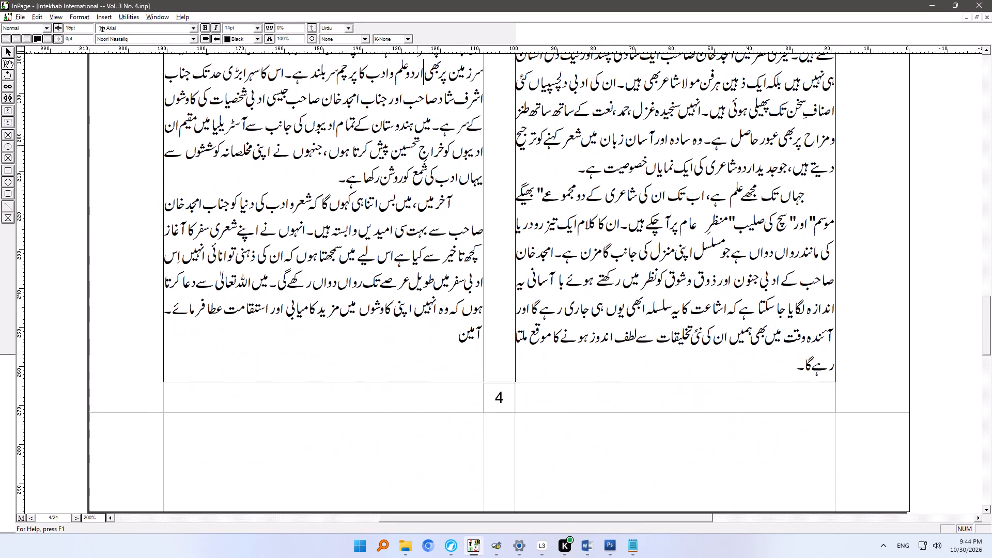
key("ctrl+shift+t")
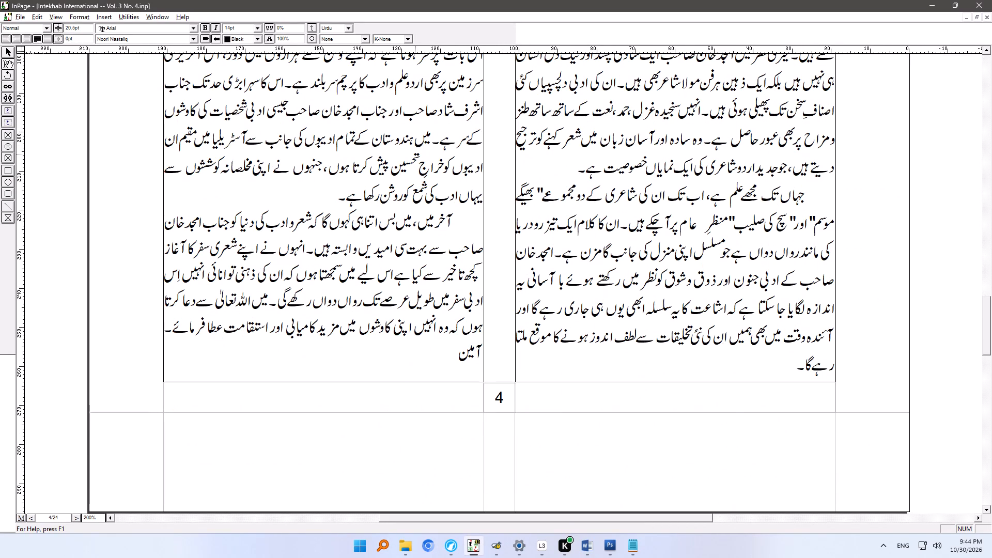
left_click(406, 257)
key("ctrl+shift+t")
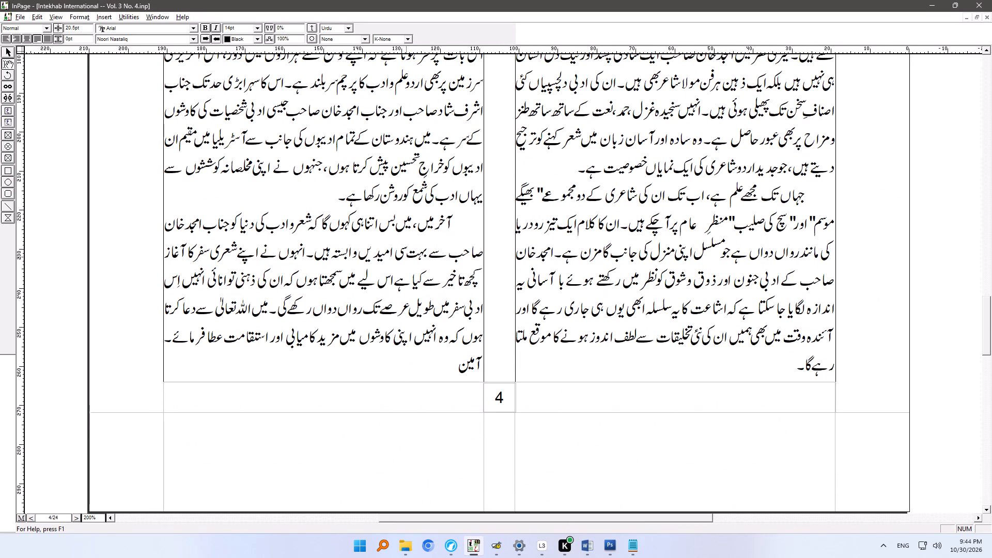
Review the re-spaced article on page 4 from its heading down to the foot of both columns.
left_click(657, 286)
right_click_drag(703, 179, 683, 383, "ctrl")
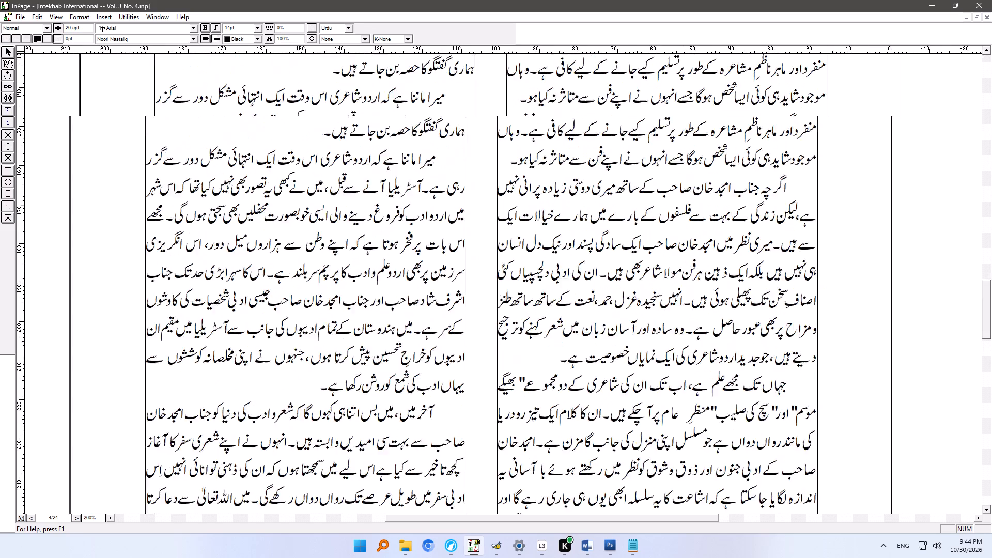
right_click_drag(683, 383, 675, 431, "ctrl")
right_click_drag(671, 253, 671, 465, "ctrl")
right_click_drag(673, 254, 672, 443, "ctrl")
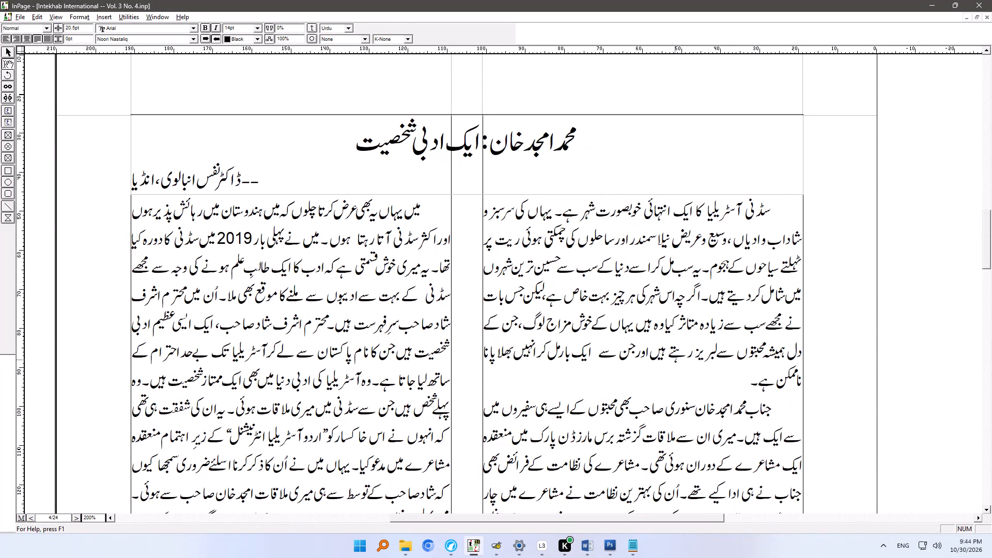
right_click_drag(676, 377, 676, 162, "ctrl")
right_click_drag(667, 338, 663, 204, "ctrl")
right_click_drag(674, 320, 670, 199, "ctrl")
right_click_drag(660, 312, 653, 202, "ctrl")
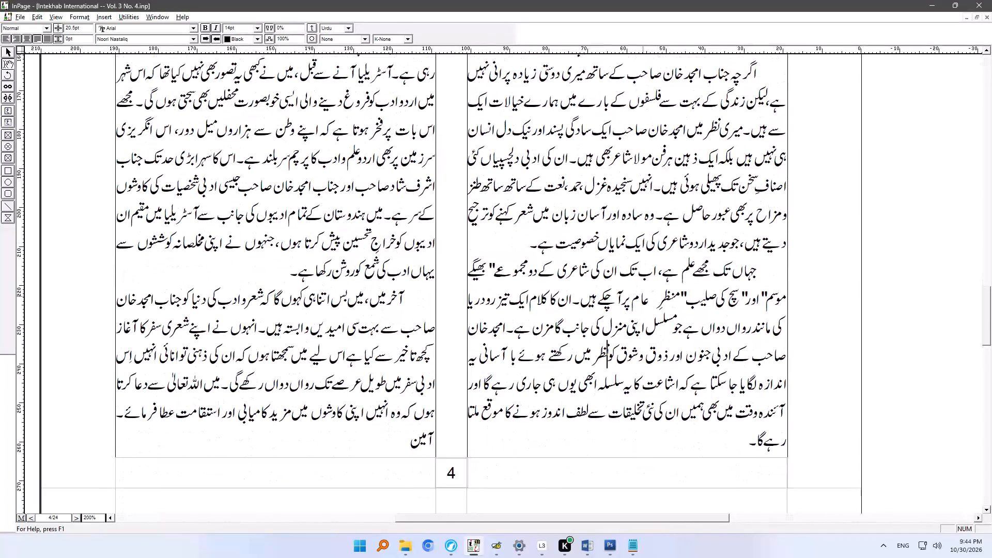
Replace the straight quotation marks around the book titles بھیگے موسم and سچ کی صلیب with curly opening and closing ones.
right_click_drag(644, 296, 641, 259, "ctrl")
left_click(488, 226)
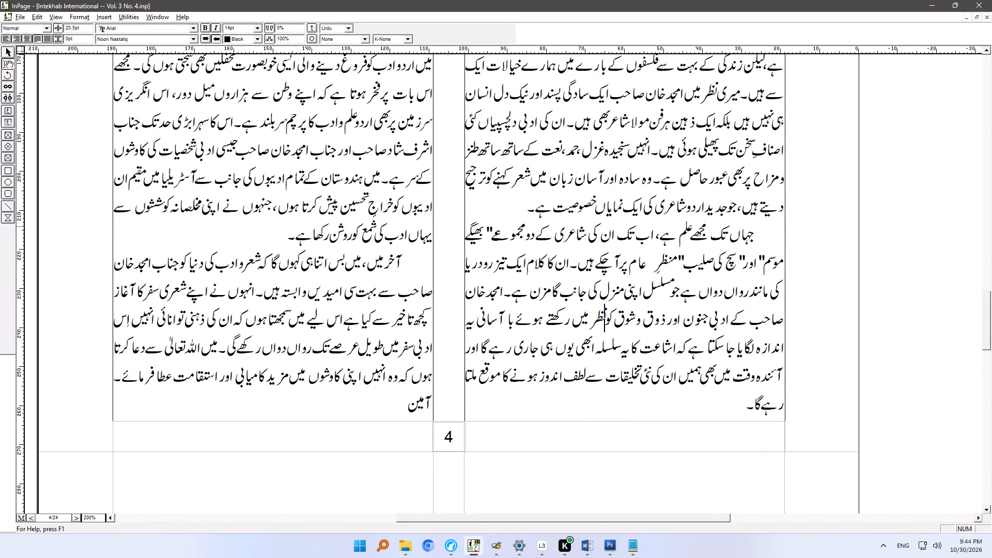
left_click_drag(484, 224, 488, 225)
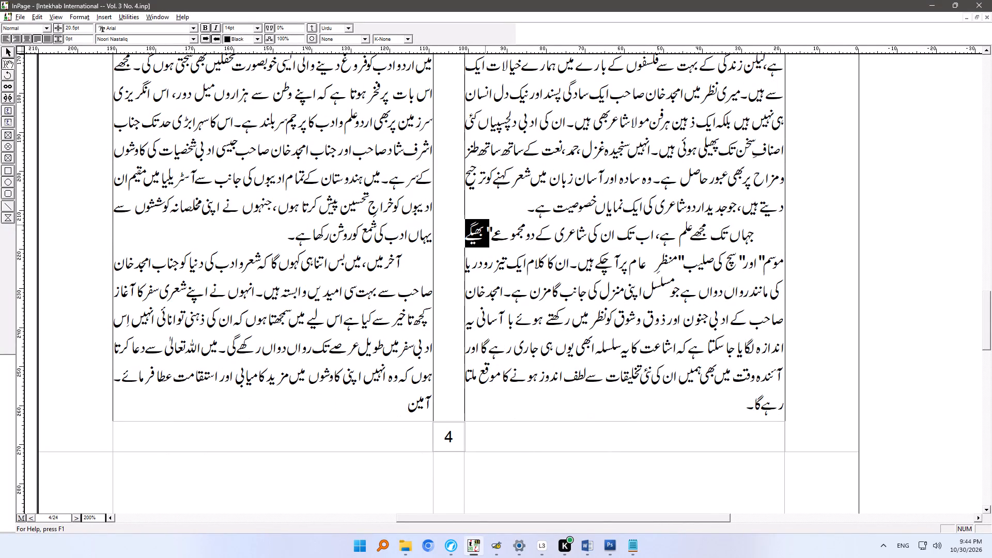
left_click(485, 225)
left_click(496, 230)
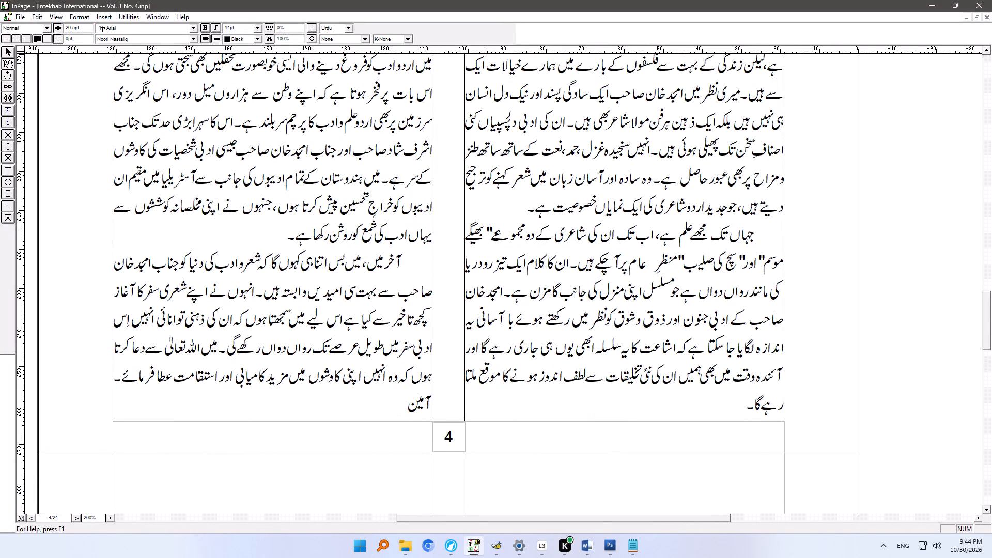
left_click(485, 230)
left_click(487, 229)
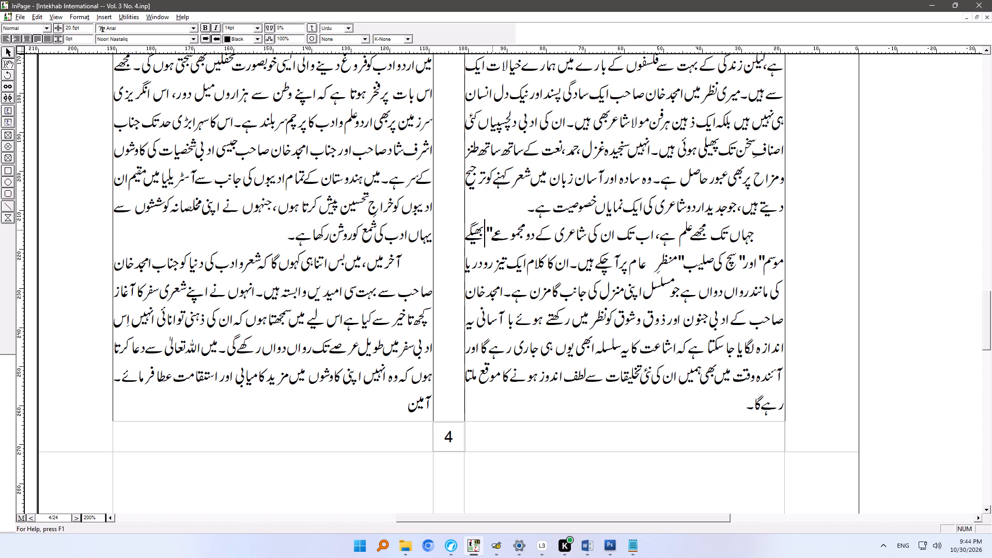
key("BackSpace")
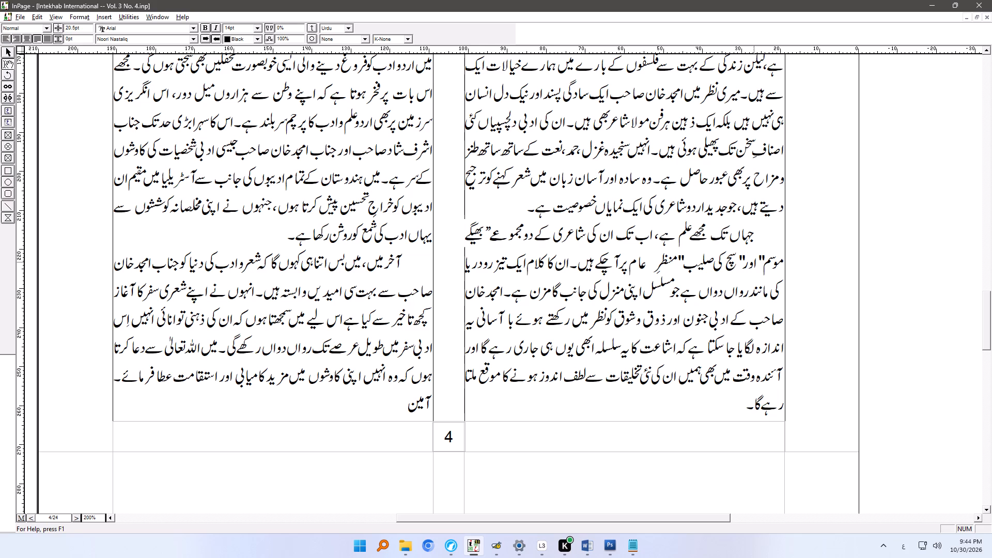
left_click(772, 262)
key("Left")
key("Delete")
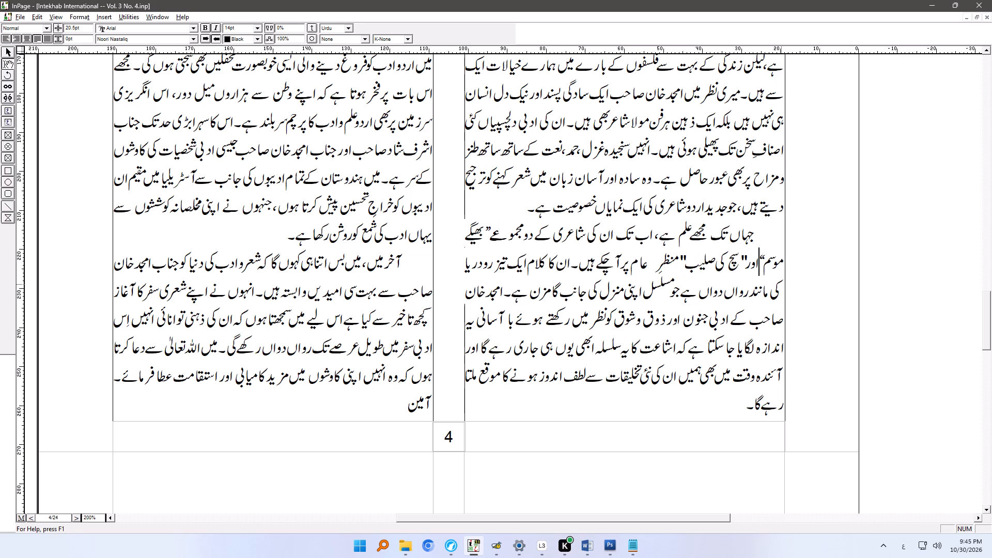
key("space")
key("BackSpace")
left_click_drag(681, 254, 687, 255)
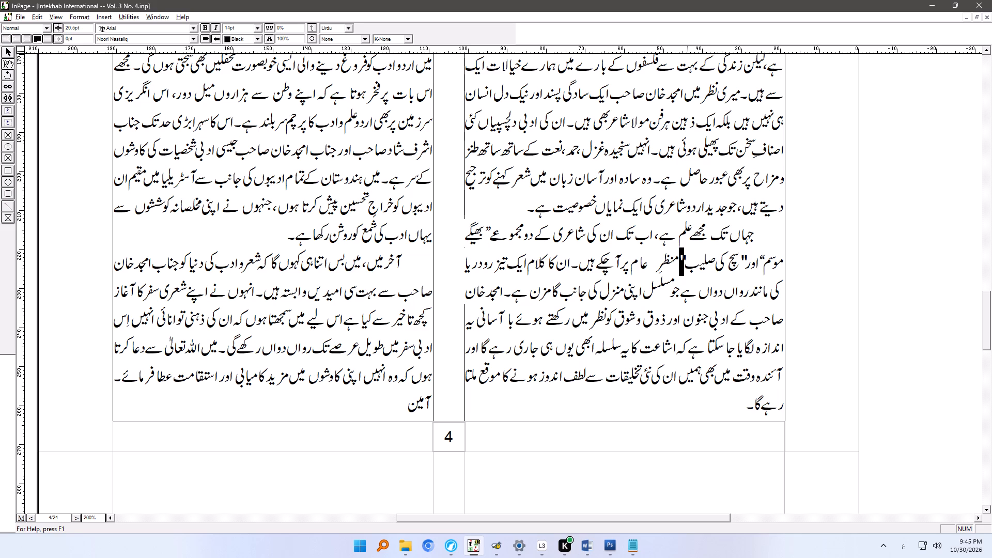
left_click(742, 262)
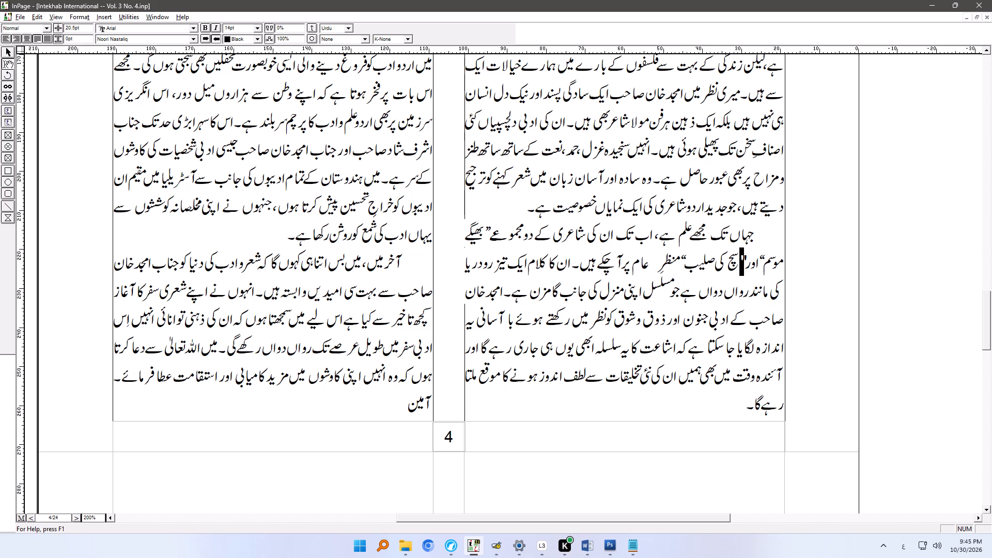
Delete the extra space between منظرِ and عام in the جہاں تک paragraph.
left_click(654, 262)
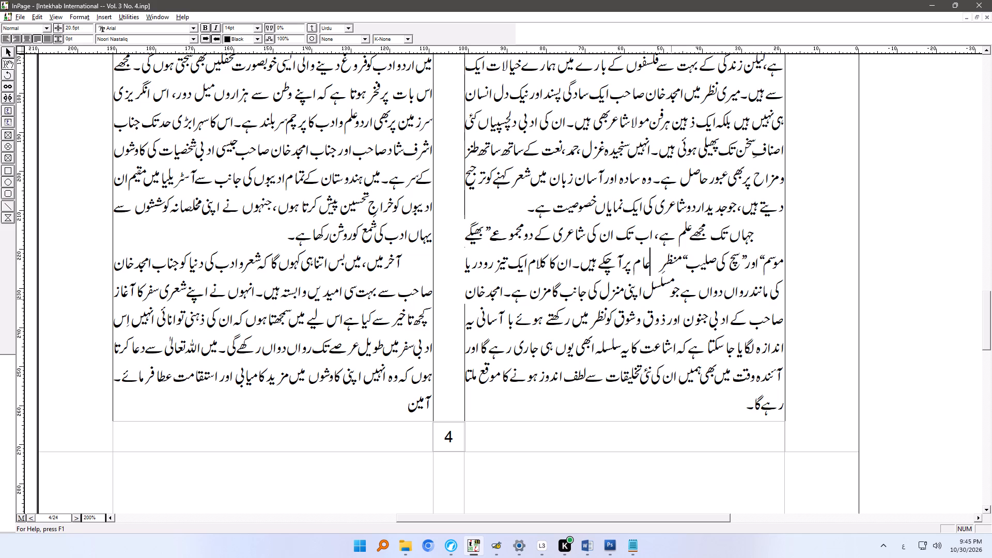
key("BackSpace")
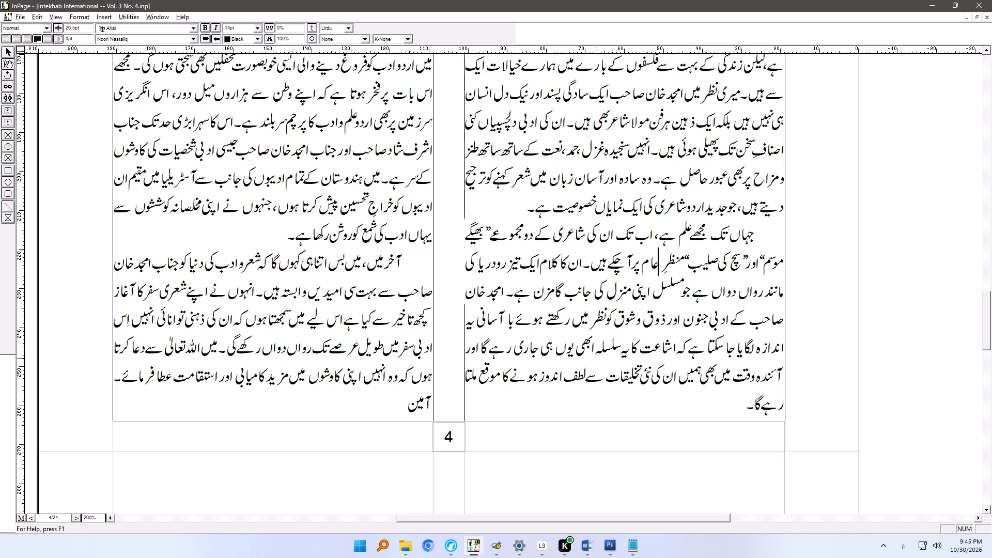
Delete the extra space between رہتا and ہوں in the second column's opening میں یہاں paragraph.
left_click(719, 412)
key("Down")
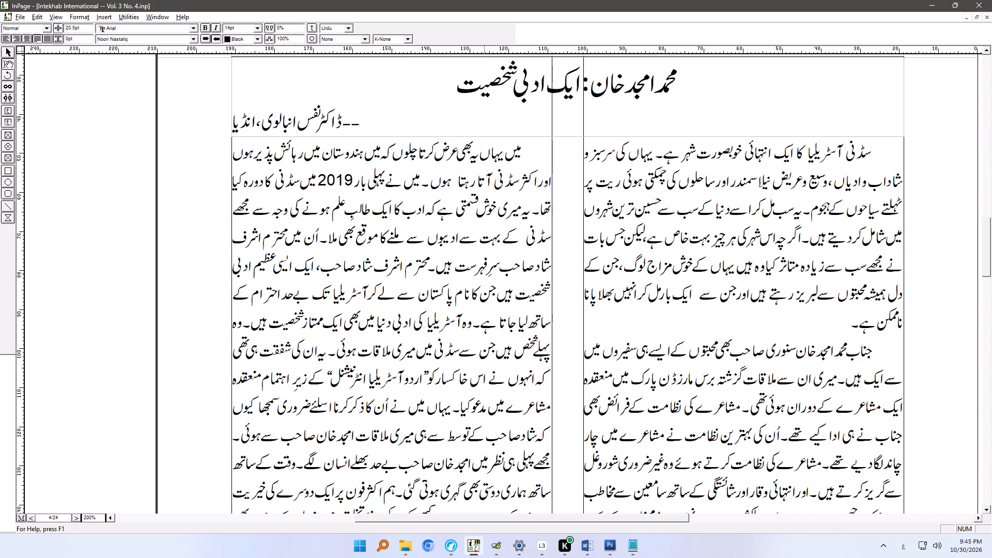
left_click(453, 177)
key("BackSpace")
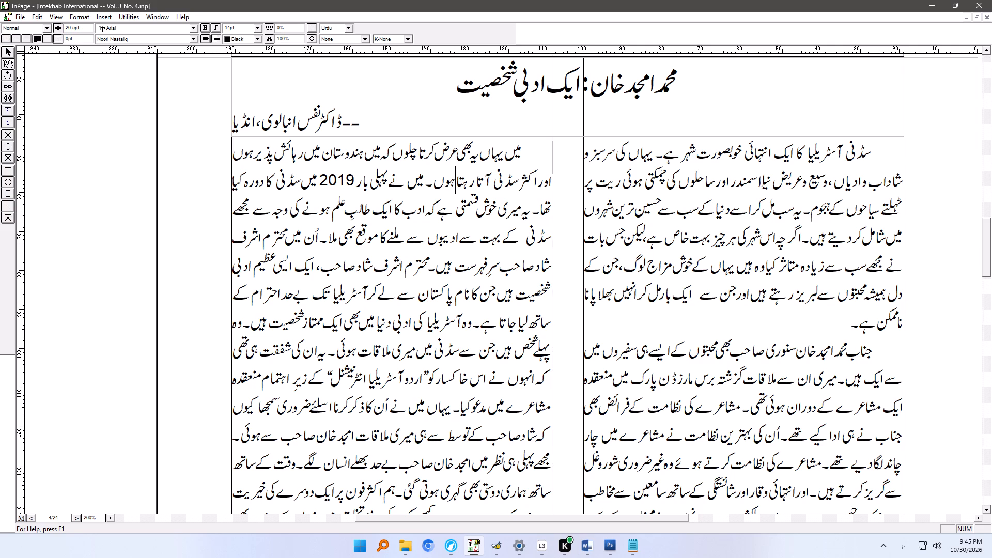
Replace اسلئے with the two-word spelling اس لیے before ضروری سمجھا in the میں یہاں paragraph.
right_click_drag(399, 371, 399, 368, "ctrl")
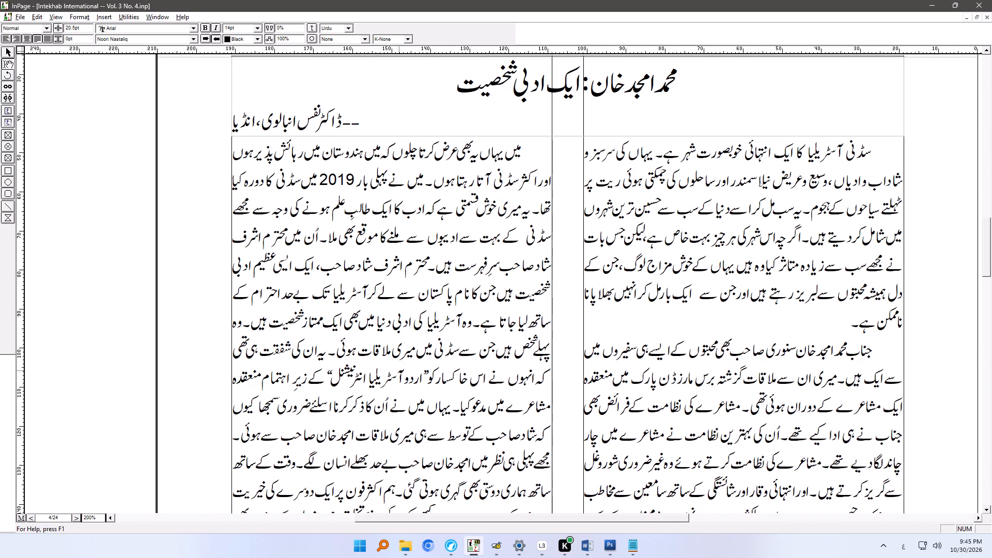
right_click_drag(399, 368, 416, 179, "ctrl")
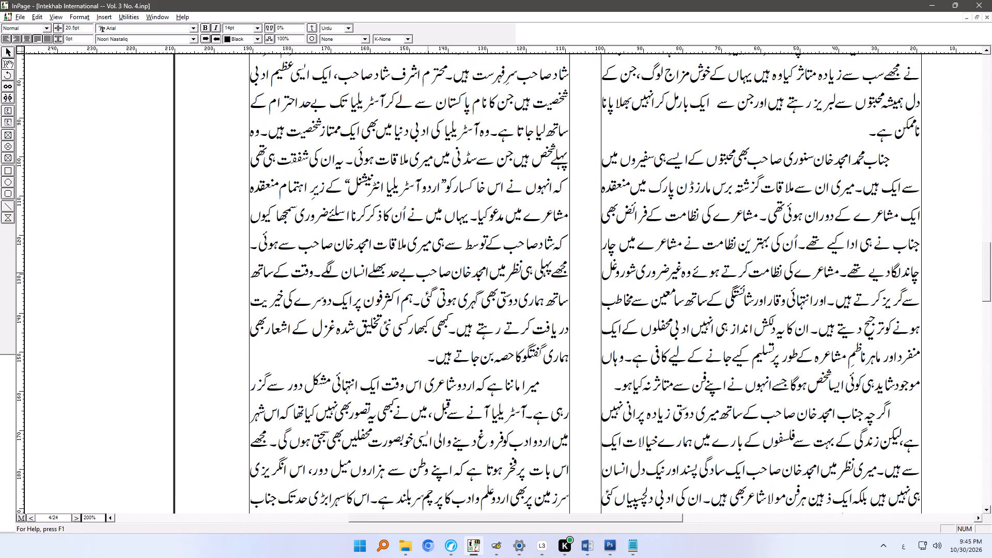
right_click_drag(425, 276, 410, 258, "ctrl")
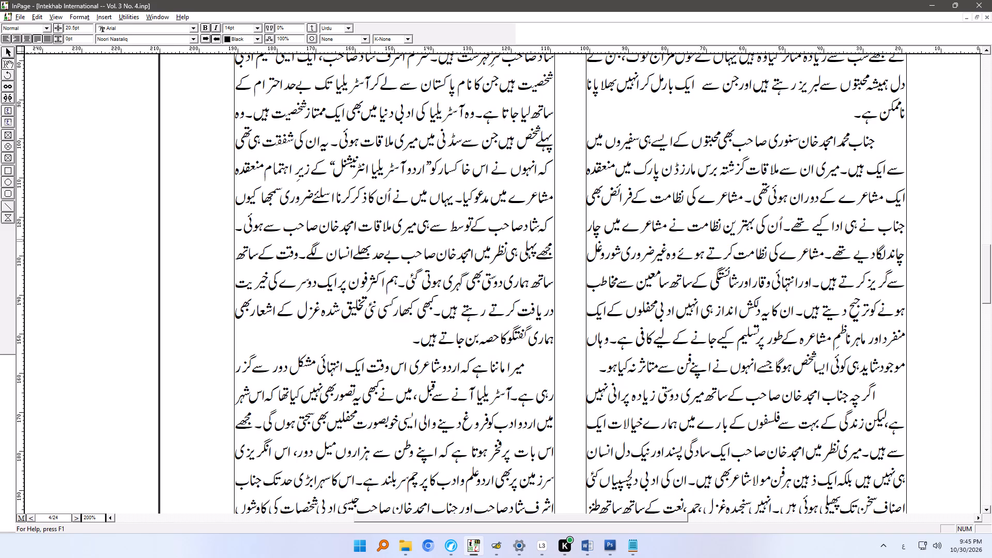
left_click(318, 198)
key("BackSpace")
key("BackSpace")
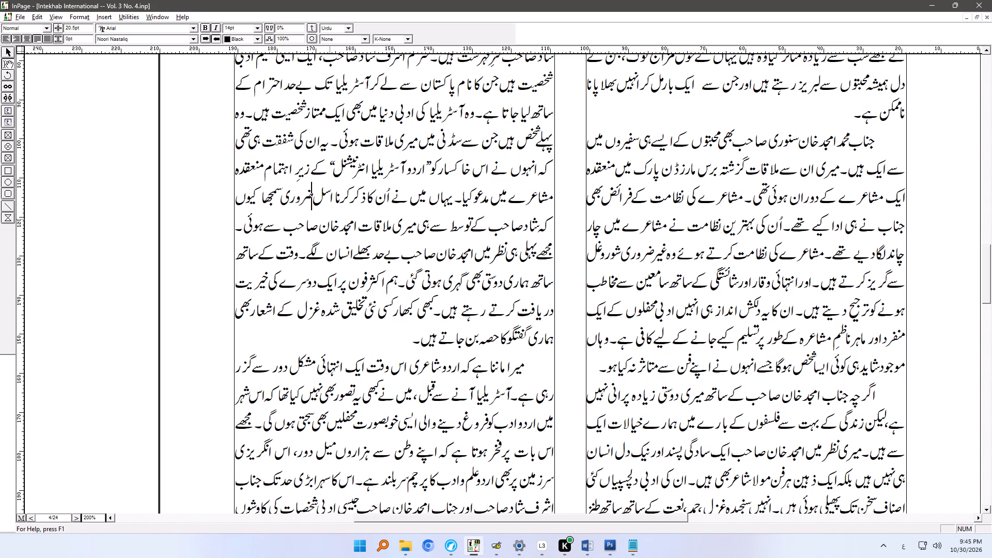
key("BackSpace")
key("space")
type("لیے")
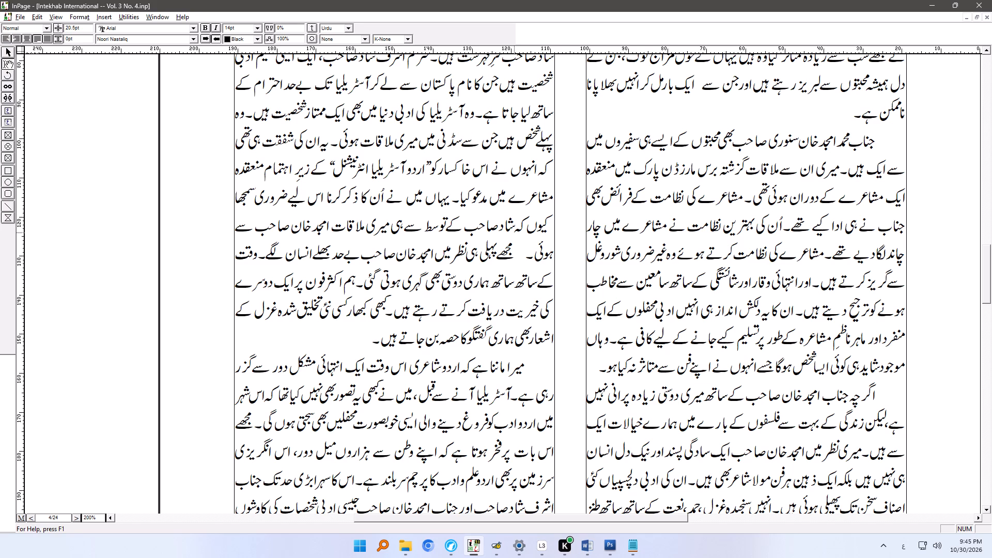
Delete the extra spaces before مجھے پہلی ہی نظر in the second column's first paragraph.
left_click(509, 252)
key("BackSpace")
key("BackSpace")
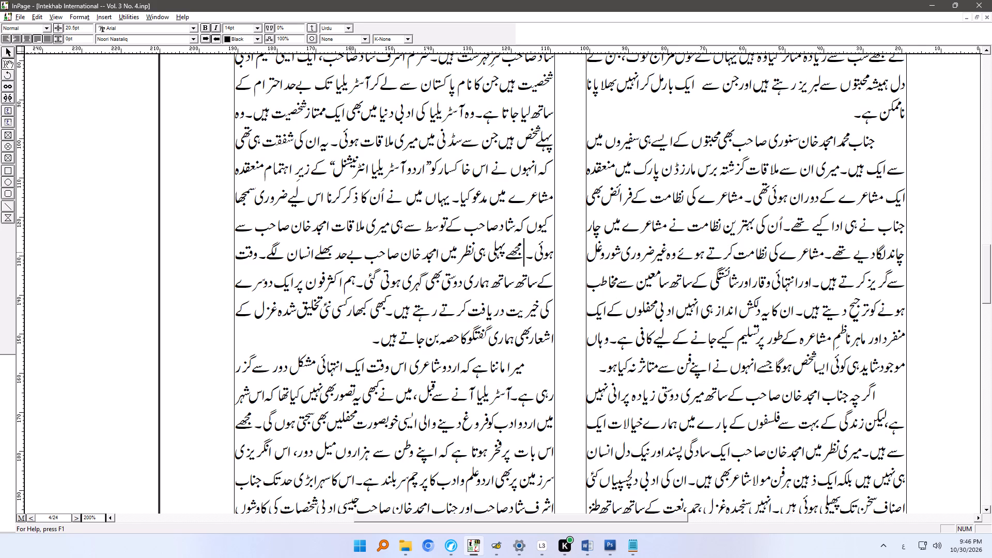
Proofread the rest of the article on page 4 down to its foot, and check back up to the heading.
left_click(415, 397)
right_click_drag(456, 452, 456, 312)
left_click(406, 329)
right_click_drag(421, 426, 421, 247, "ctrl")
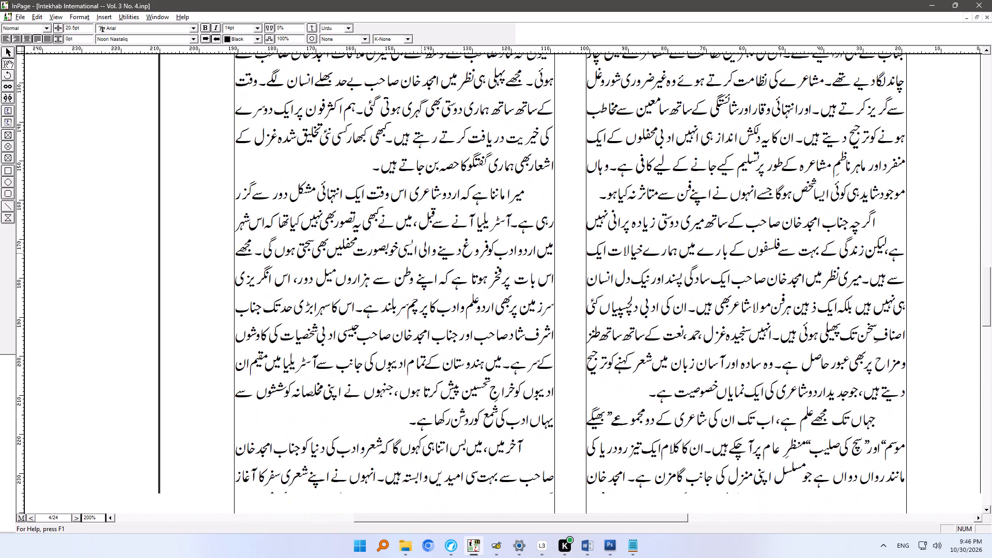
right_click_drag(421, 247, 421, 242, "ctrl")
right_click_drag(422, 337, 412, 286, "ctrl")
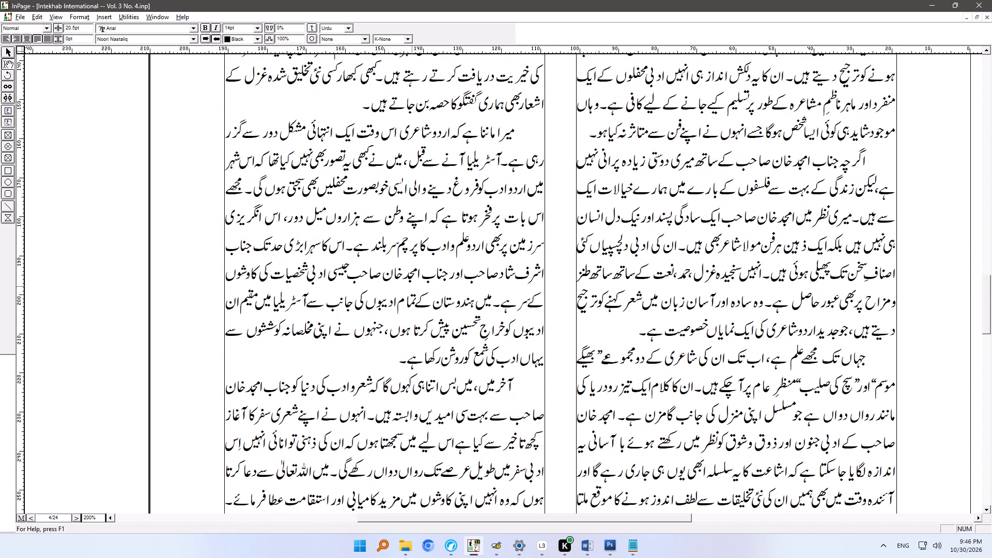
right_click_drag(412, 286, 412, 239, "ctrl")
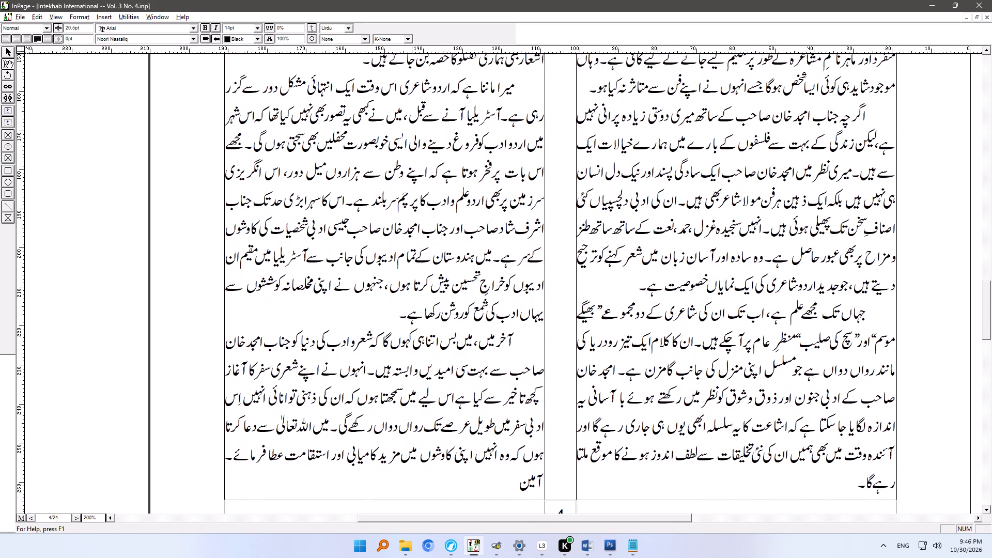
right_click_drag(412, 239, 416, 163, "ctrl")
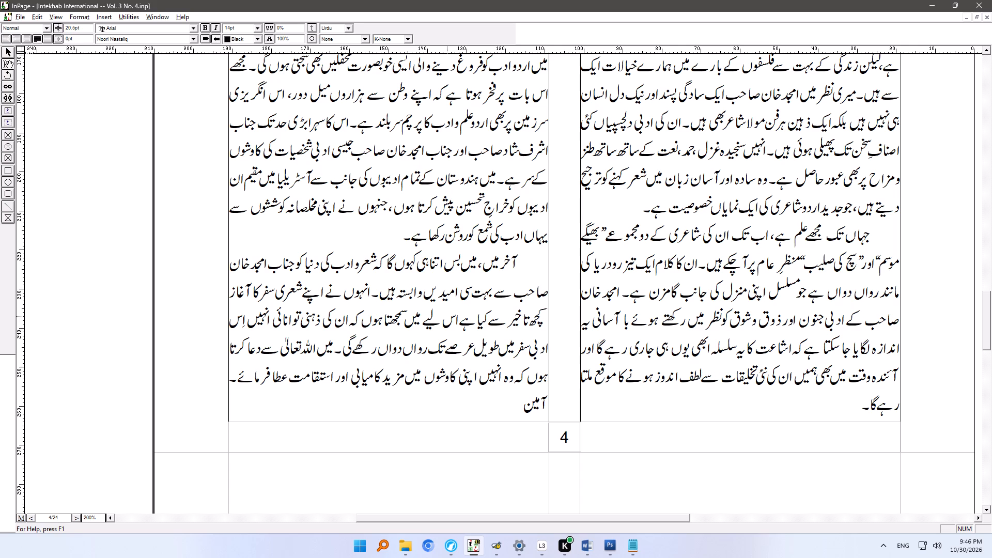
right_click_drag(667, 284, 670, 493, "ctrl")
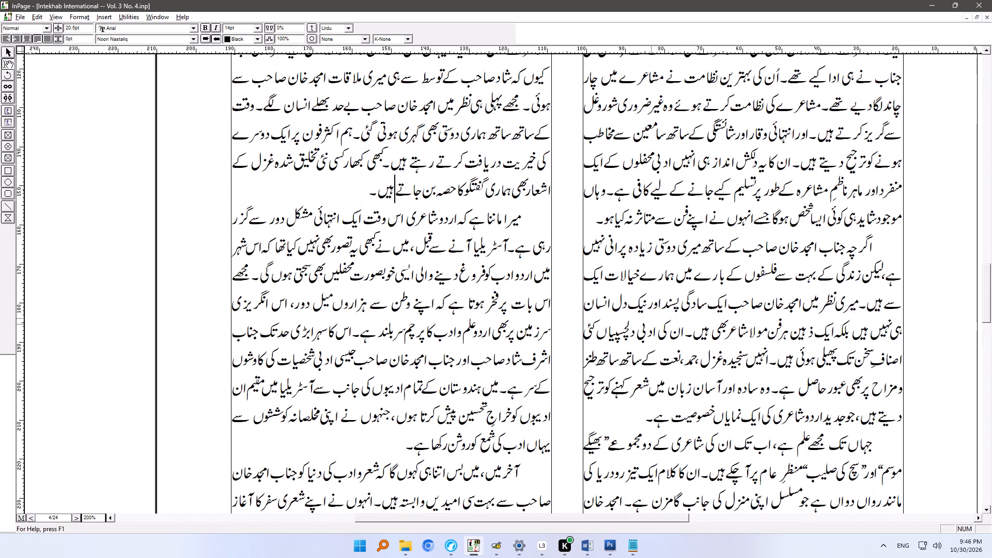
right_click_drag(652, 285, 629, 458, "ctrl")
right_click_drag(621, 310, 641, 401, "ctrl")
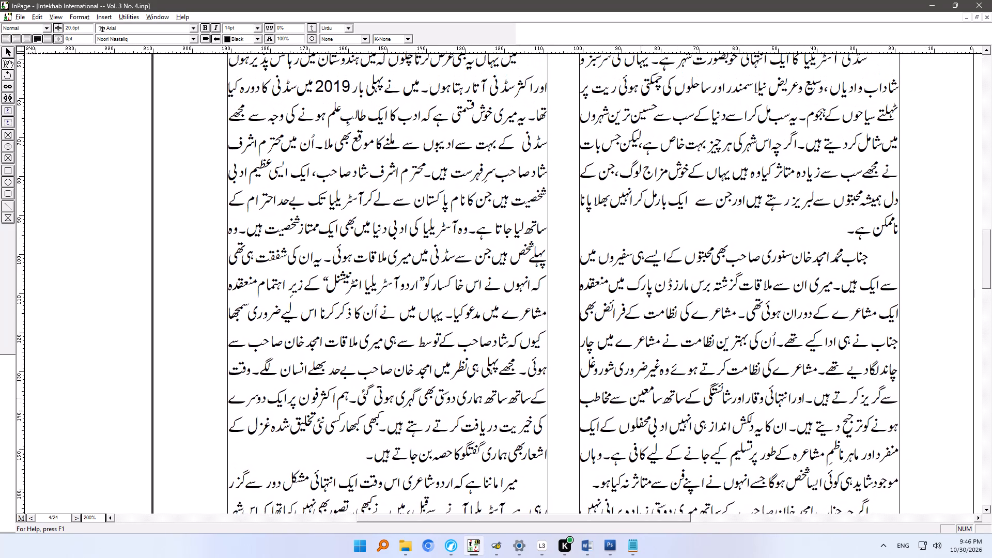
right_click_drag(641, 401, 644, 476, "ctrl")
right_click_drag(641, 329, 658, 423, "ctrl")
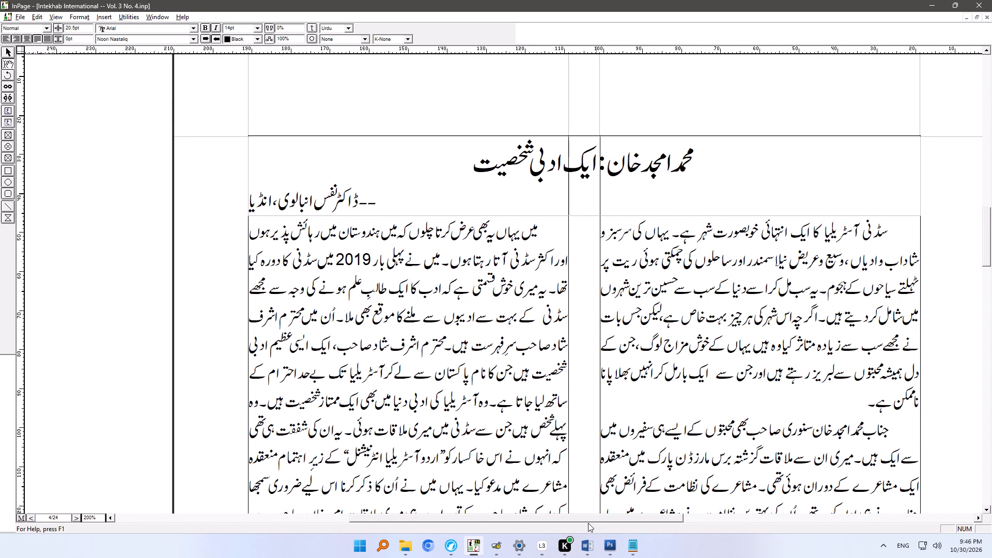
Switch to File Explorer and select اظہار.docx in the Intekhab International Vol. 4 folder to preview the article.
left_click(411, 550)
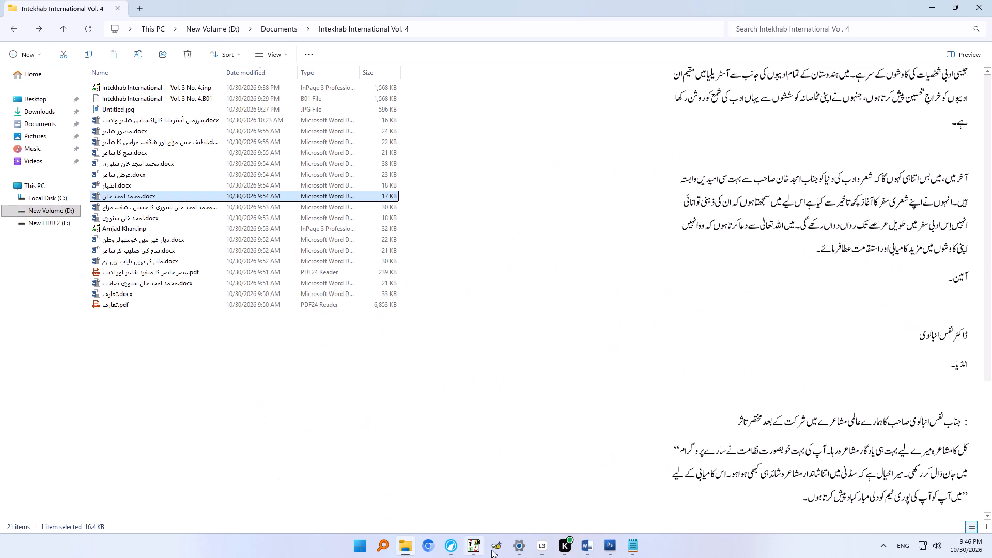
left_click(447, 551)
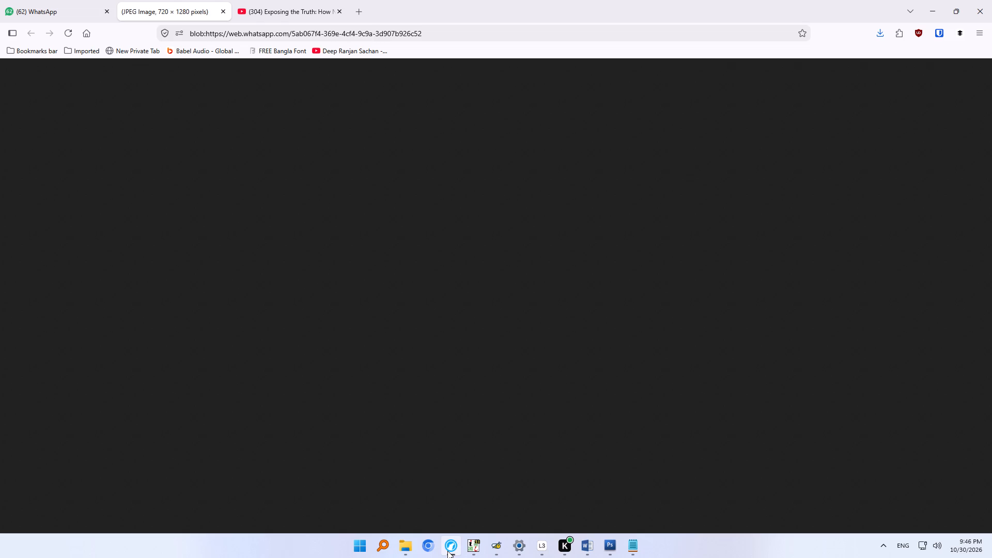
left_click(412, 552)
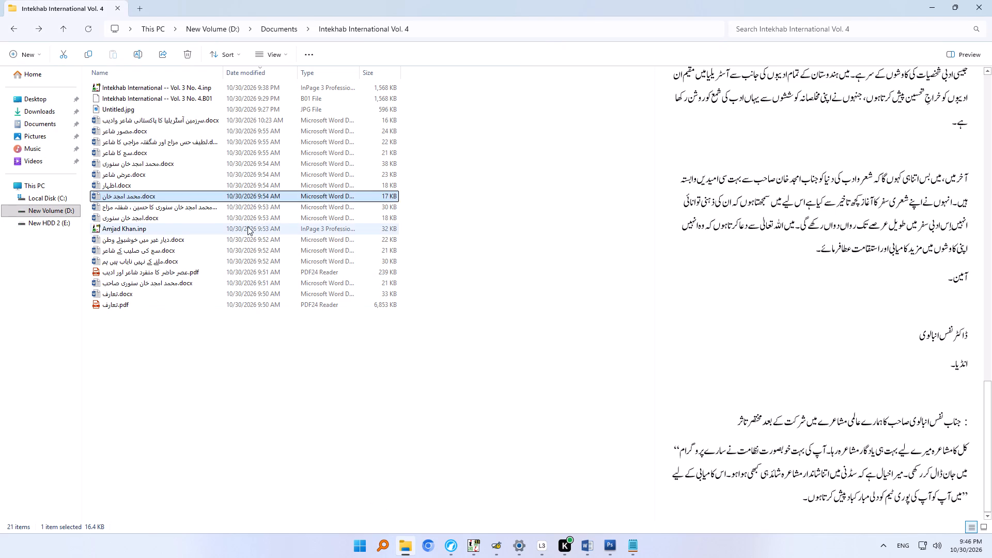
left_click(142, 189)
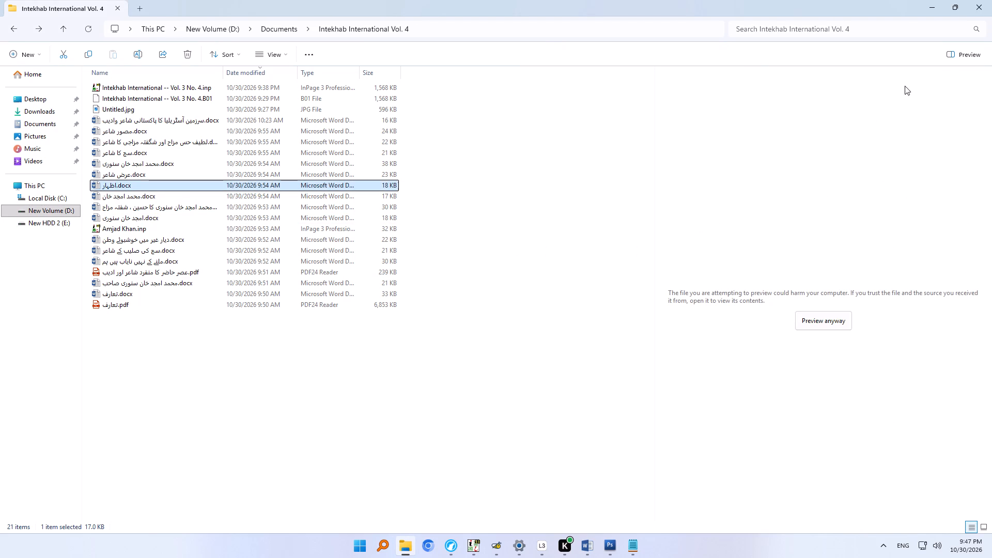
left_click(958, 57)
left_click(958, 57)
Inspect the security properties of اظہار.docx, including its advanced permissions, effective access and auditing, and close them without changes.
left_click(311, 63)
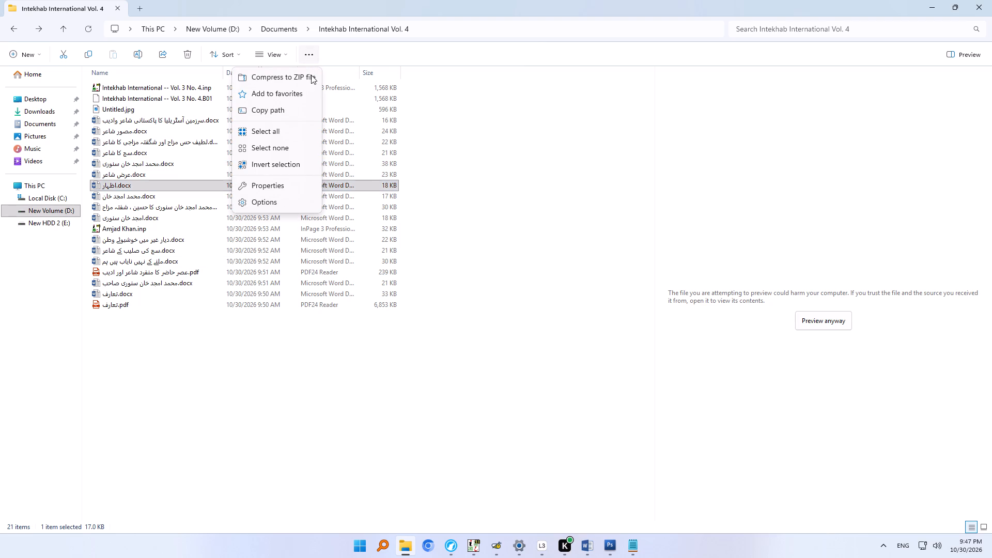
left_click(285, 179)
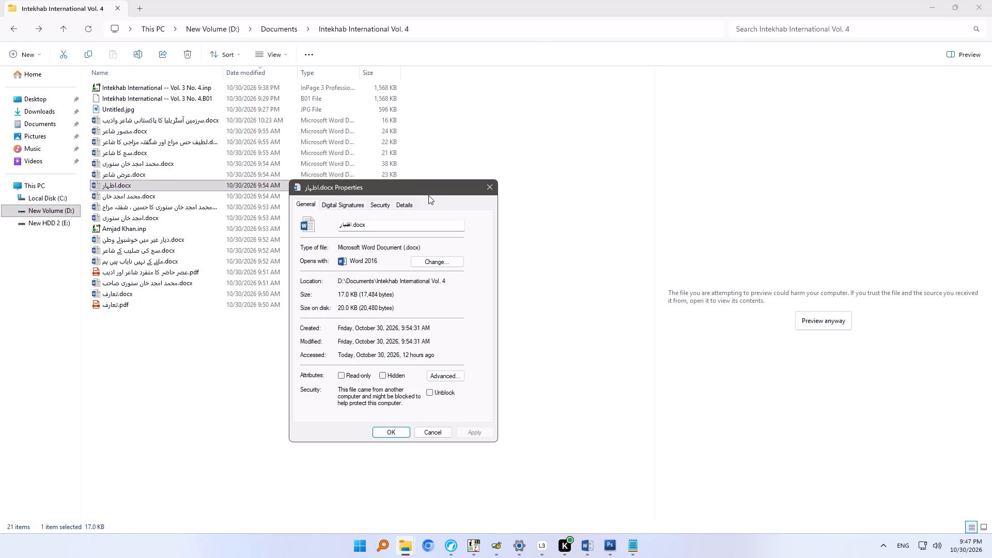
left_click(385, 206)
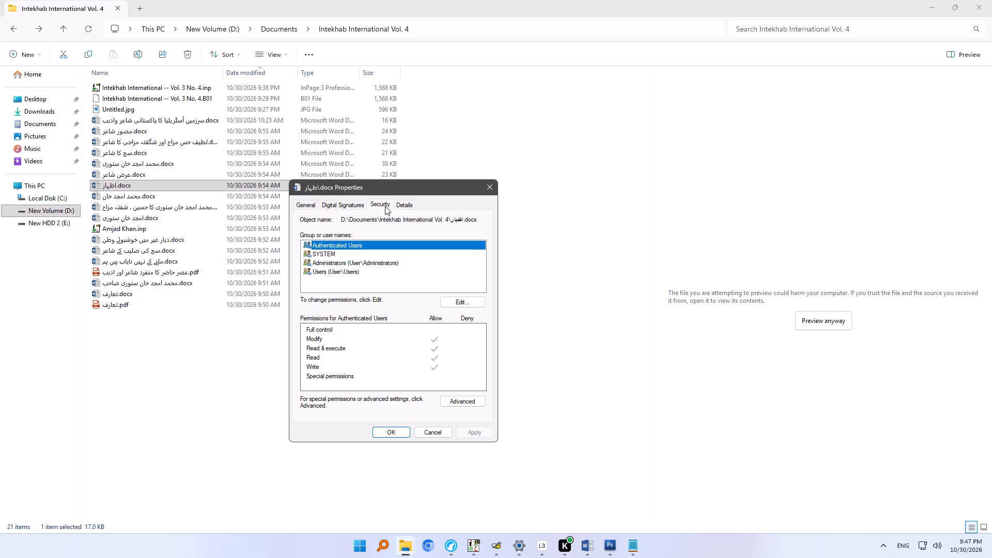
left_click(467, 402)
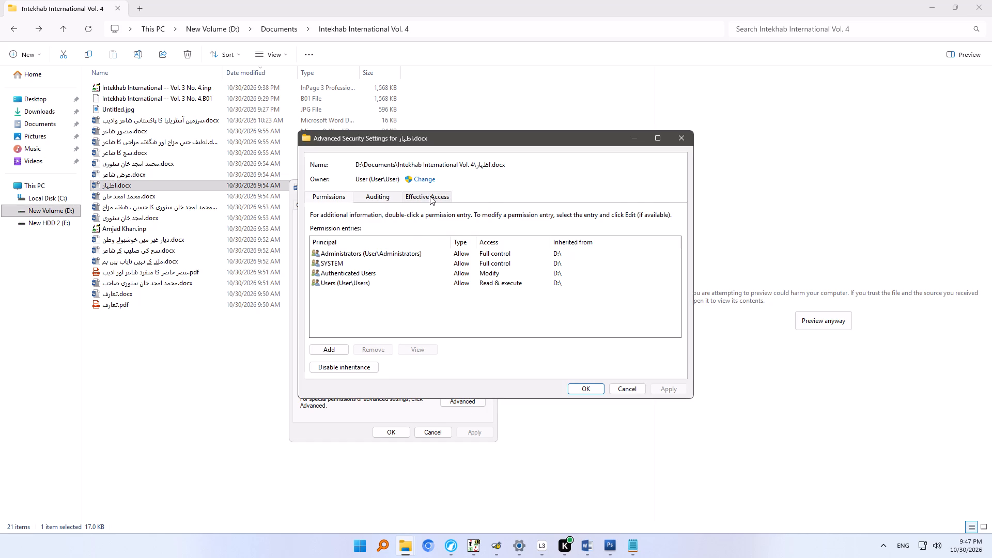
left_click(429, 195)
left_click(381, 195)
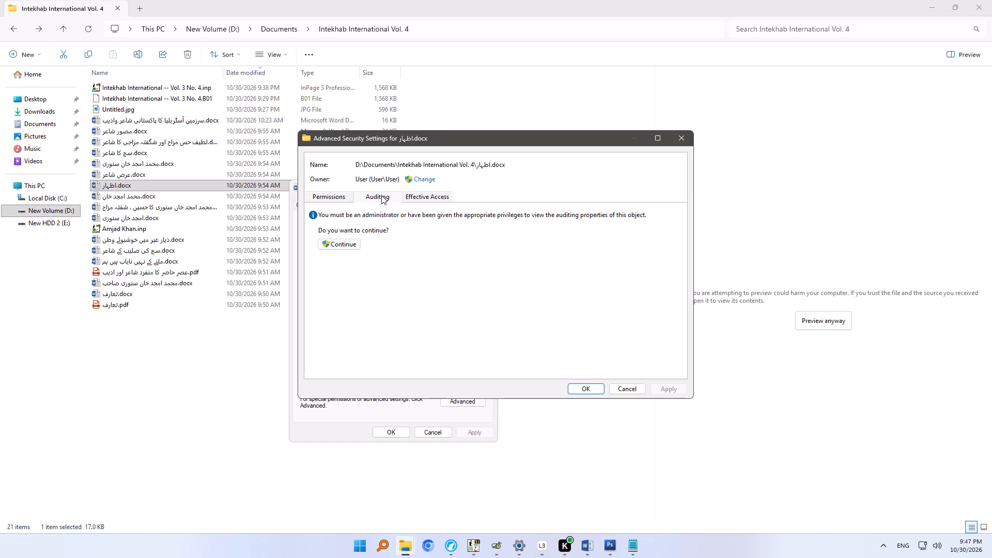
left_click(350, 243)
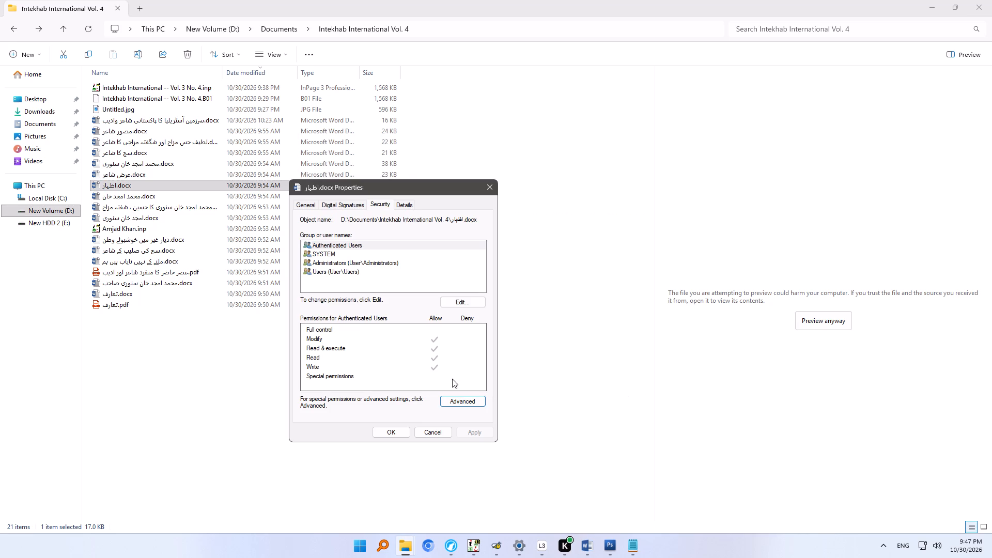
left_click(441, 433)
Check the general properties of the Intekhab International Vol. 4 folder.
right_click(222, 378)
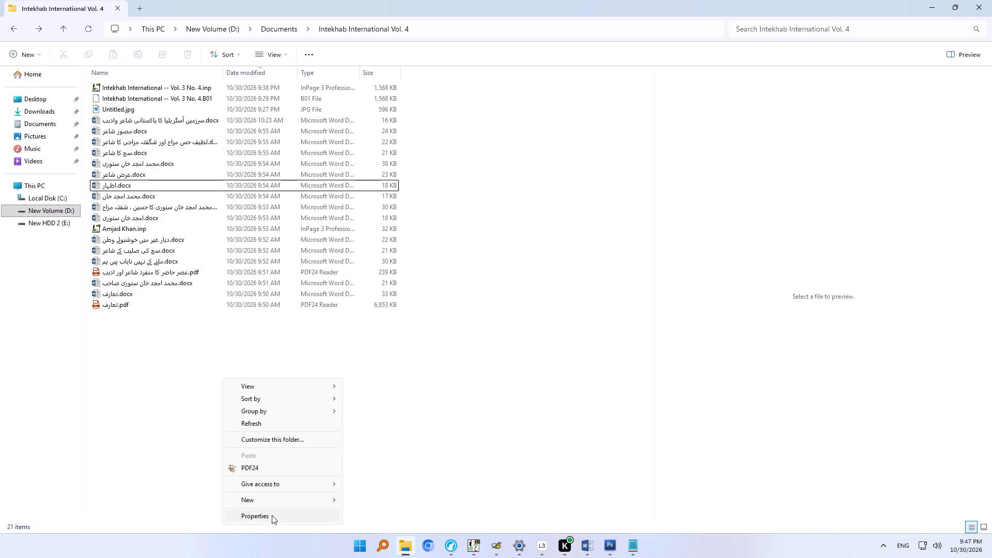
left_click(272, 518)
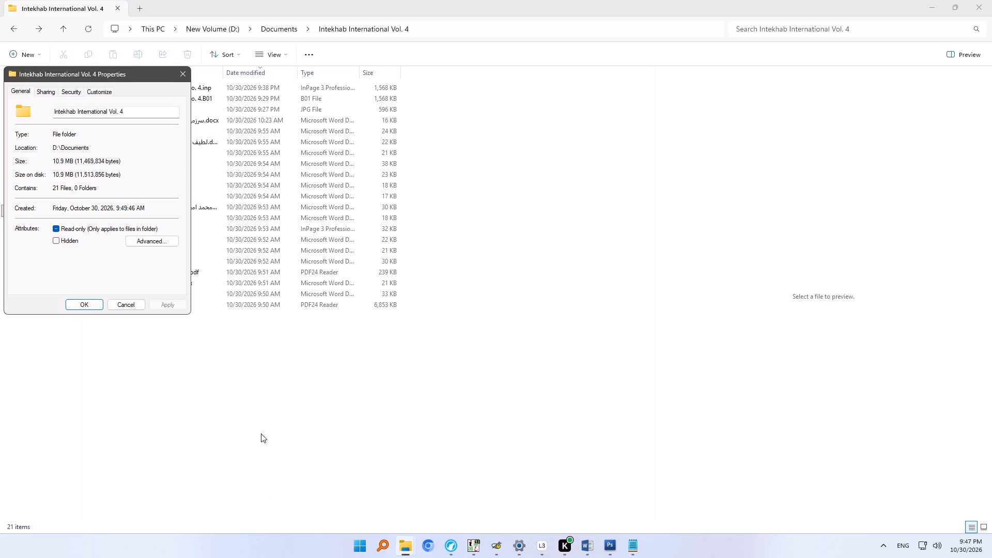
left_click(127, 304)
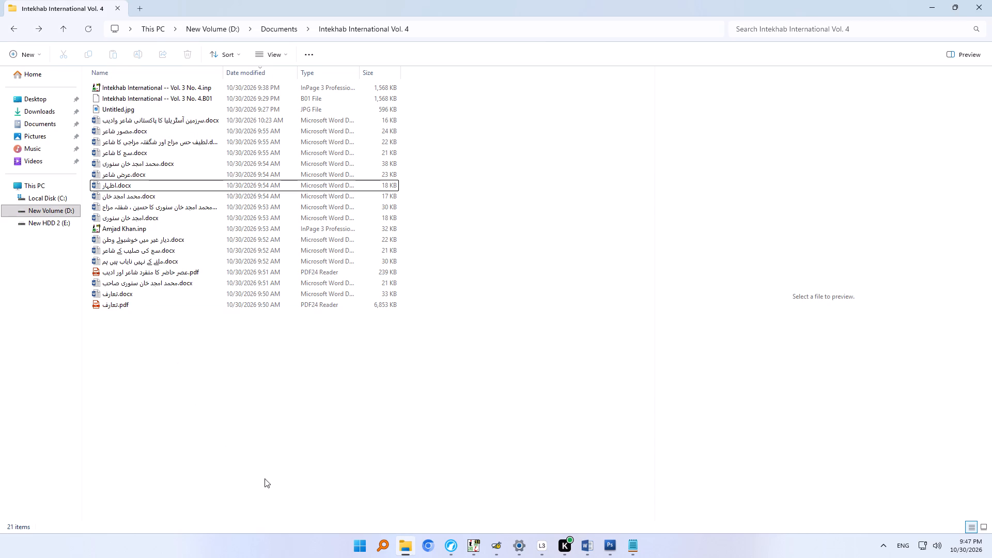
Switch to Windows Settings, search for preview, and inspect the font settings and the snapped-windows option among the results.
left_click(362, 546)
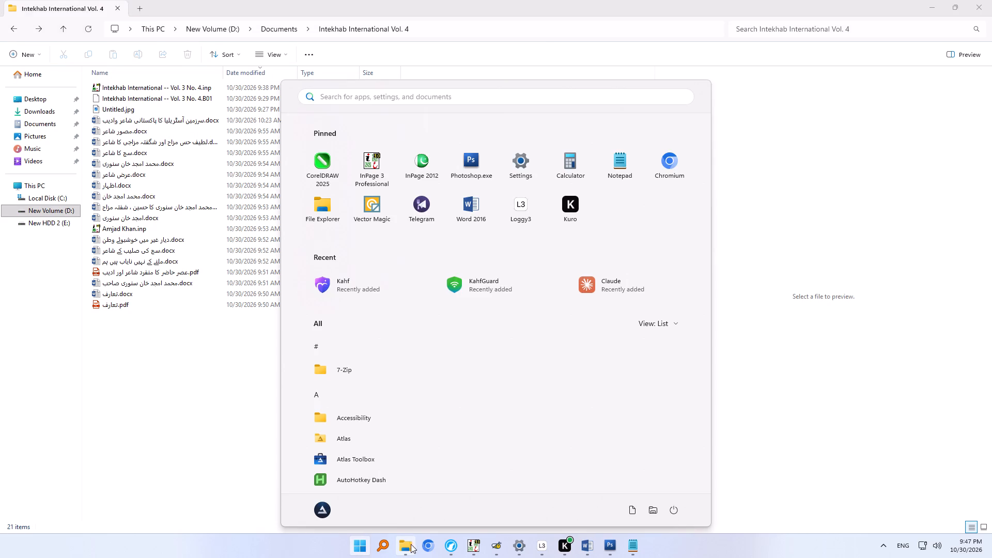
left_click(518, 552)
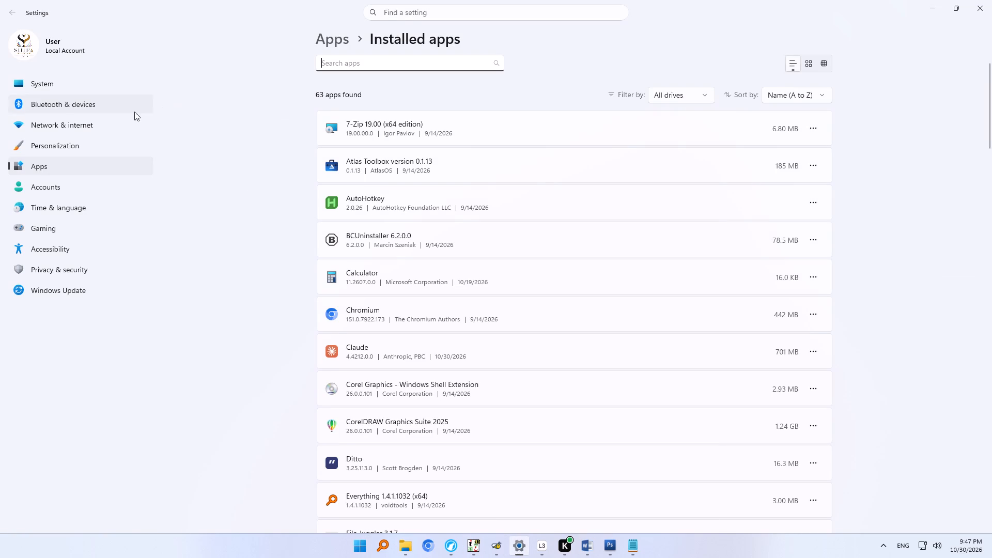
left_click(66, 275)
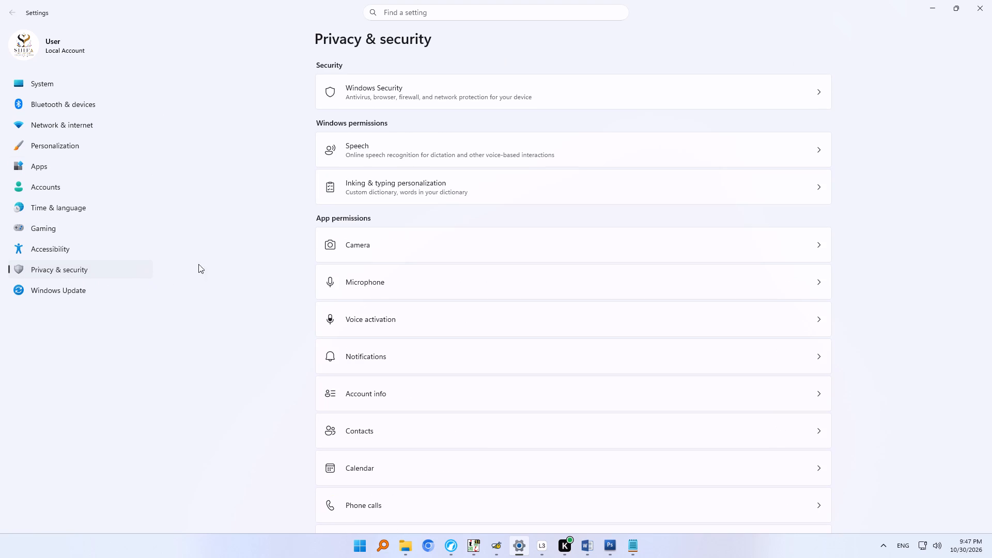
left_click(416, 16)
type("preview")
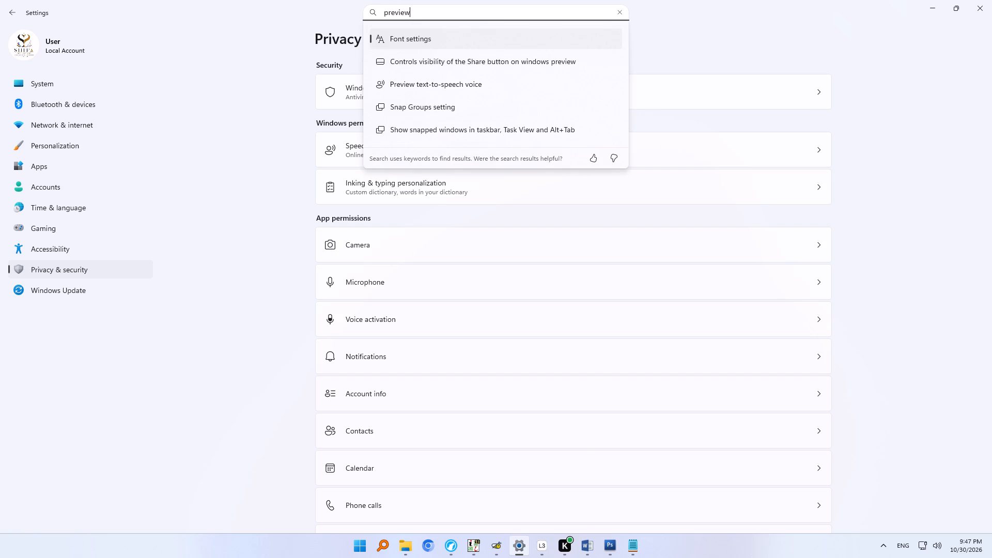
key("Return")
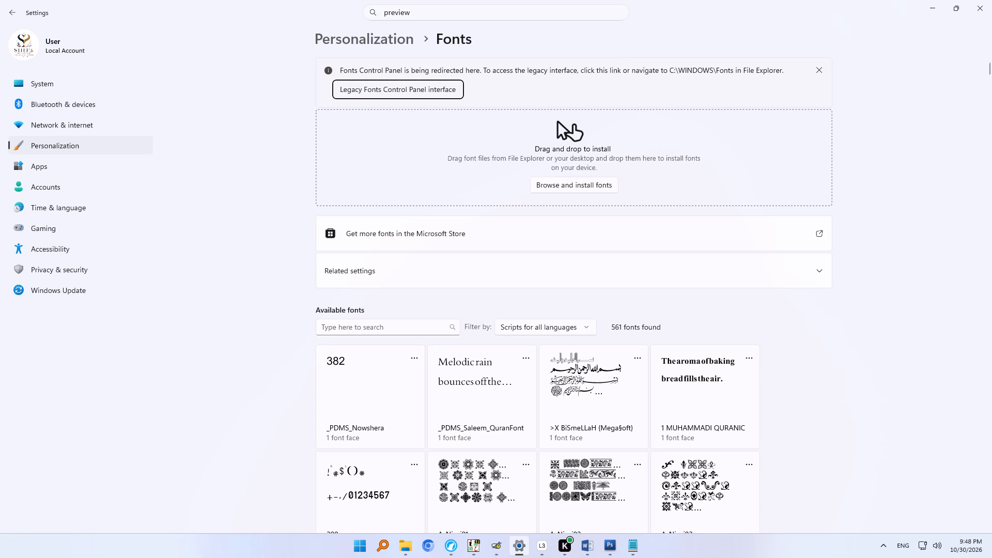
double_click(412, 16)
left_click(411, 16)
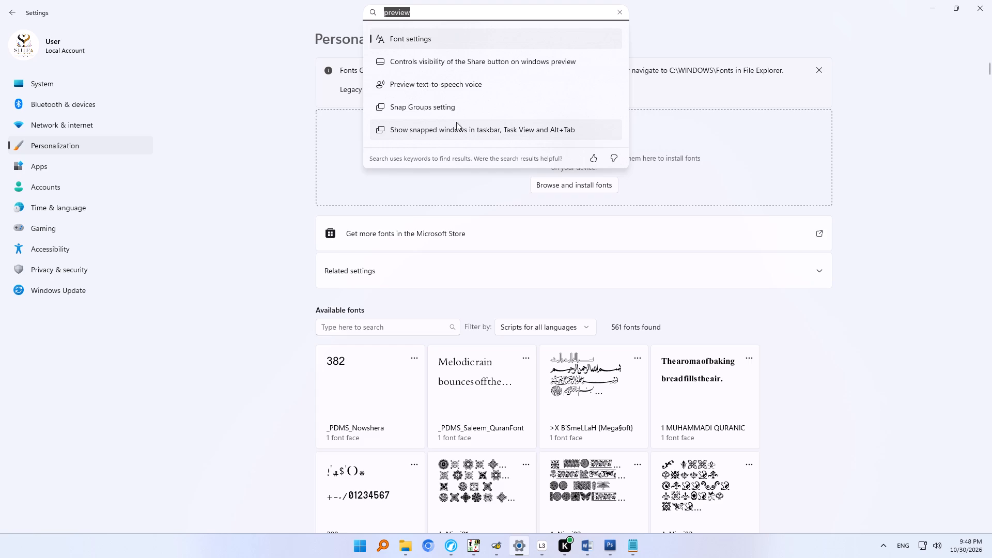
left_click(483, 131)
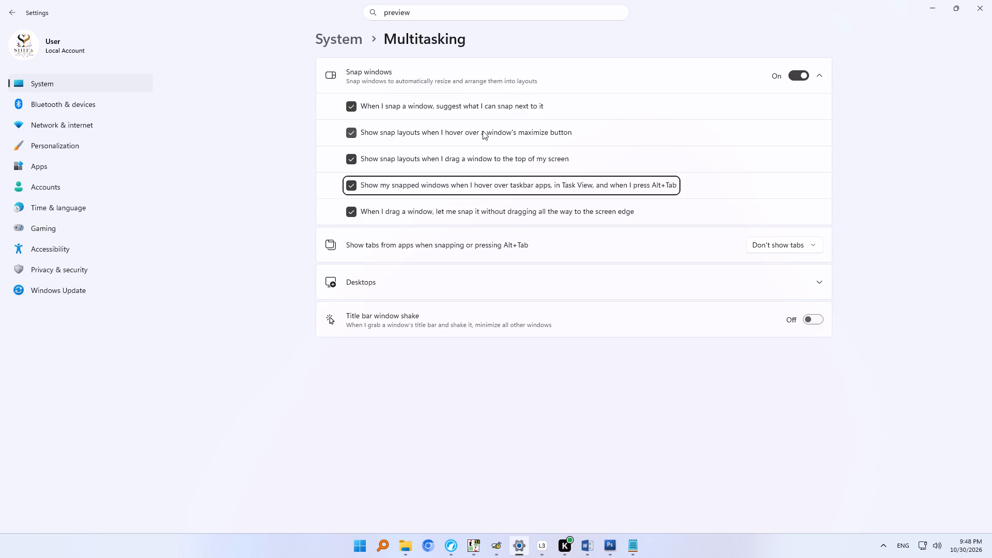
Open the Windows Security page under Privacy & security.
left_click(61, 269)
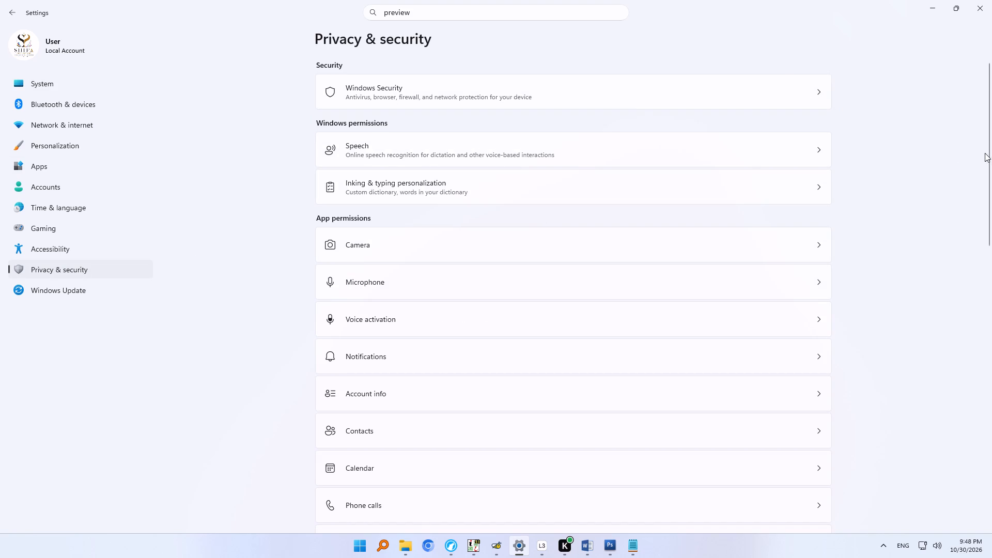
left_click(777, 87)
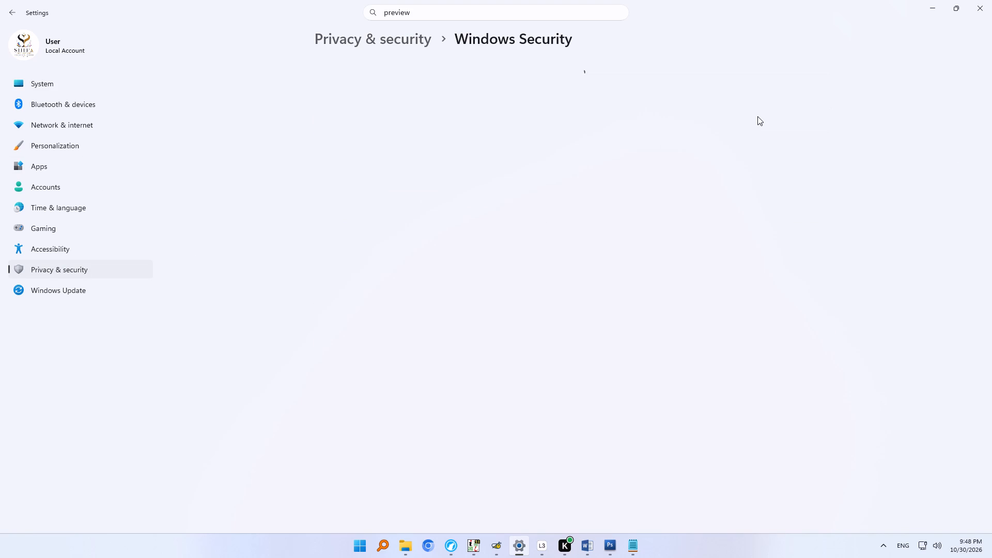
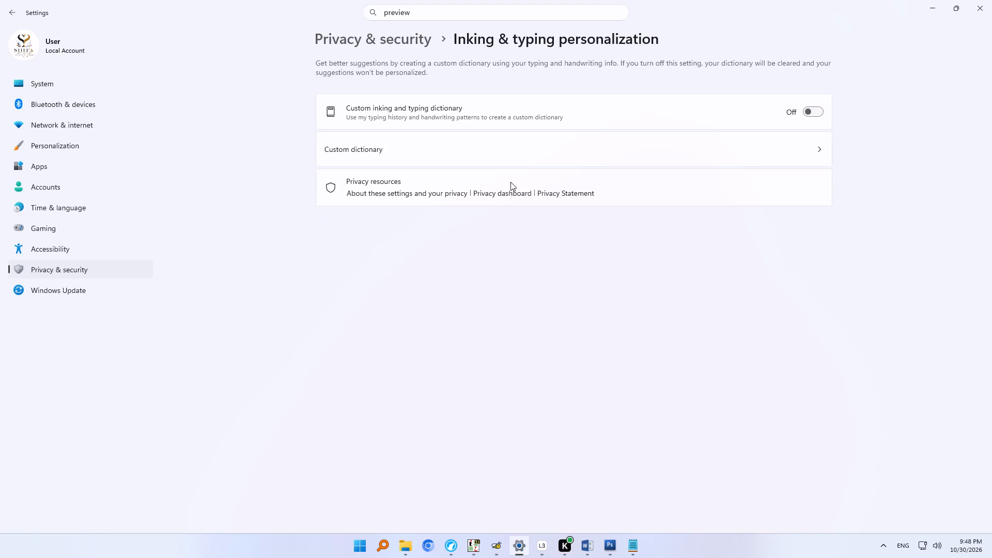
Check the custom dictionary page under Inking & typing personalization and return to the Privacy & security overview.
left_click(509, 154)
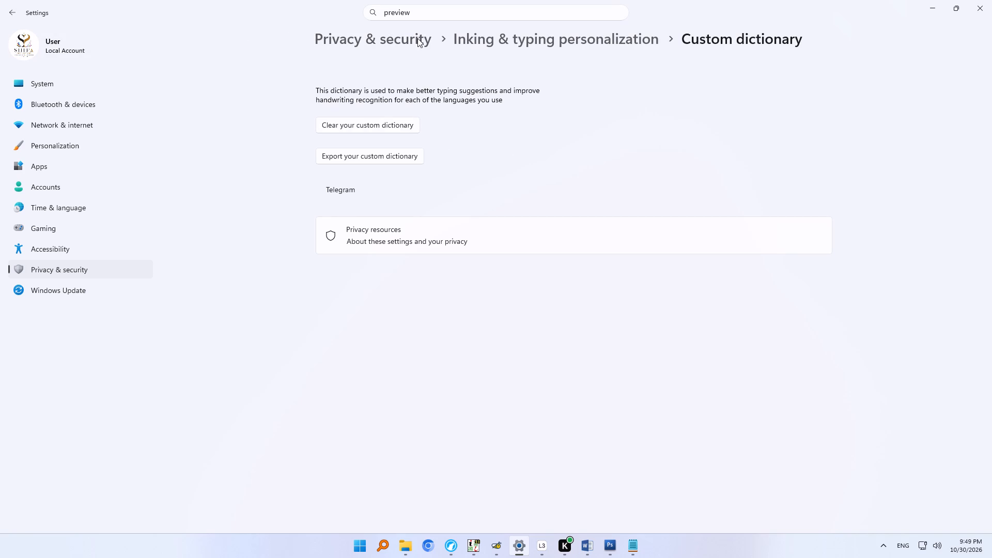
left_click(387, 32)
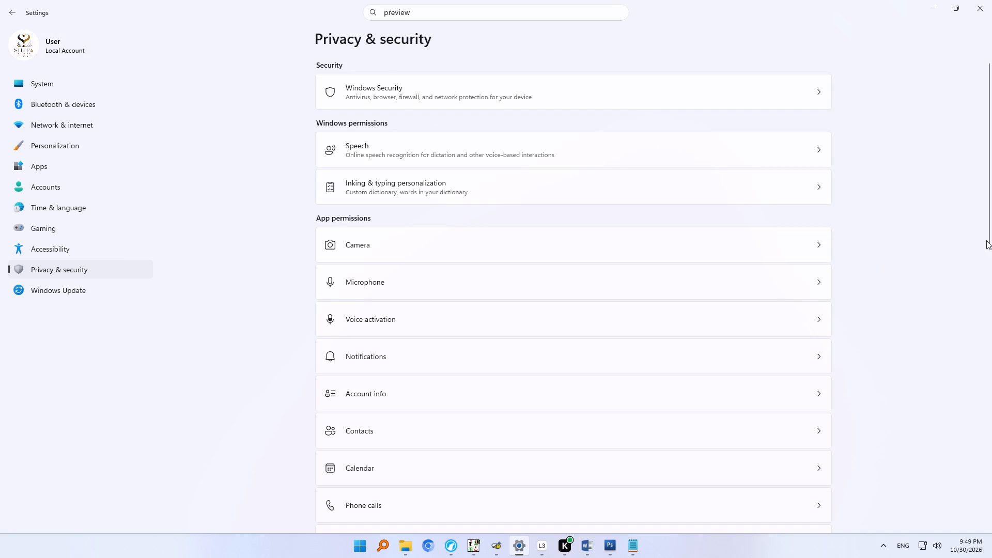
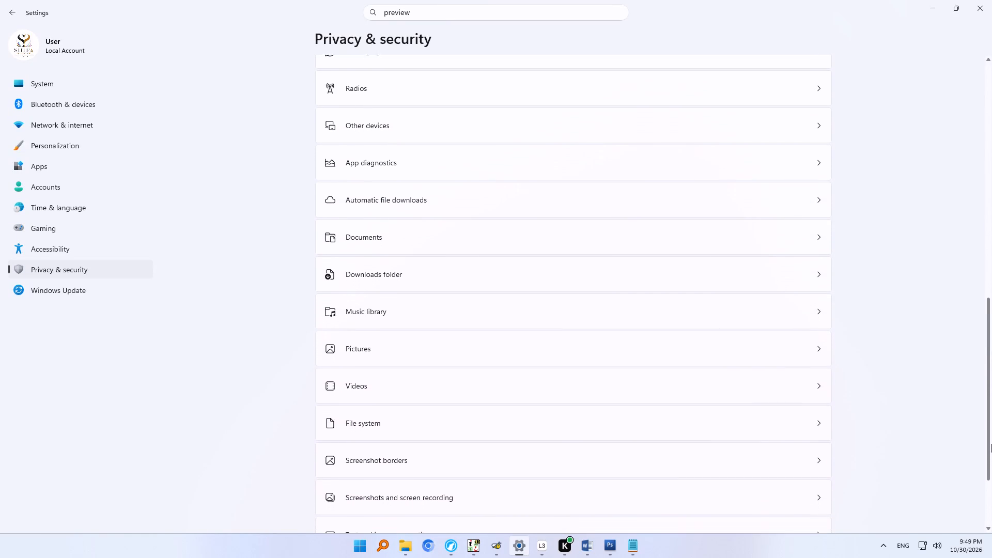
Check the Documents page of the privacy settings.
left_click(809, 179)
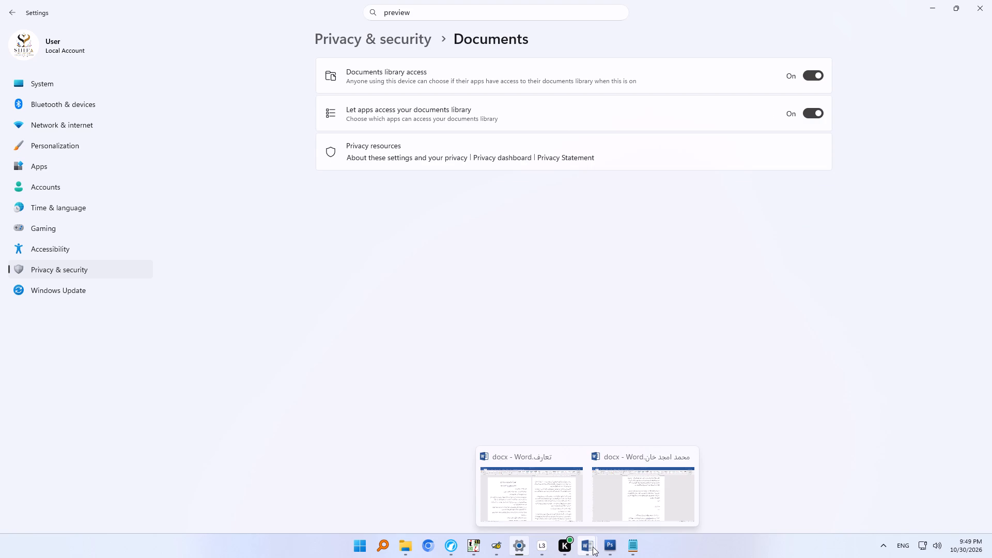
Switch to InPage and complete the pending save as an InPage file named Baqiyah in Documents.
left_click(470, 546)
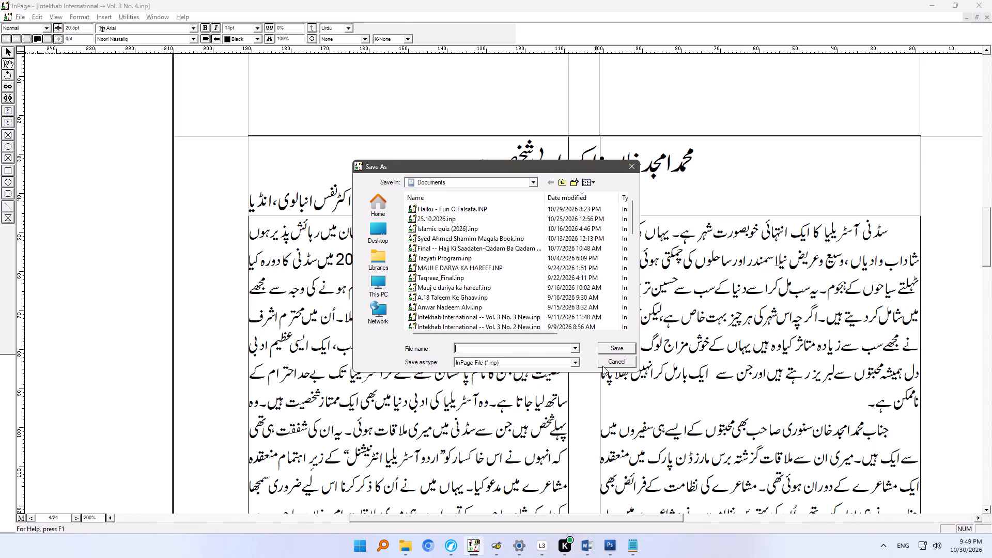
type("Baqiyah")
key("Return")
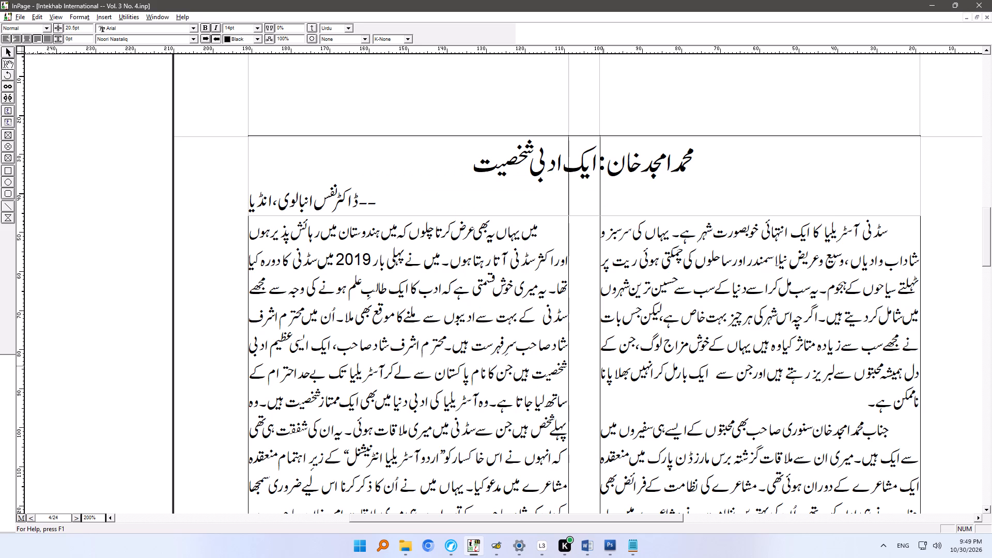
Remove the extra space before ایک بار مل کر in the first paragraph of the article's first column.
left_click(708, 374)
left_click(712, 376)
key("BackSpace")
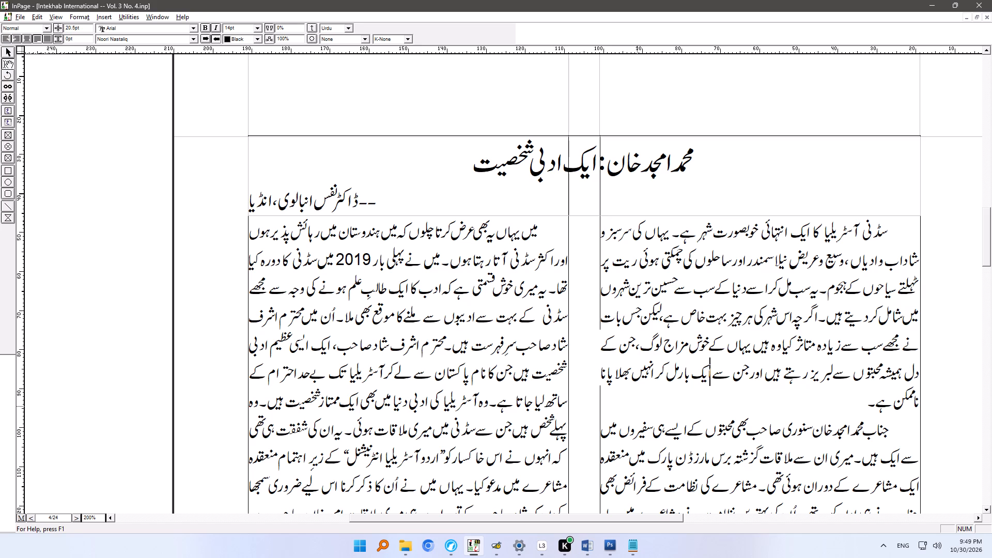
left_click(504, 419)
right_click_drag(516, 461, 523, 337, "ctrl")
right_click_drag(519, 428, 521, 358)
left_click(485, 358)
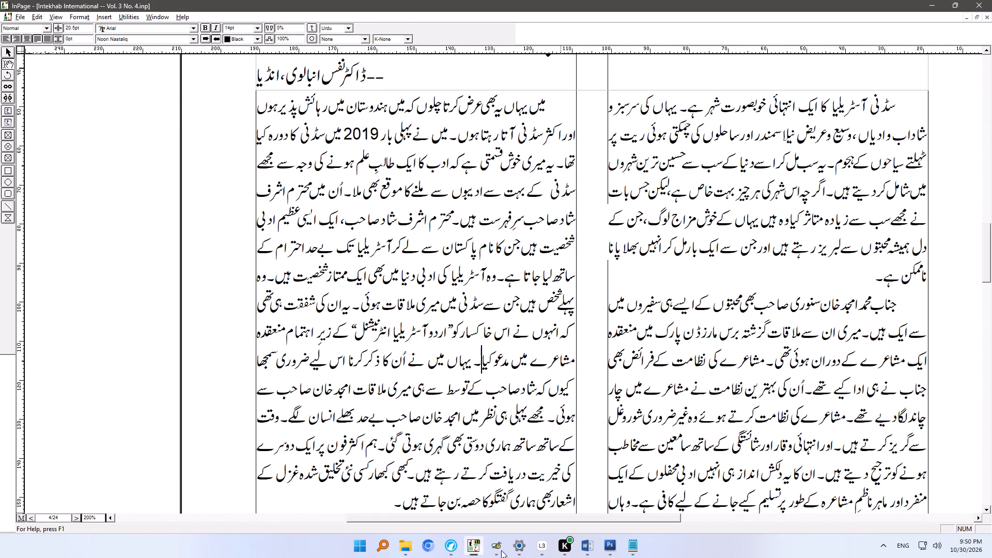
Check the handwritten contents list in LibreWolf and preview سرزمین آسٹریلیا کا پاکستانی شاعر وادیب.docx and مصور شاعر.docx in the Intekhab International Vol. 4 folder.
left_click(414, 547)
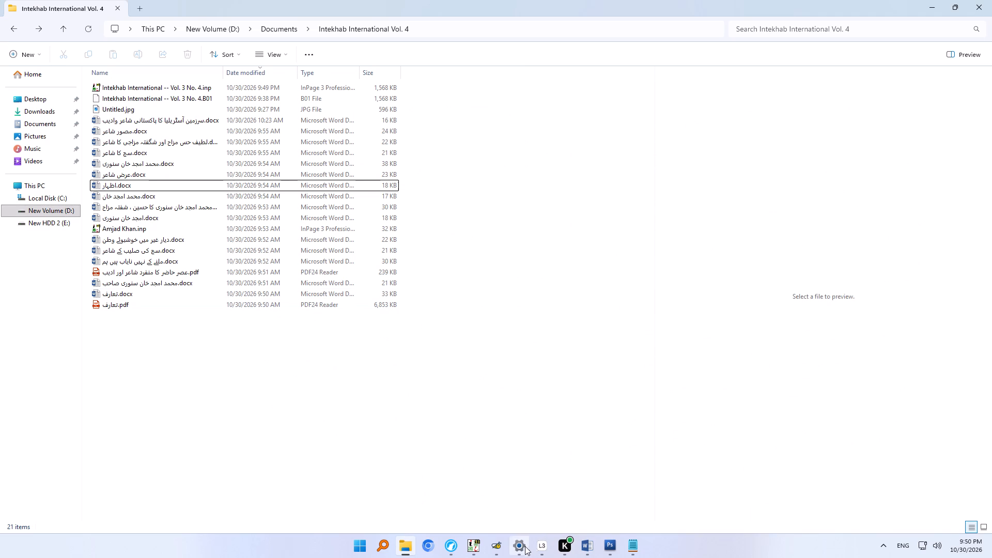
left_click(443, 546)
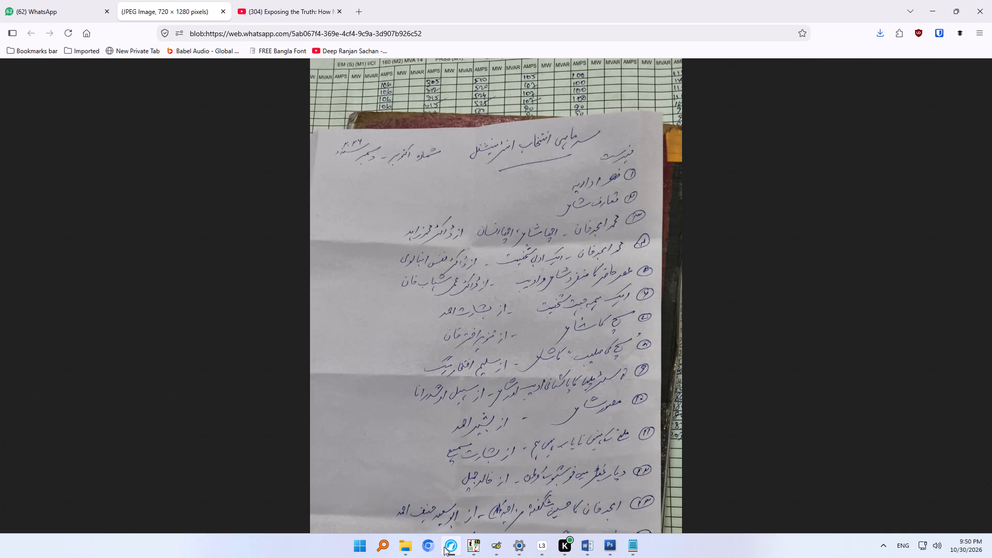
left_click(444, 547)
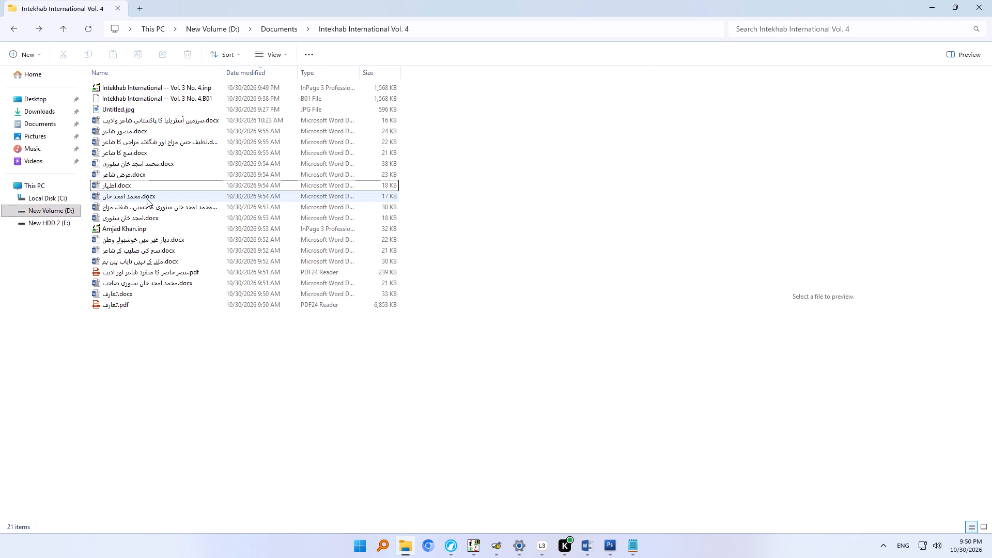
left_click(118, 119)
left_click(815, 322)
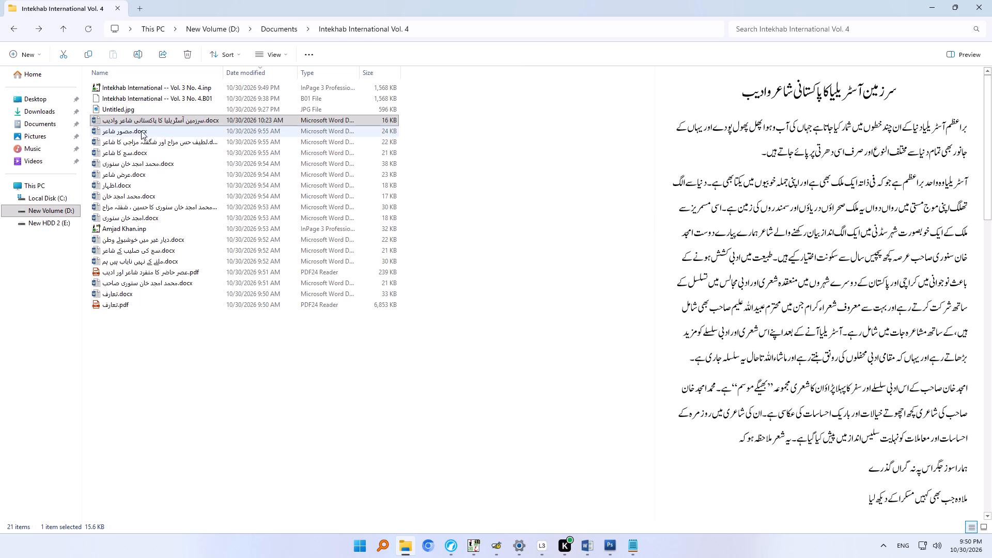
left_click(121, 132)
left_click(835, 321)
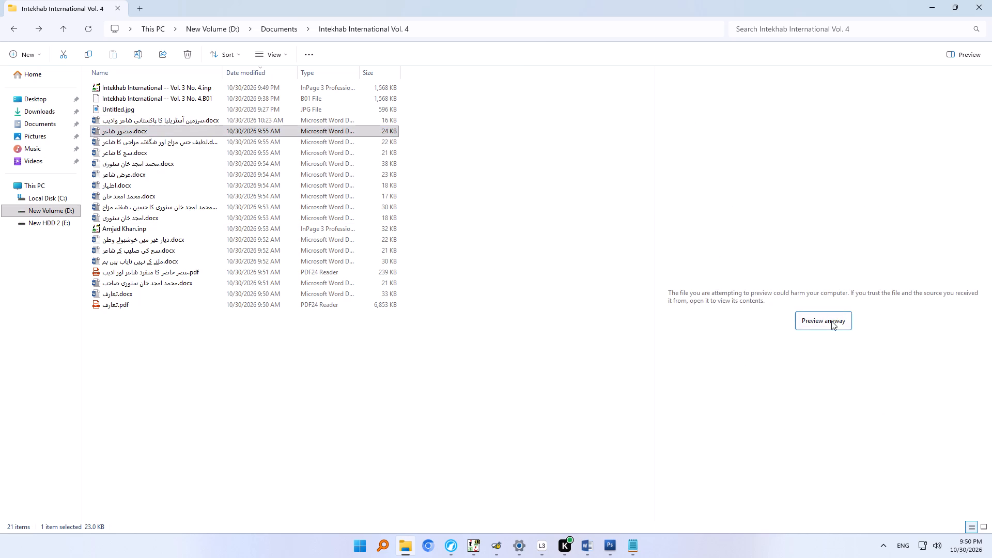
In File Explorer, preview the PDF عصر حاضر کا منفرد شاعر اور ادیب and two neighbouring Word articles, overriding the preview block.
left_click(163, 142)
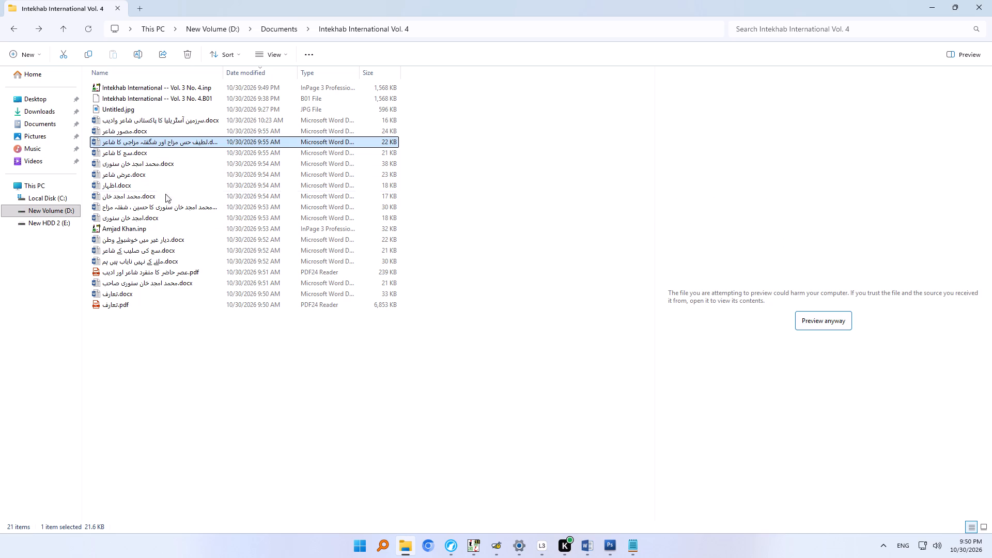
left_click(179, 275)
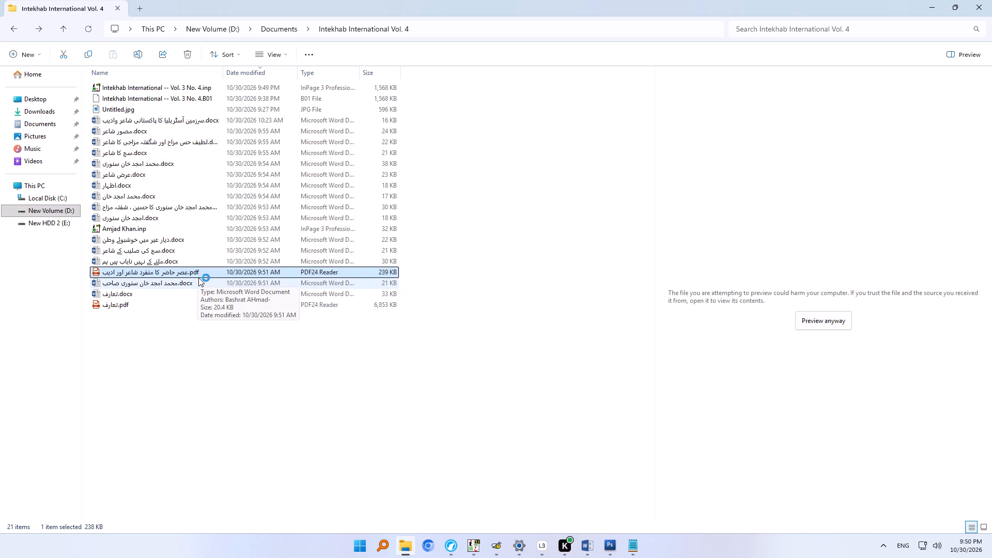
left_click(820, 320)
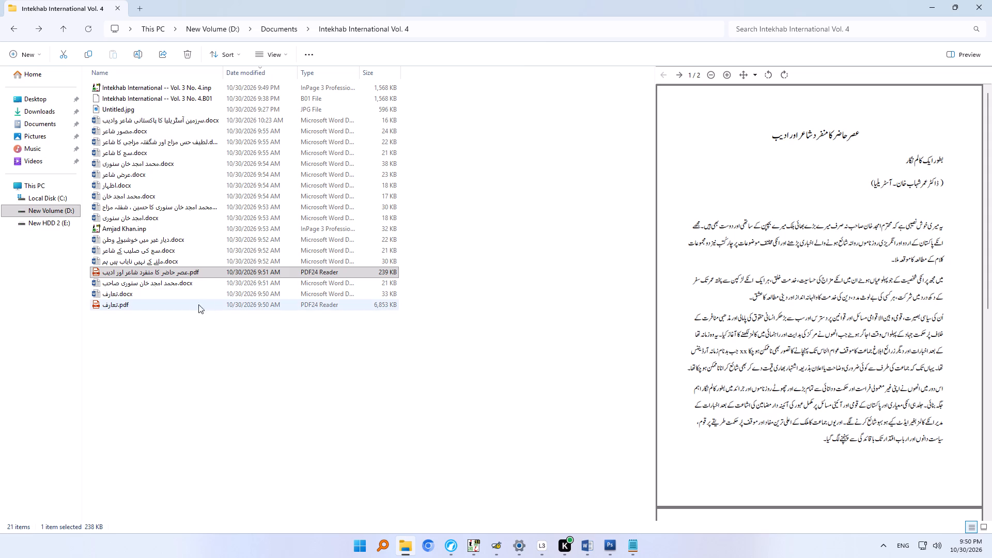
left_click(188, 284)
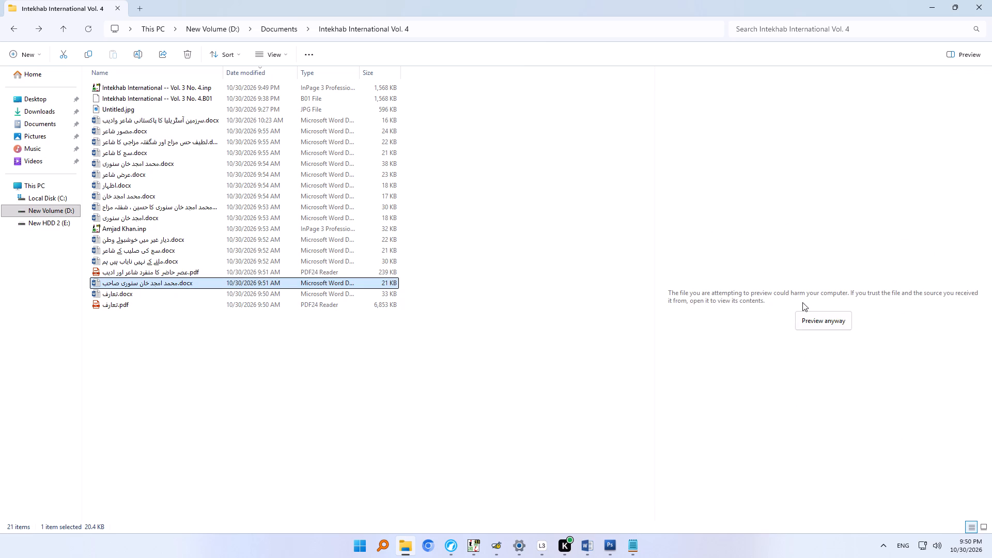
left_click(813, 318)
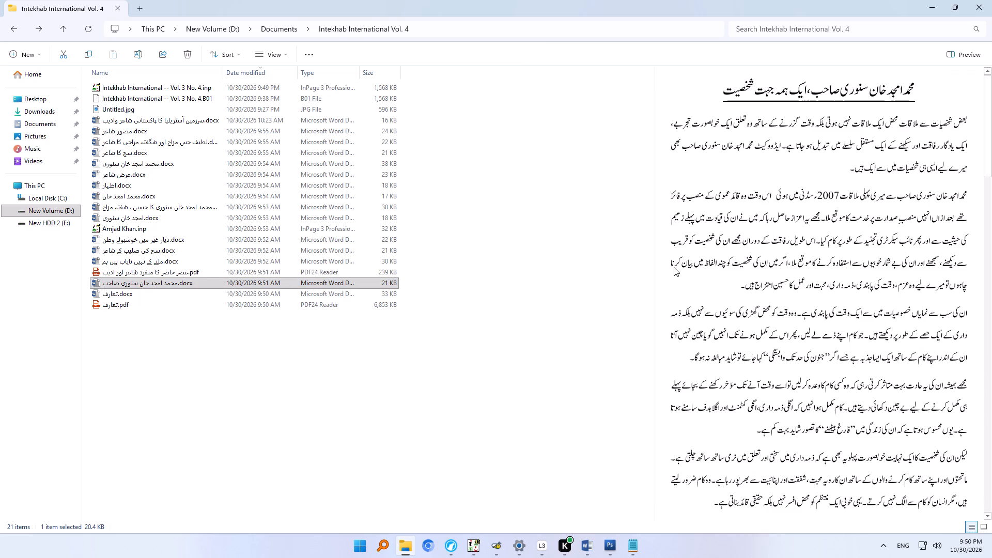
left_click(150, 265)
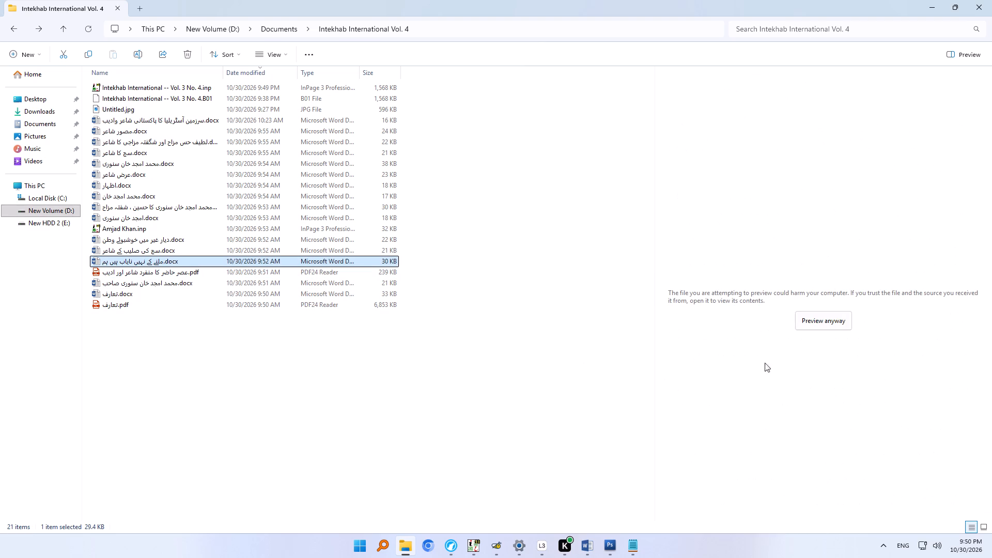
left_click(809, 319)
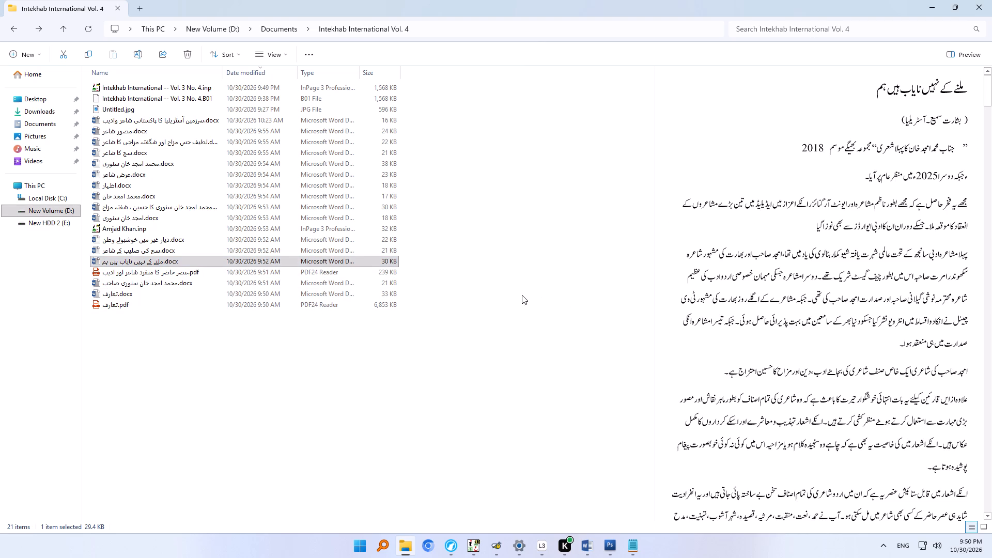
Open عصر حاضر کا منفرد شاعر اور ادیب.pdf in PDF24 Reader, making it the app always used for PDF files.
left_click(174, 276)
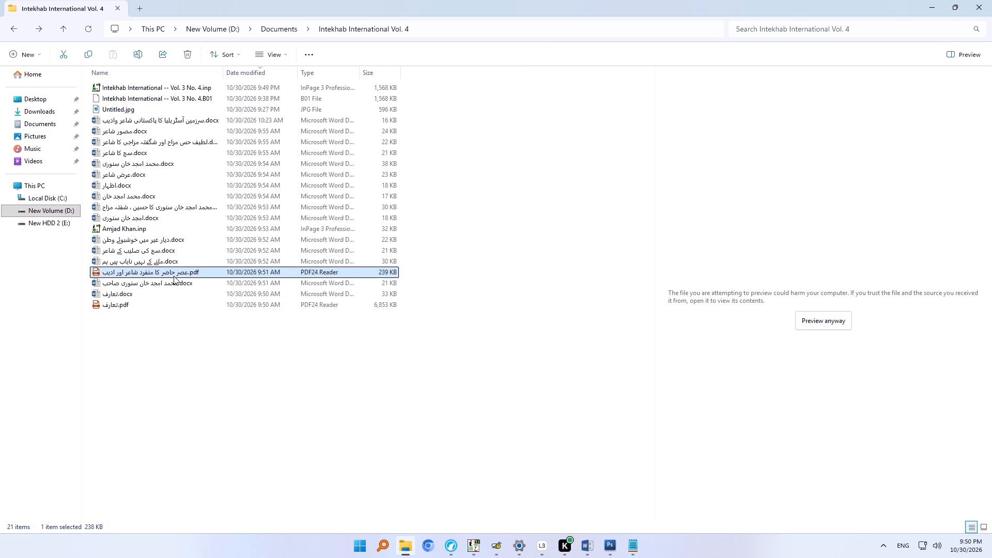
double_click(174, 276)
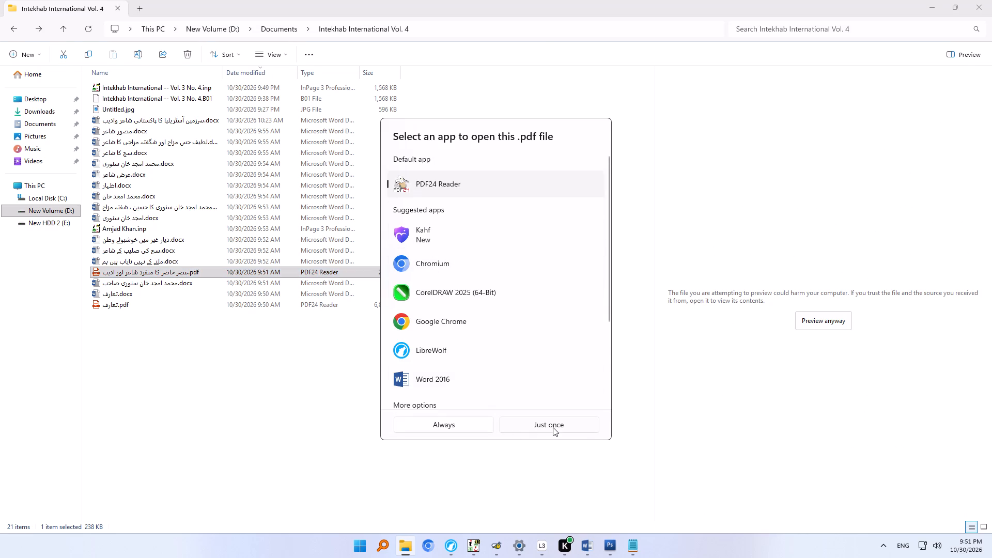
left_click(456, 427)
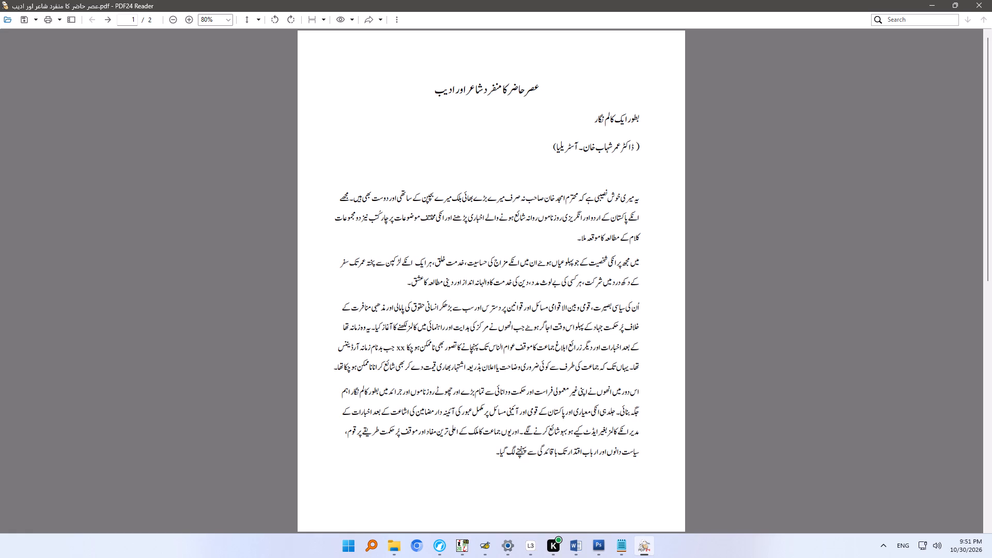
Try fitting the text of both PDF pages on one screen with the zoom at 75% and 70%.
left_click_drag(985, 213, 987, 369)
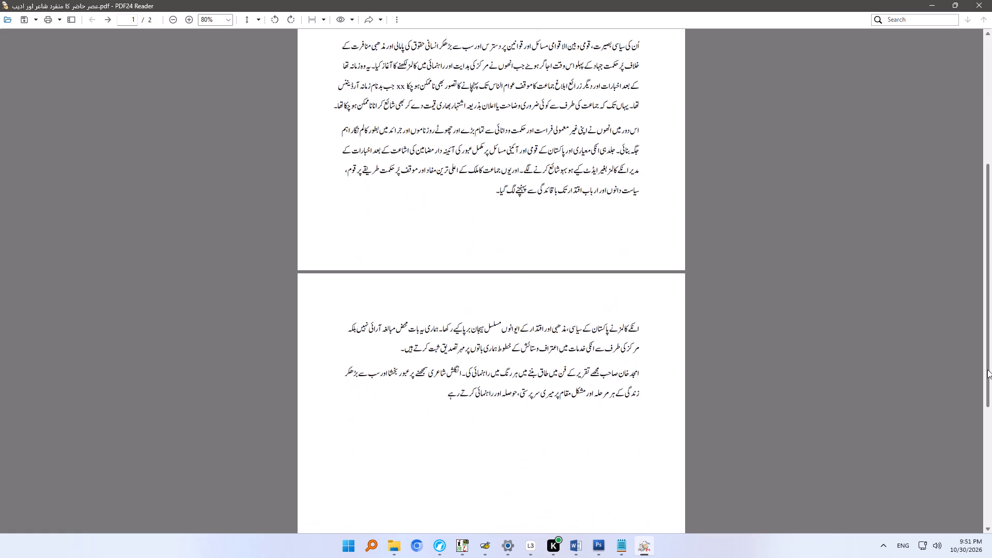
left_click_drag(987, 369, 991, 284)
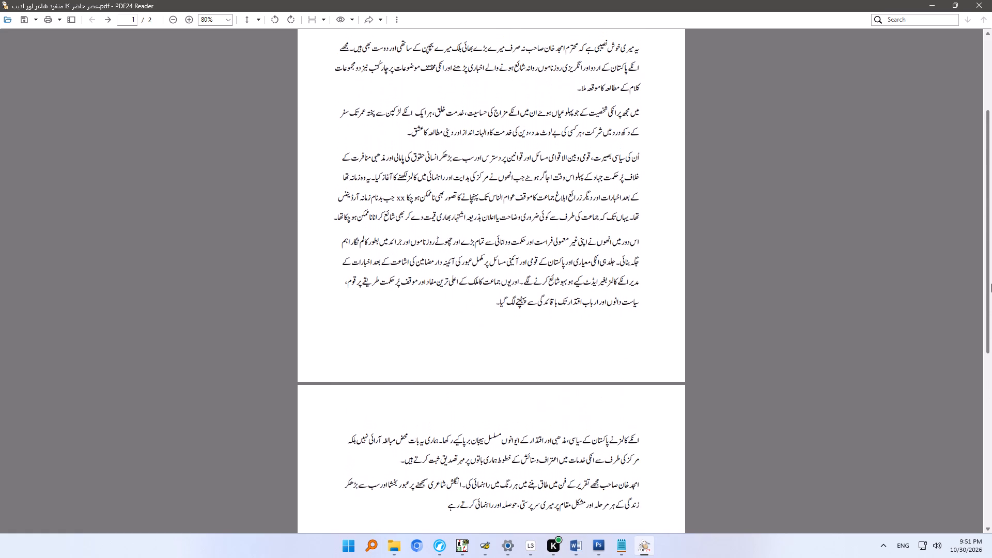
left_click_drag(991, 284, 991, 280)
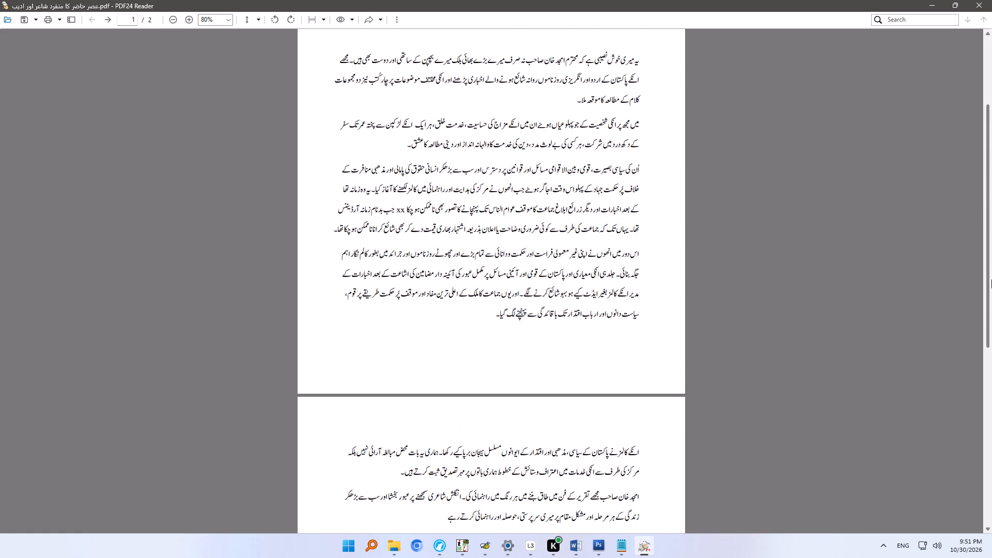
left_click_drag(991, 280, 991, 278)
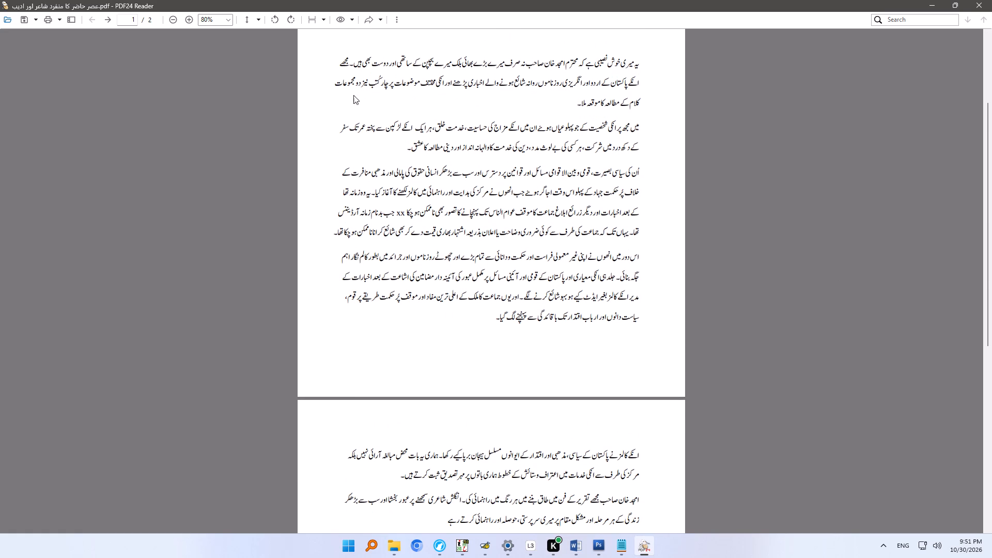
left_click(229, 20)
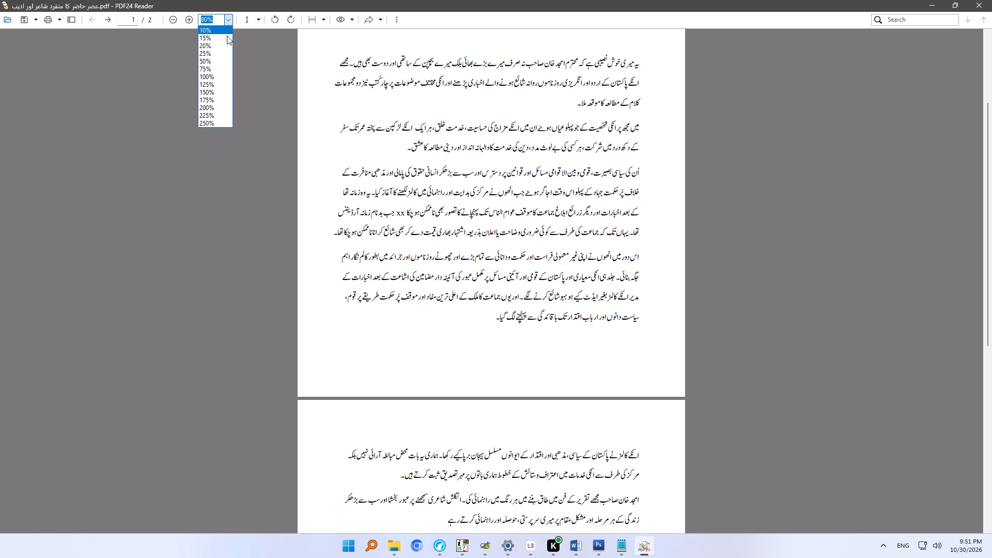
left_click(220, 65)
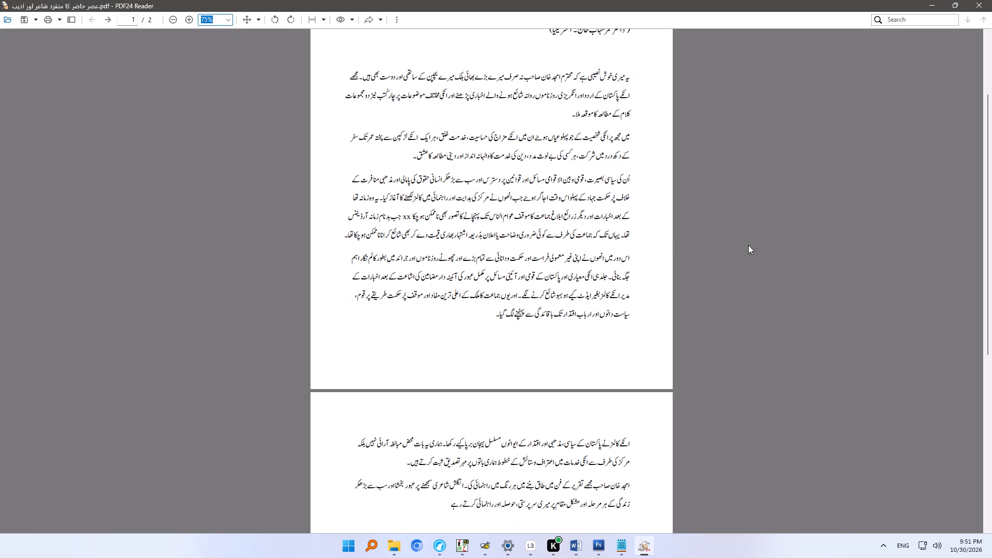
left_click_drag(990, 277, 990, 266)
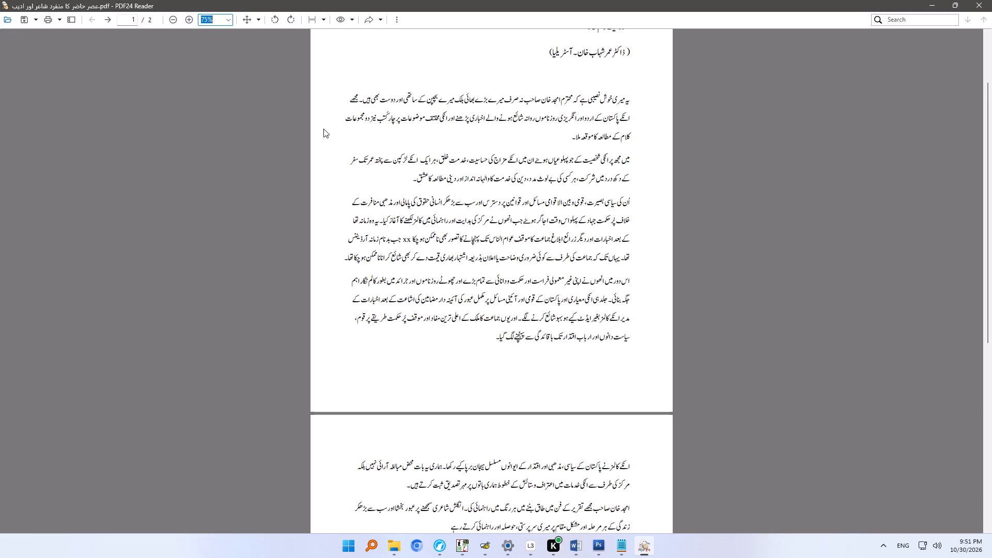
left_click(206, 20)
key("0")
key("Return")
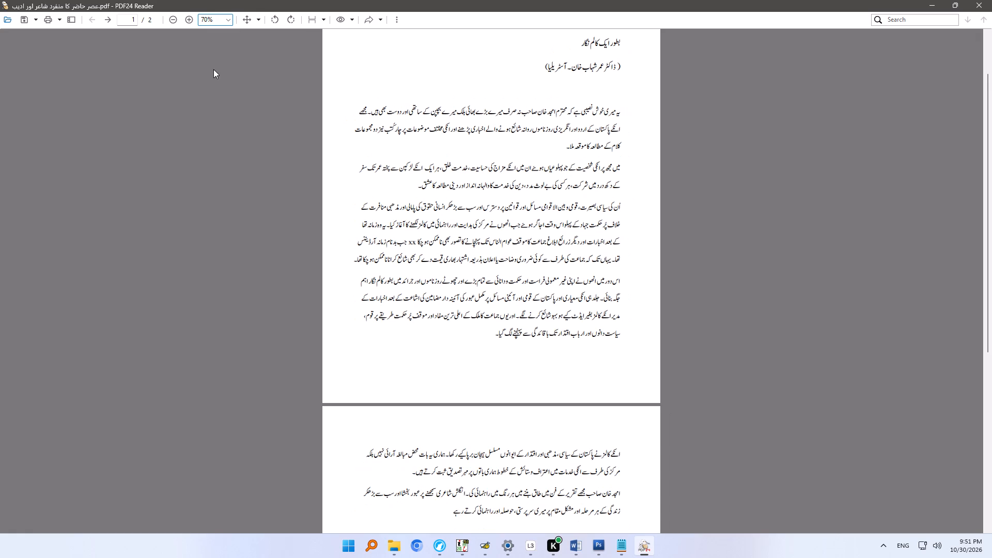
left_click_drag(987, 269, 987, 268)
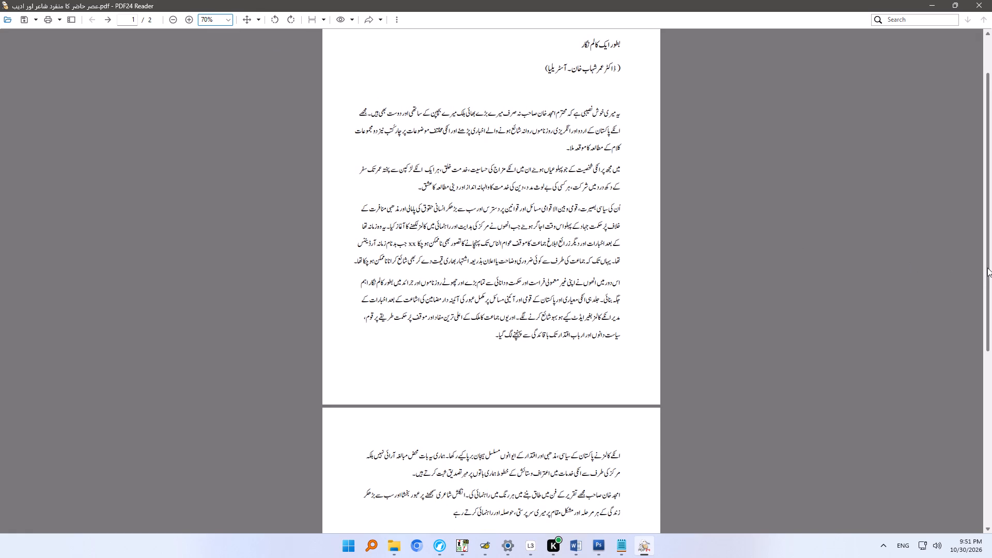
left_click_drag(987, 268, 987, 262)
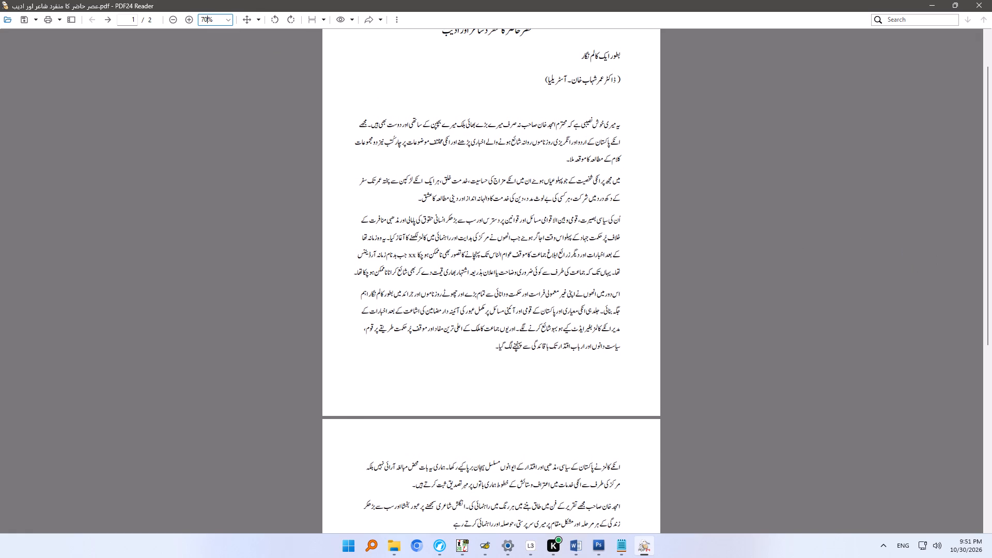
Set the PDF zoom to 68% and bring the article's title through its last line into view.
left_click_drag(215, 18, 190, 24)
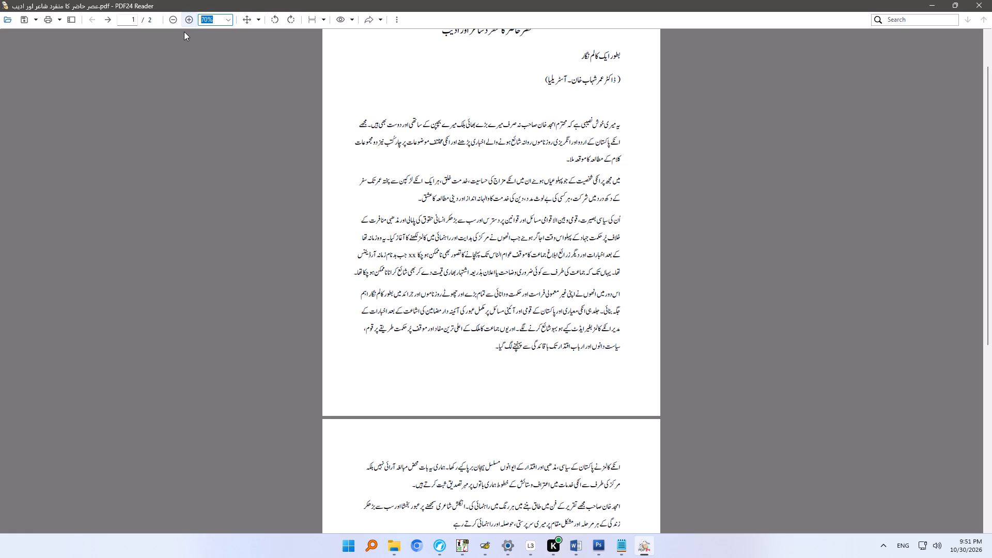
key("6")
key("8")
key("Return")
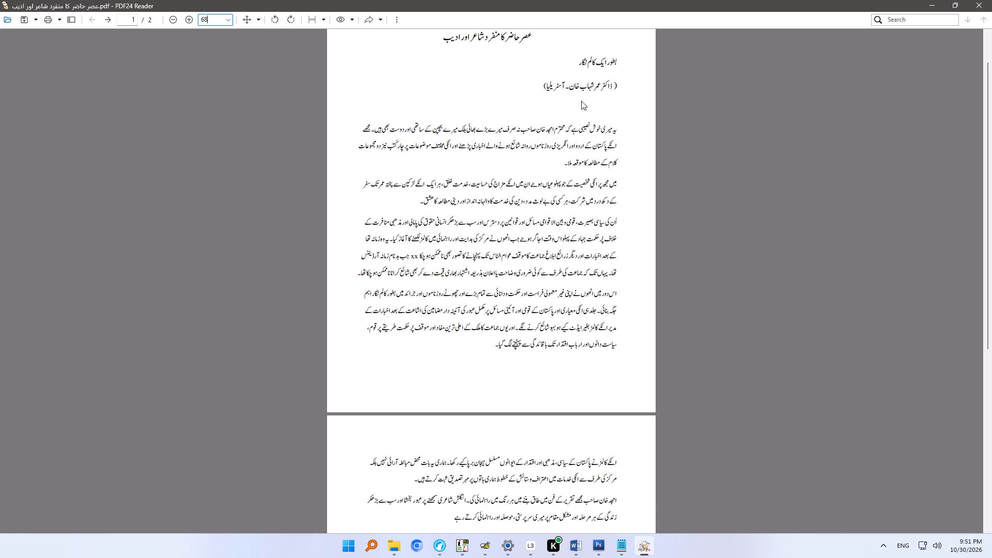
left_click(986, 213)
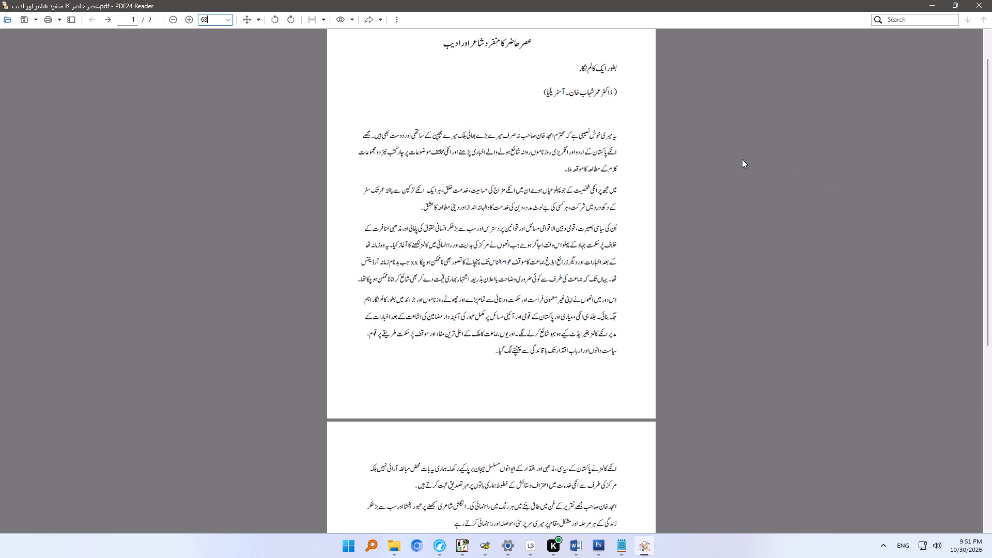
Capture a rectangular screen snip of the article's text across both PDF pages.
key("F12")
key("Print")
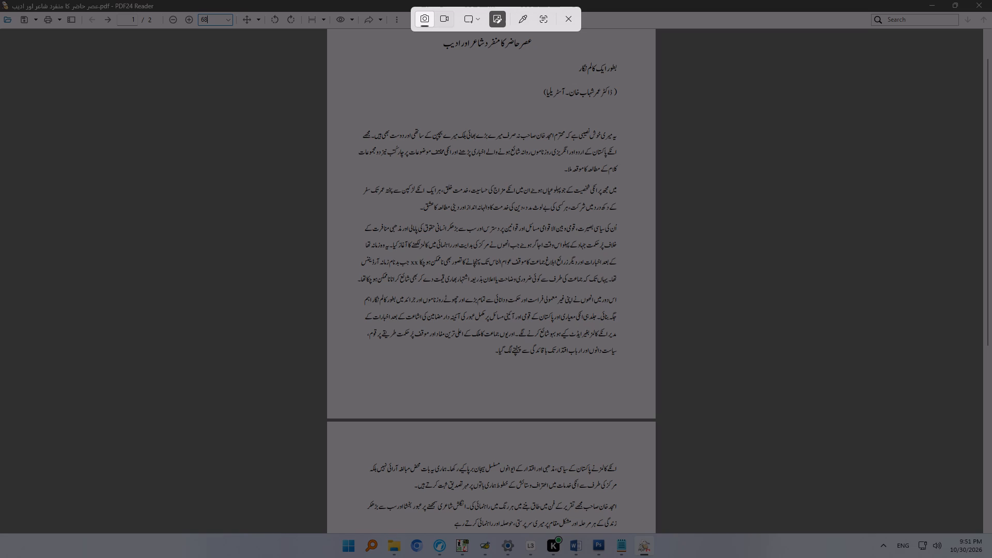
left_click_drag(632, 29, 345, 523)
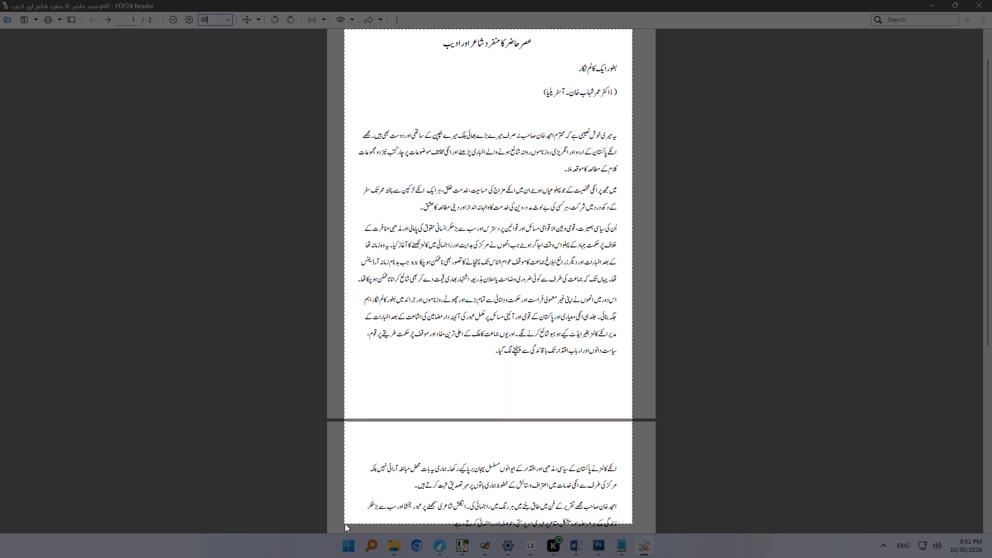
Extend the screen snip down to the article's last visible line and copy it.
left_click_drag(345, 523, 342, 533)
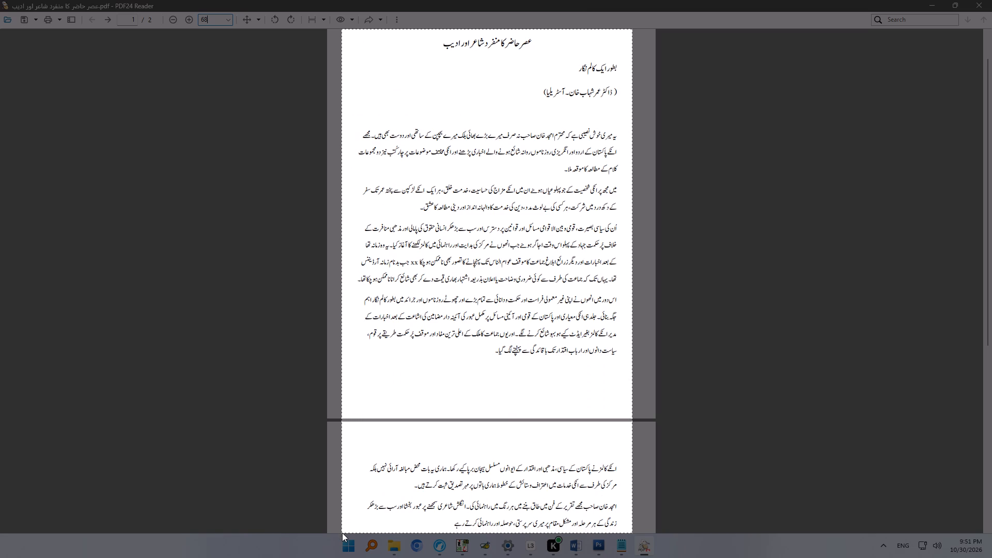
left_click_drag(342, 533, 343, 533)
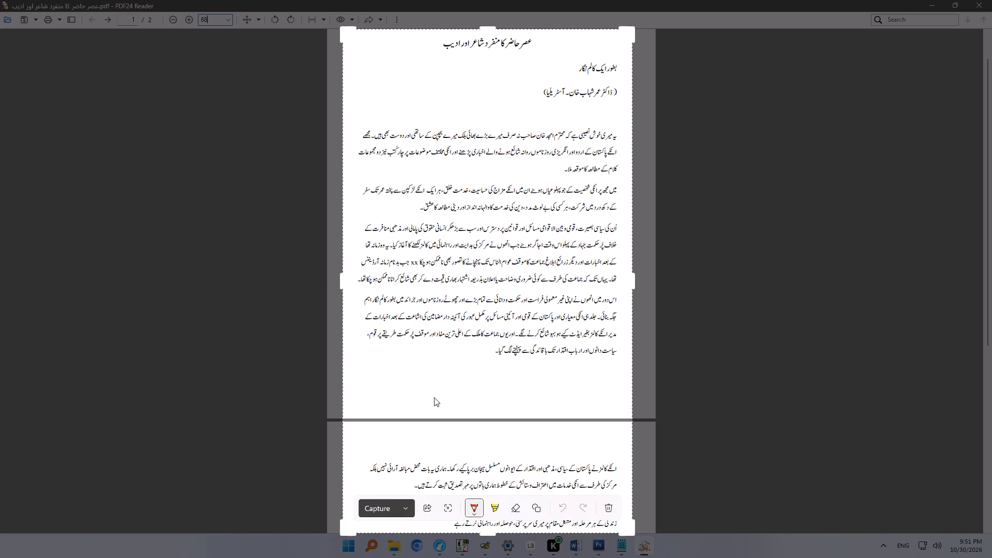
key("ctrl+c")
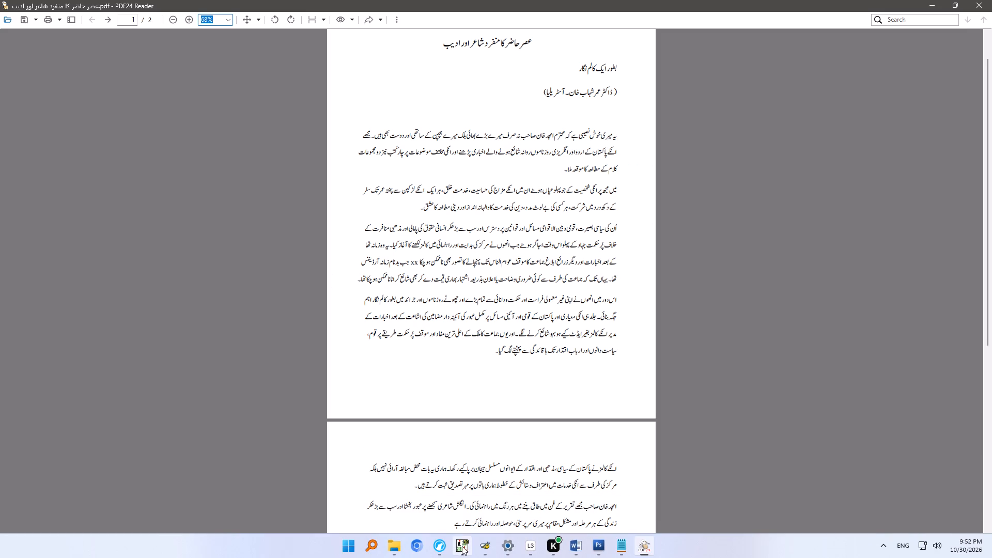
left_click(433, 542)
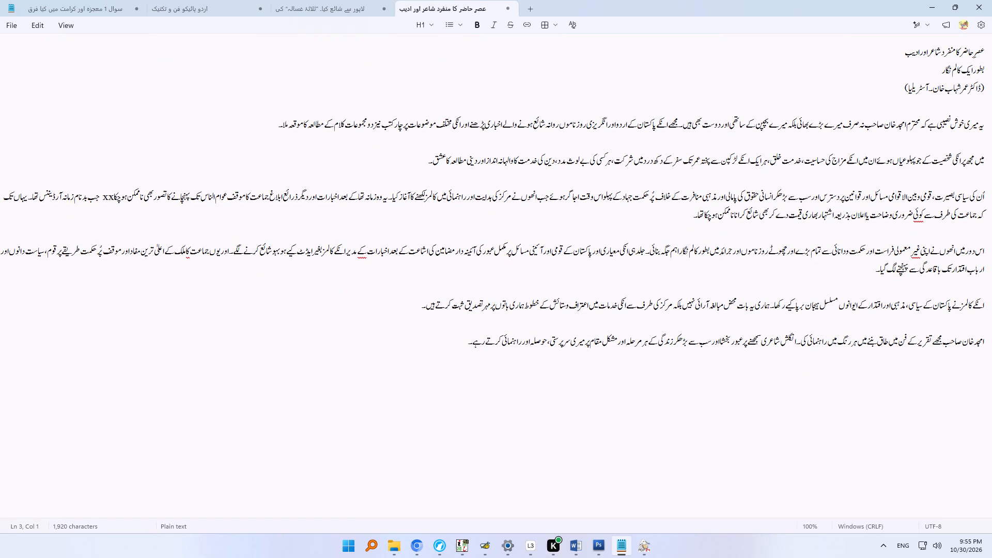
In the author line, remove both enclosing parentheses and replace the full stop before «آسٹریلیا» with an Urdu comma.
key("Delete")
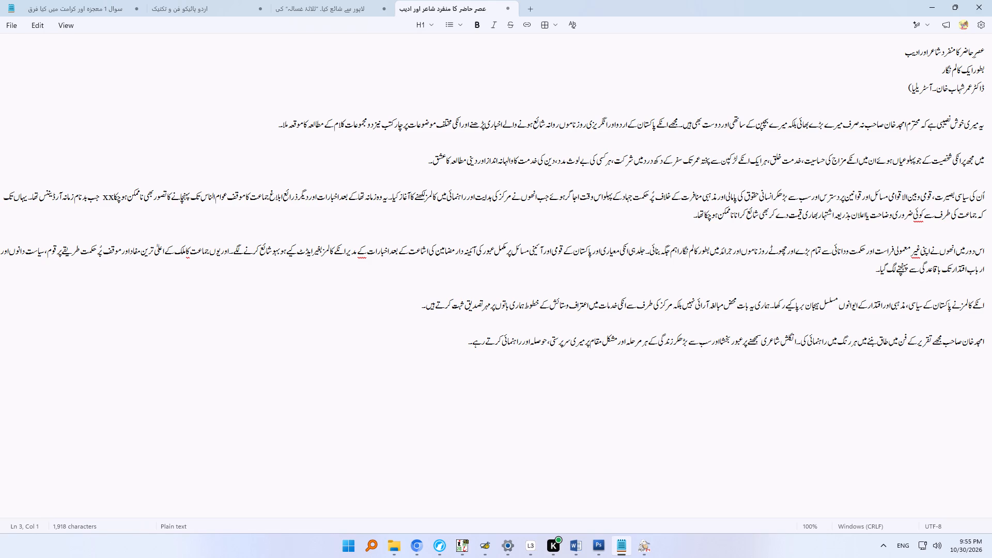
left_click(897, 84)
key("BackSpace")
left_click(934, 90)
key("comma")
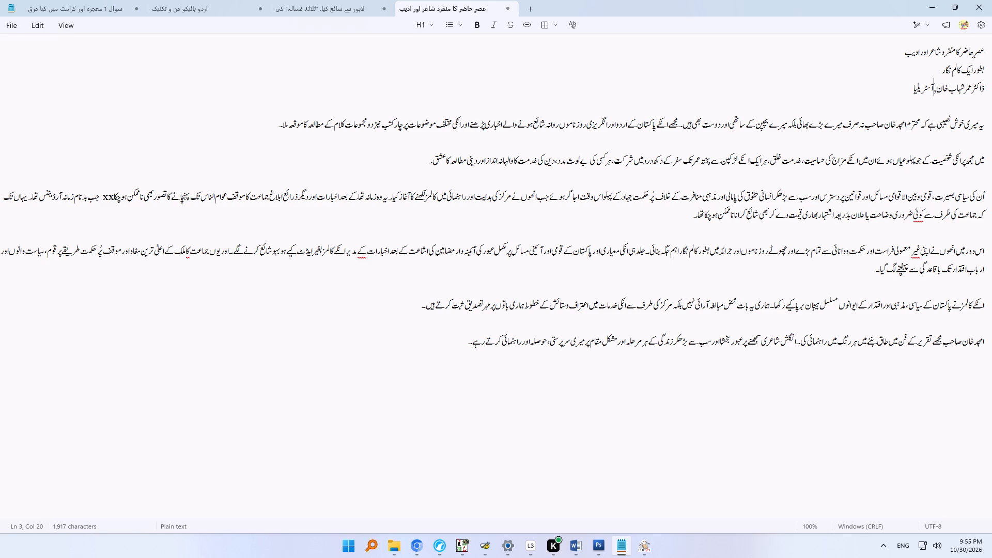
key("BackSpace")
key("comma")
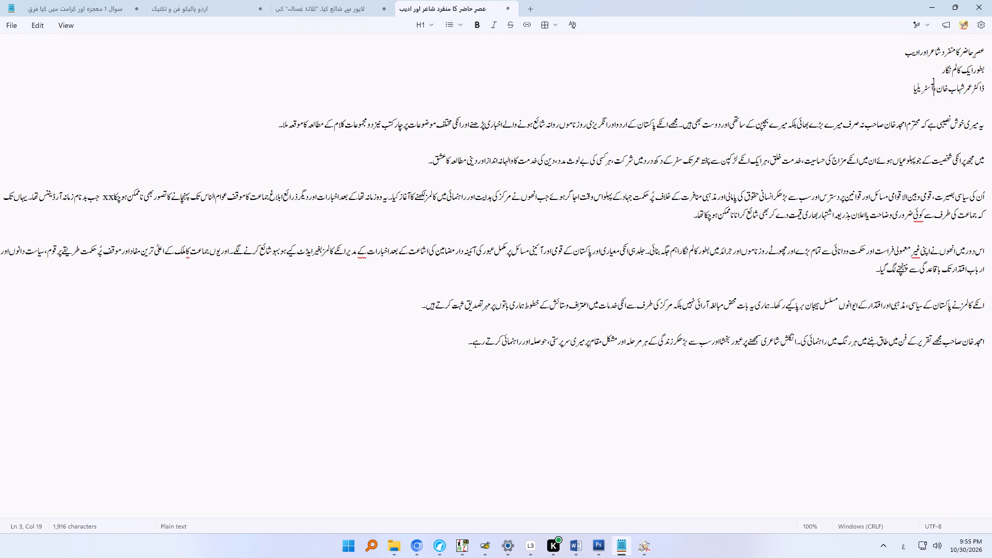
Remove the blank lines before the first and second body paragraphs.
left_click(977, 113)
key("Delete")
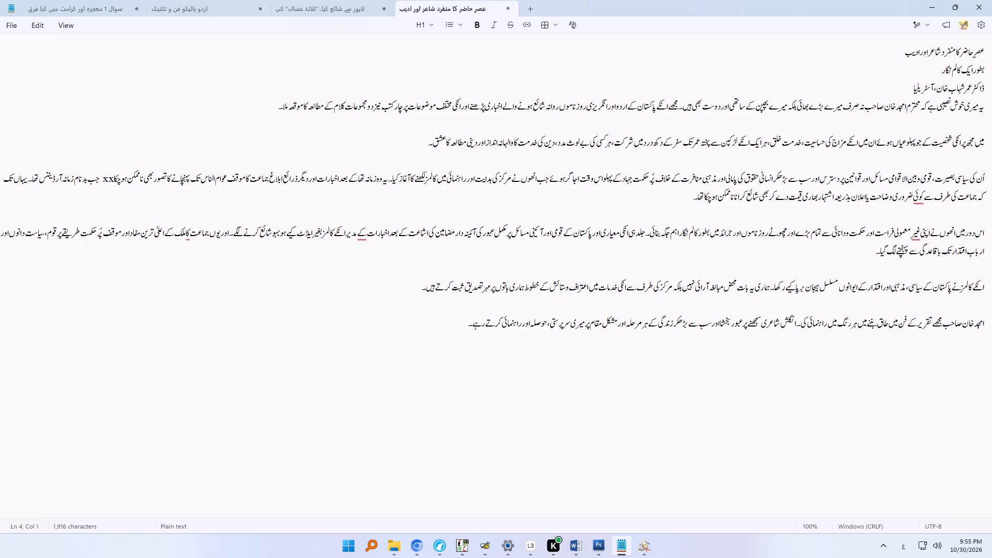
left_click(978, 127)
key("Delete")
In the second body paragraph, insert spaces to give «ان کی شخصیت» and «ان کے لڑکپن».
left_click(957, 126)
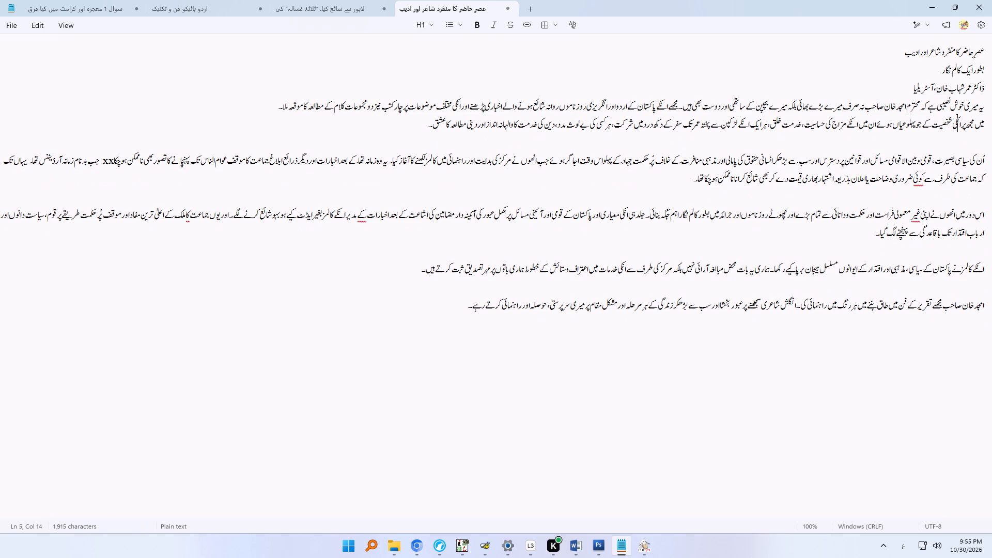
key("space")
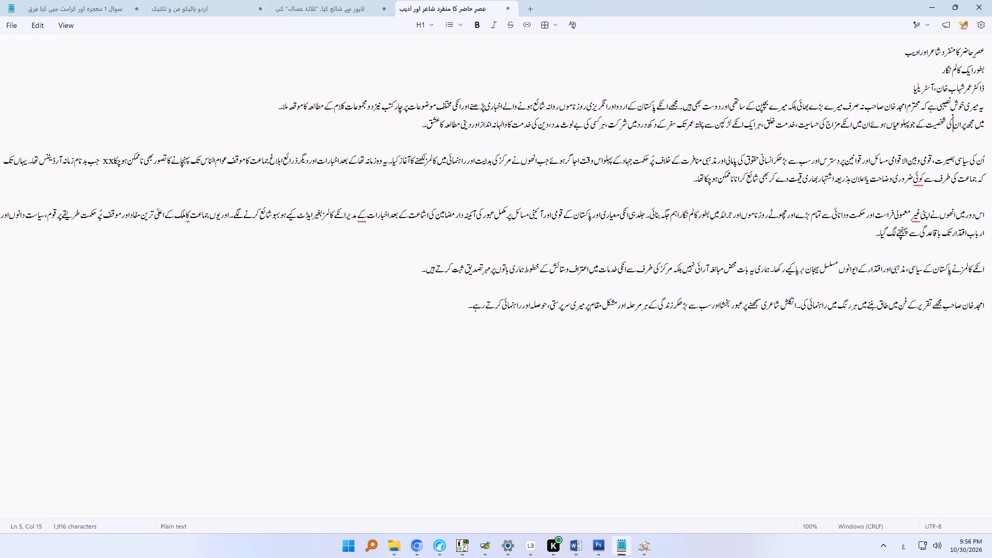
left_click(735, 125)
key("space")
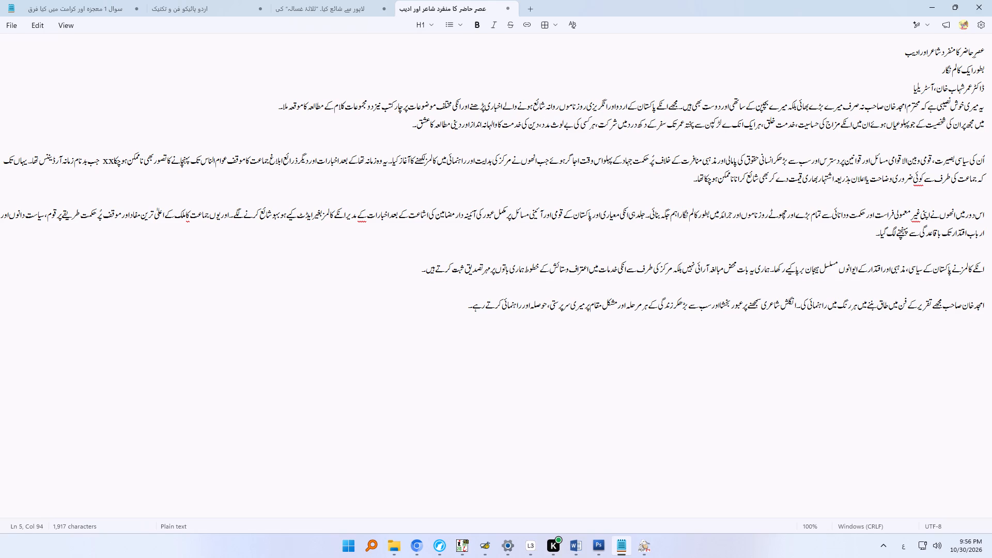
key("BackSpace")
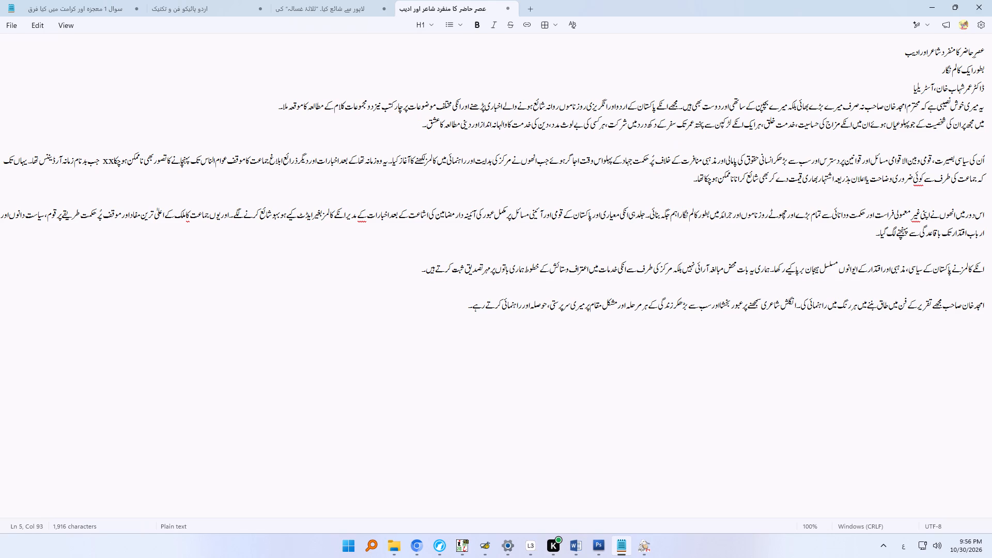
key("Right")
key("space")
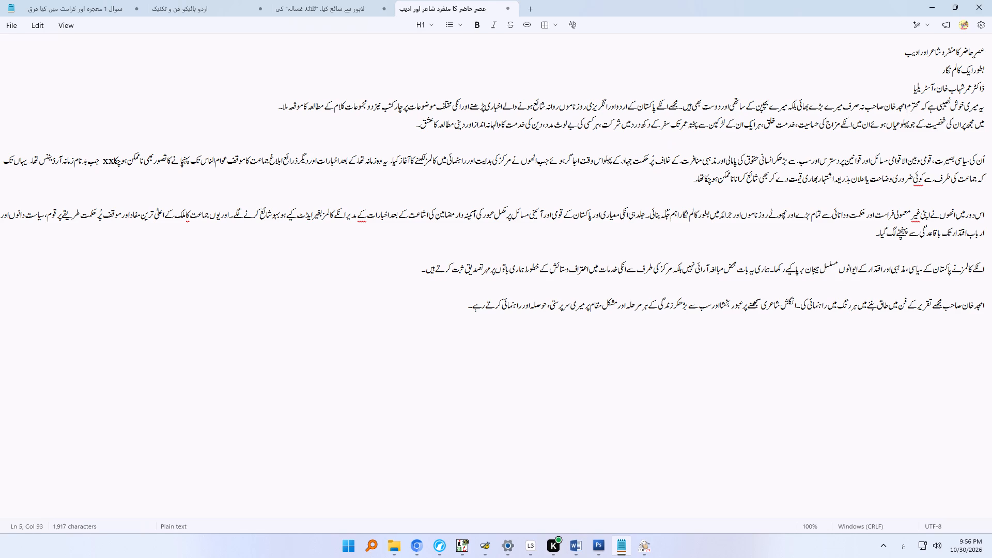
Remove the blank lines before the third, fourth and fifth body paragraphs.
left_click(914, 146)
key("Delete")
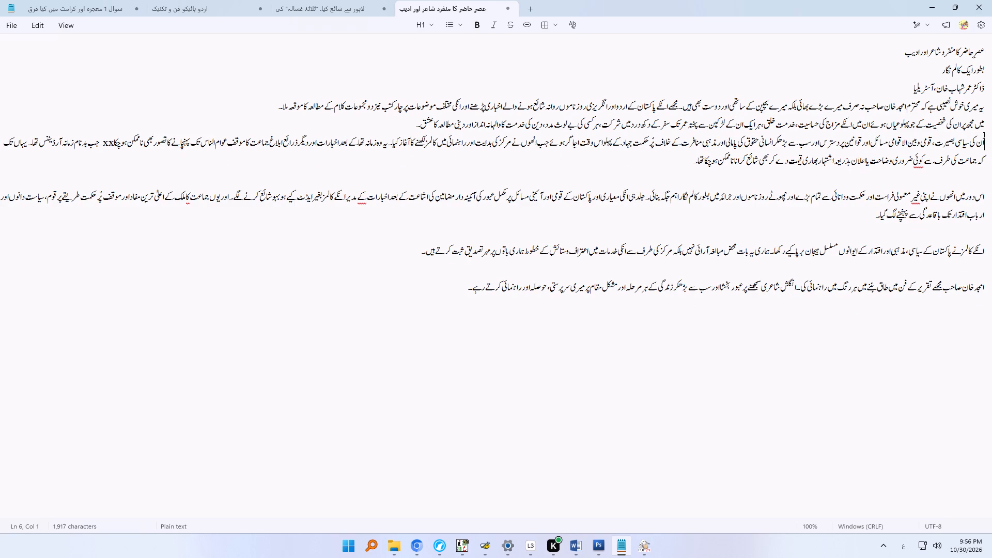
left_click(944, 179)
key("Delete")
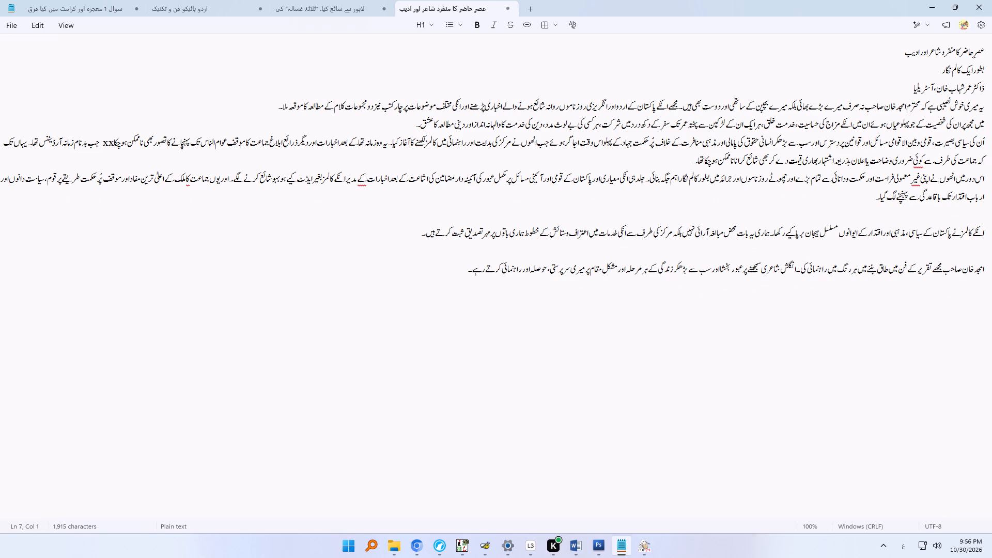
left_click(959, 210)
key("Delete")
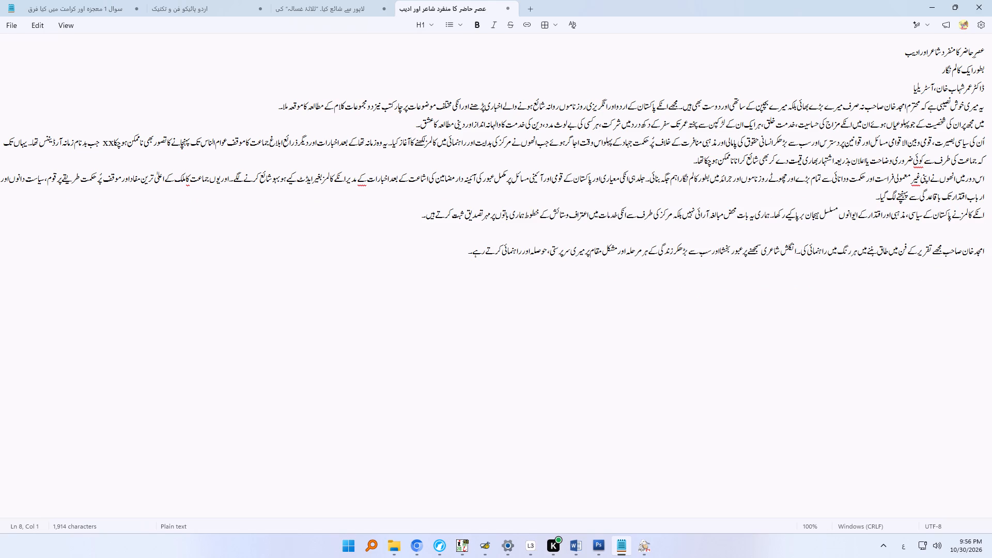
Insert missing spaces to give «ان کے کالمز» opening the fifth paragraph, «ان کے مزاج» in the second and «بڑھ کر» in the third.
key("Left")
key("Left")
key("space")
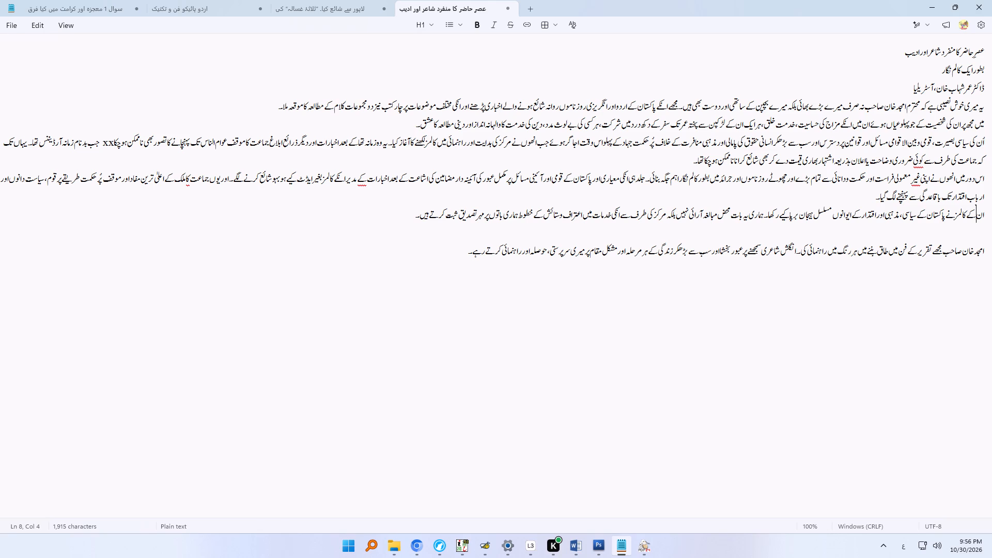
left_click(877, 237)
left_click(847, 127)
key("space")
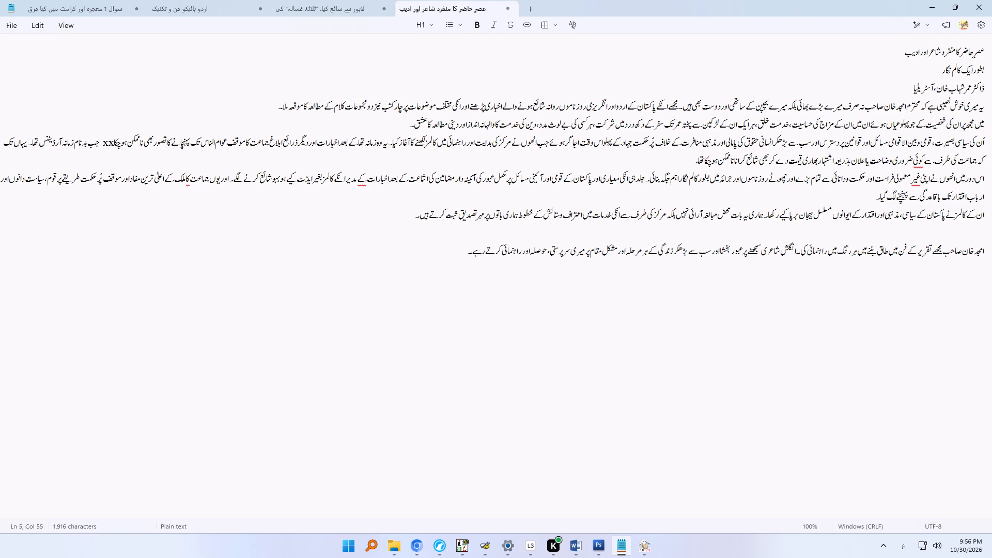
left_click(778, 142)
key("space")
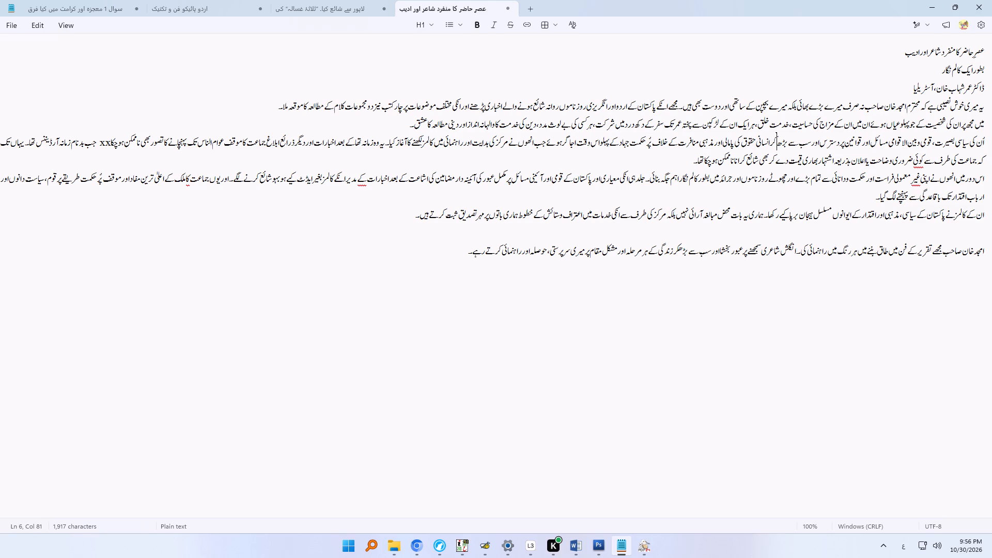
Replace the full stop ending the second body paragraph with an Urdu comma and space, and join the third paragraph to it.
left_click(408, 128)
key("BackSpace")
key("comma")
key("space")
key("Delete")
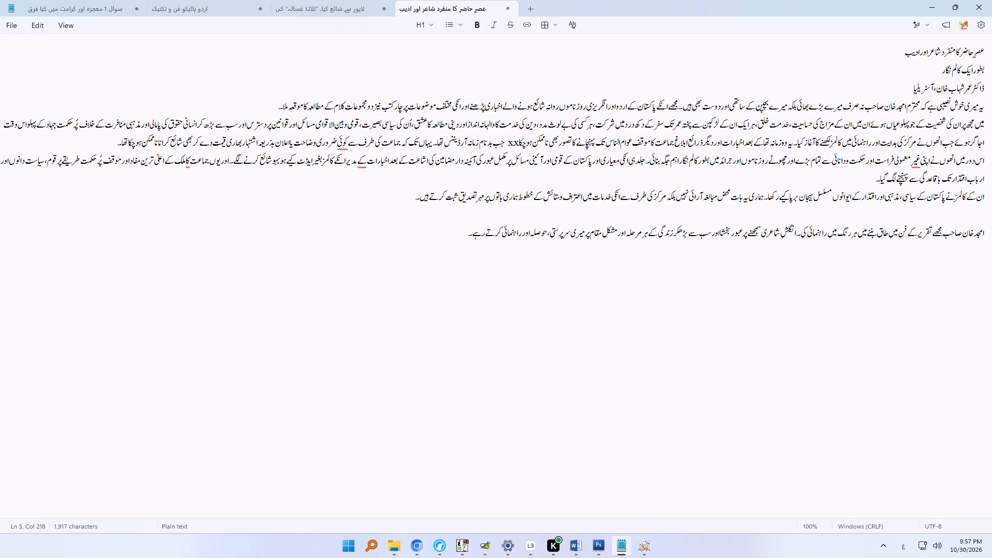
Replace the stray «xx» after «ہو چکا» with «تھا» followed by an Urdu comma.
left_click_drag(508, 144, 519, 145)
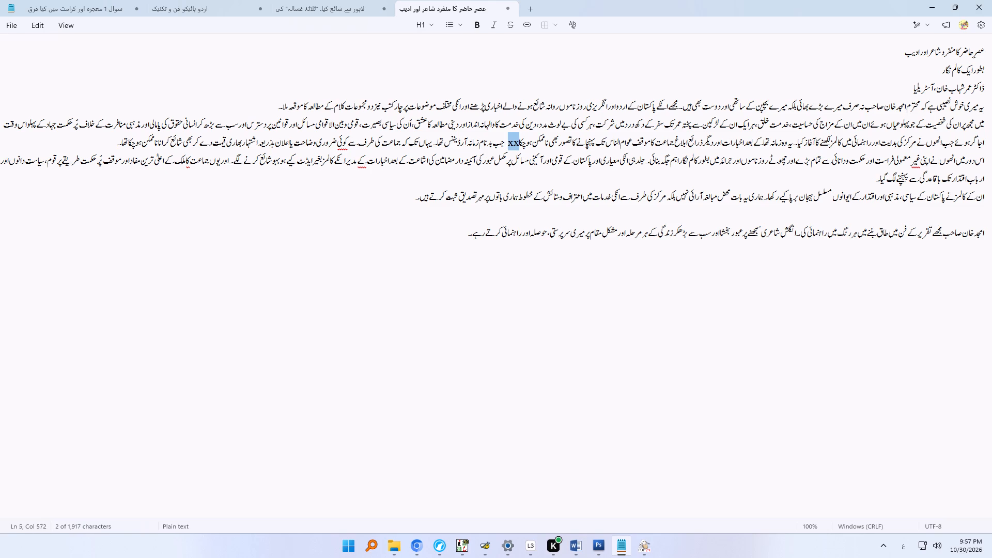
type("tha")
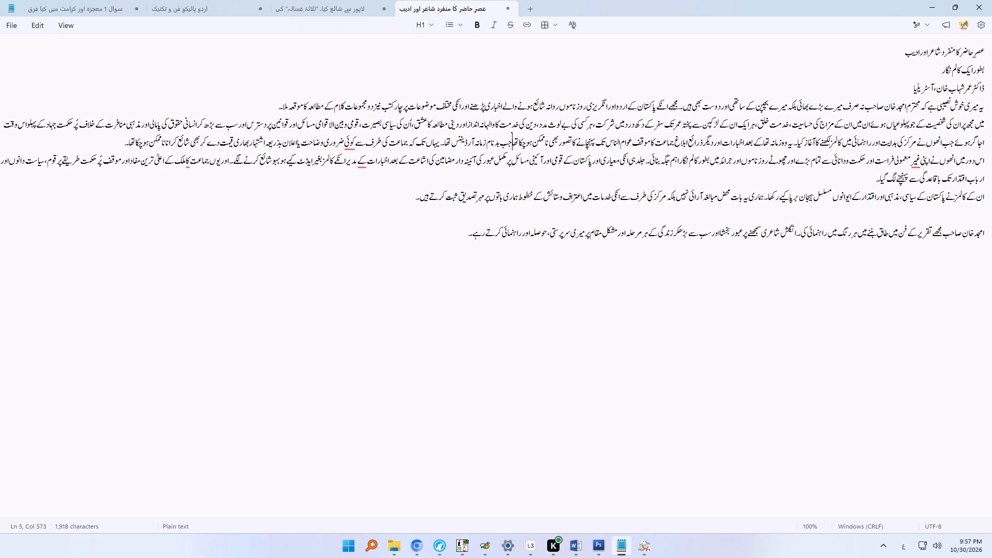
key("comma")
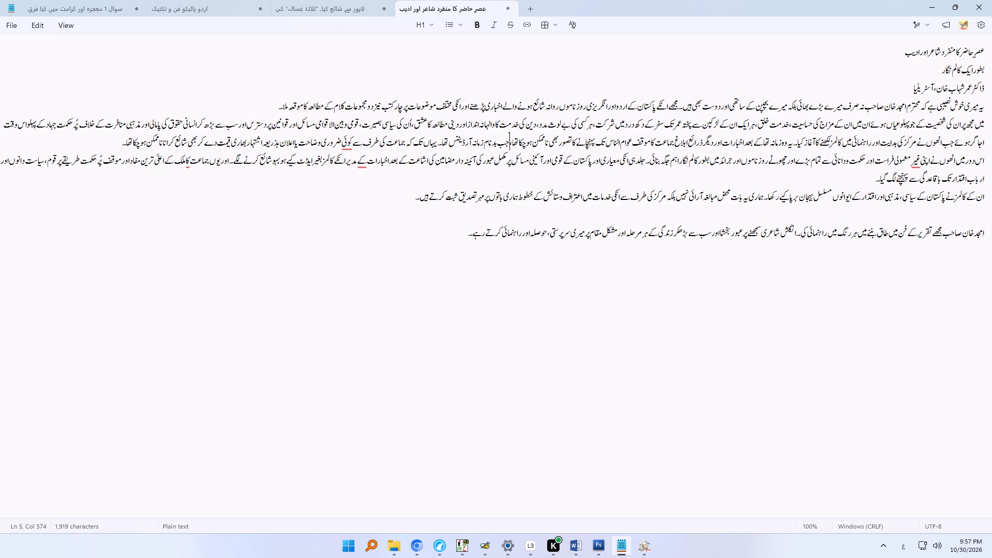
Join the paragraph beginning «اس دور میں» onto the end of the preceding paragraph.
left_click(117, 141)
key("Delete")
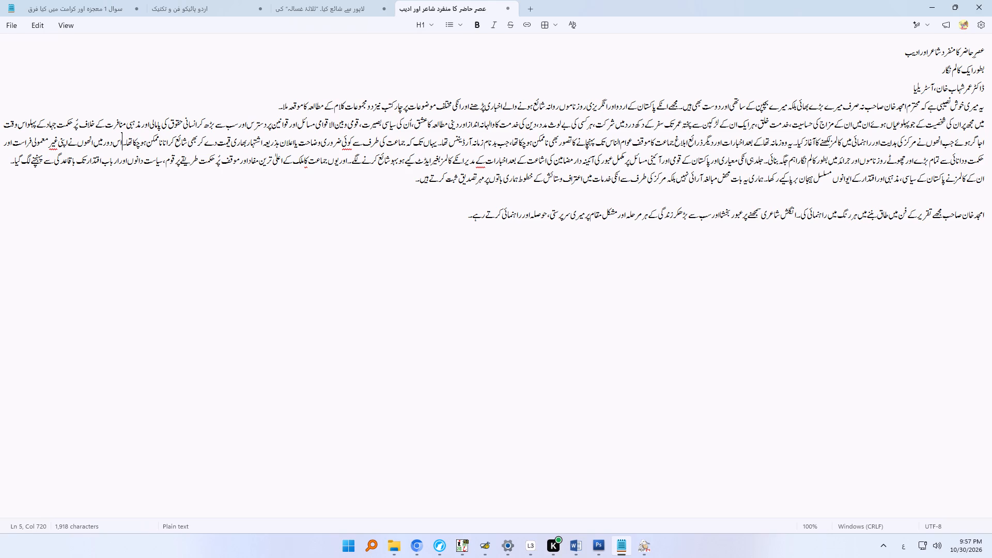
In the passage beginning «اس دور میں», insert spaces to give «ان کی معیاری» and «ان کے کالمز», and respell the word after «بغیر» as «ایڈیٹ».
left_click(745, 161)
key("Left")
key("space")
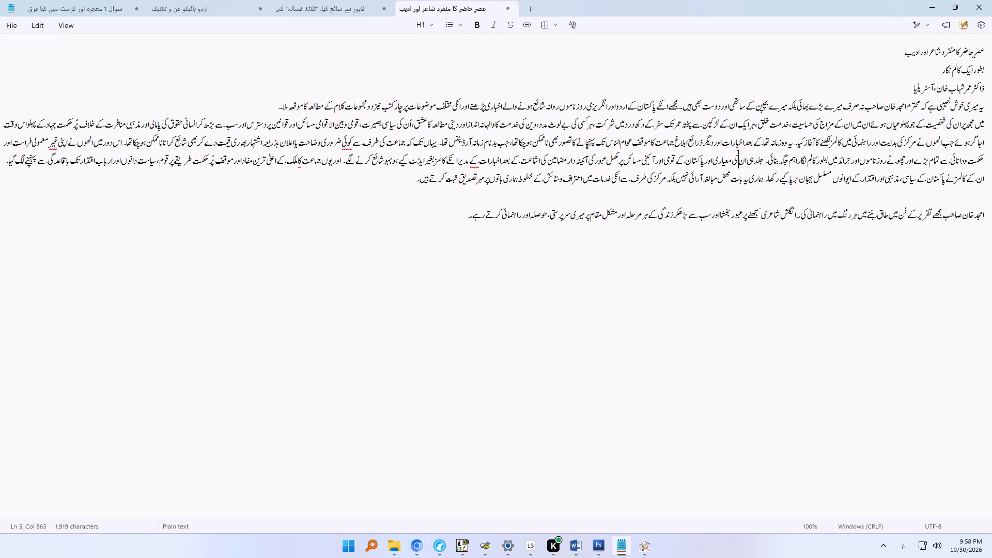
left_click(454, 162)
key("space")
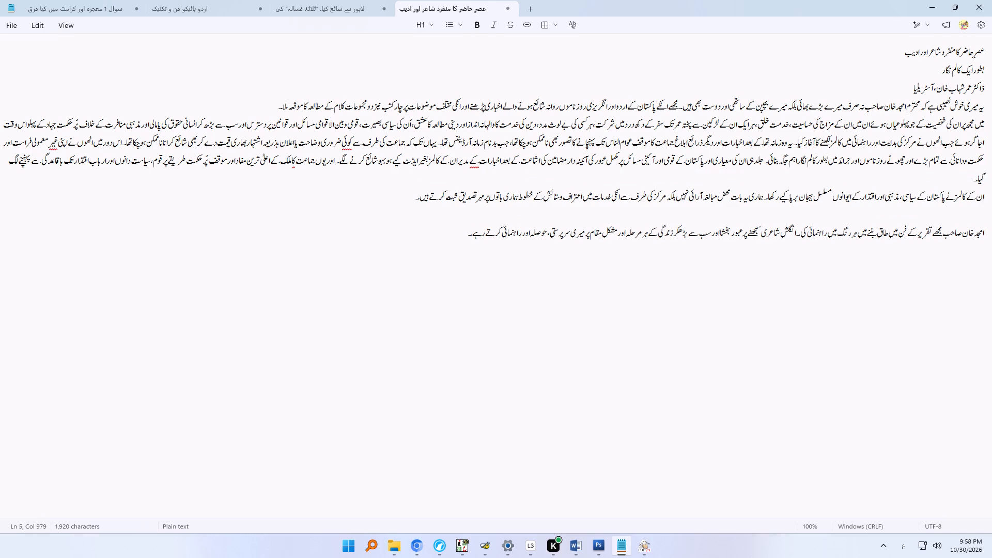
left_click(410, 163)
key("i")
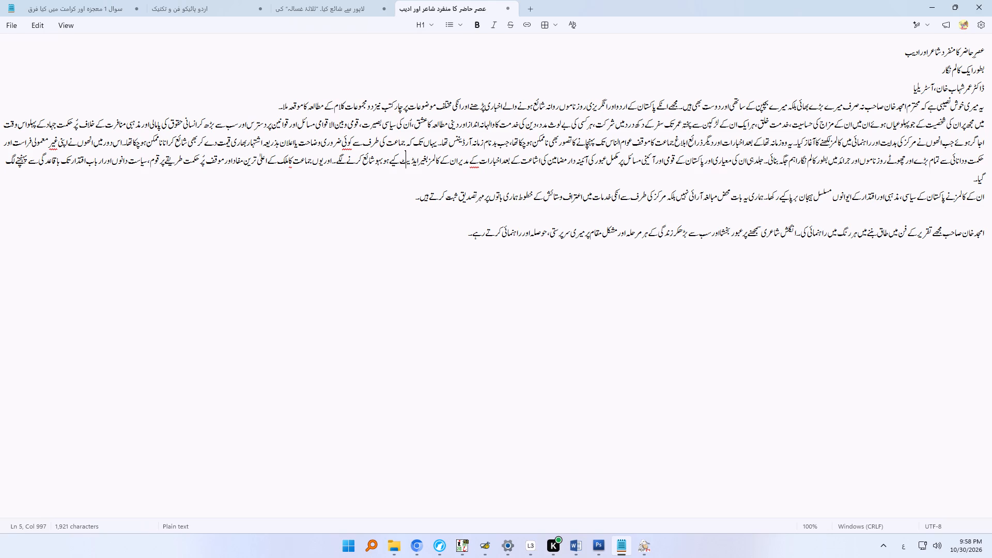
In the paragraph beginning «ان کے کالمز», insert a space to give «ان کی خدمات».
left_click(954, 183)
left_click(617, 196)
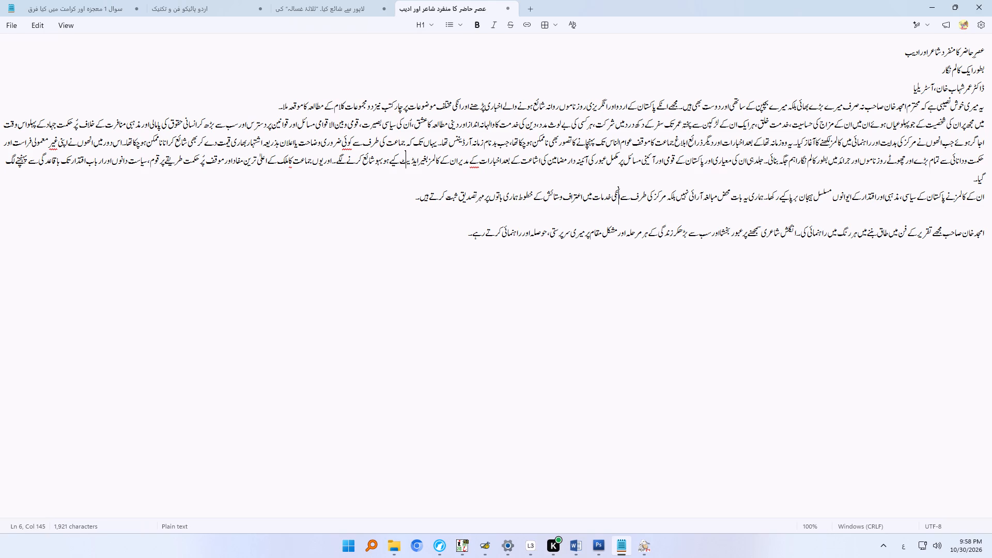
key("Left")
key("space")
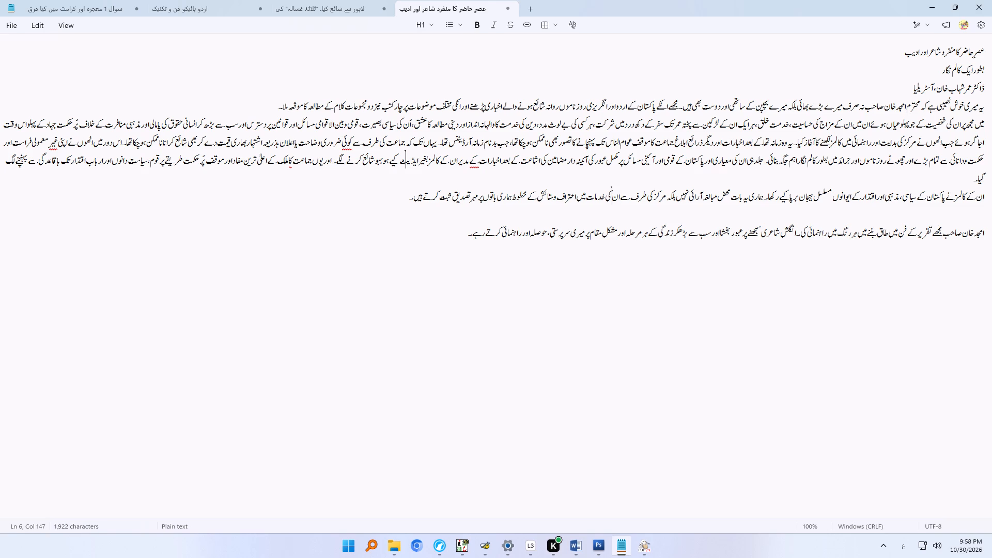
Remove the blank line before the final paragraph and join its text onto the end of the preceding paragraph.
left_click(399, 199)
key("Delete")
key("Delete")
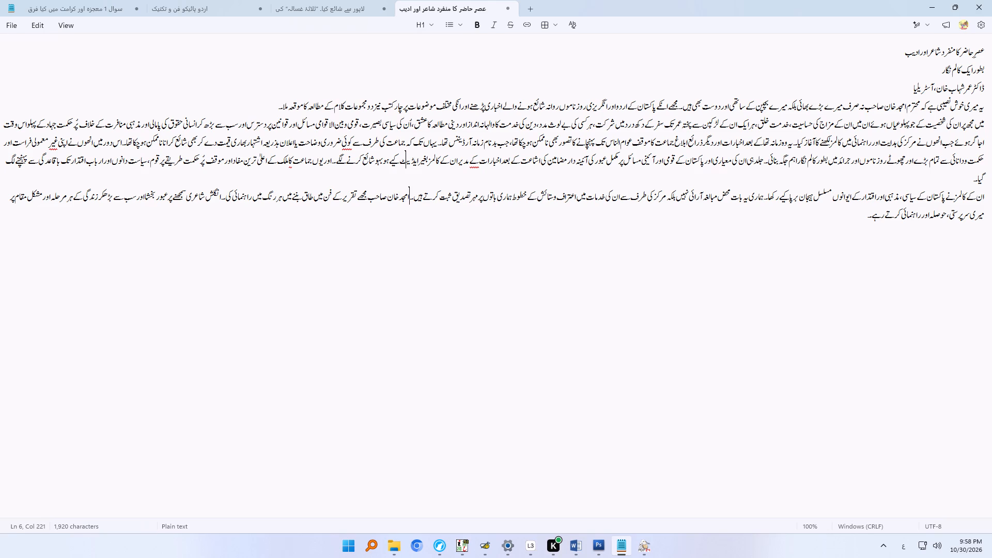
In the joined final paragraph, insert a space to give «سب سے بڑھ کر زندگی».
left_click(104, 198)
key("space")
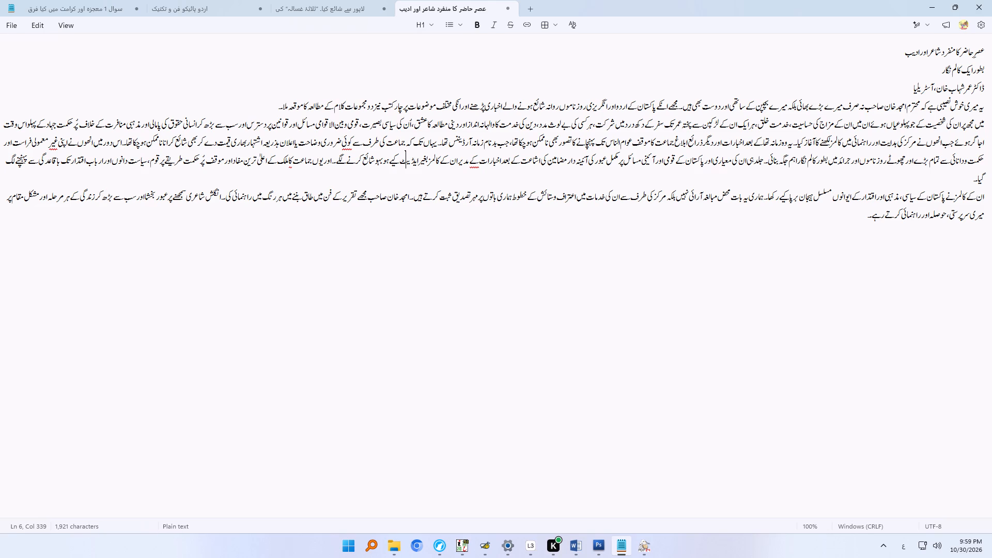
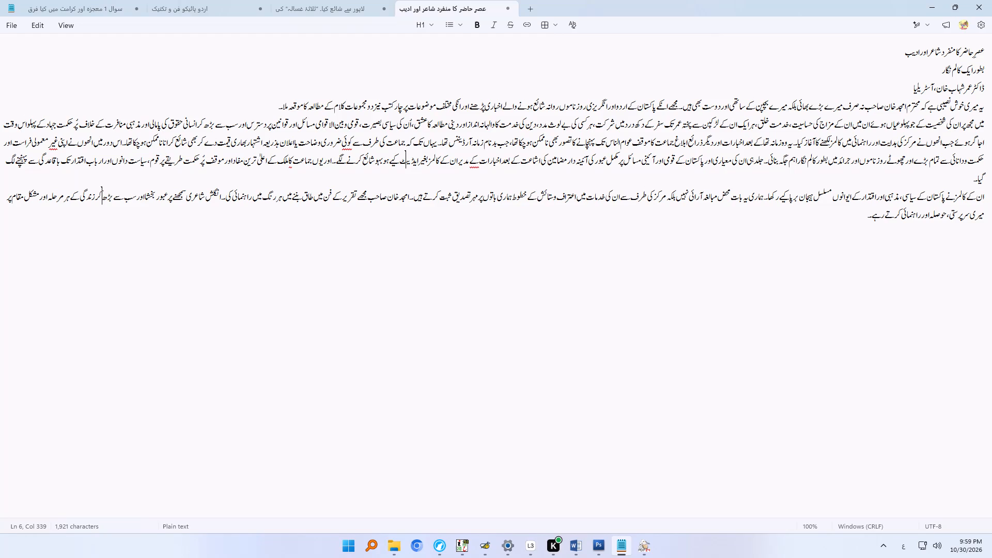
In the paragraph beginning «یہ میری خوش نصیبی», insert spaces to give «ان کے پاکستان» and «ان کی مختلف».
left_click(661, 109)
key("space")
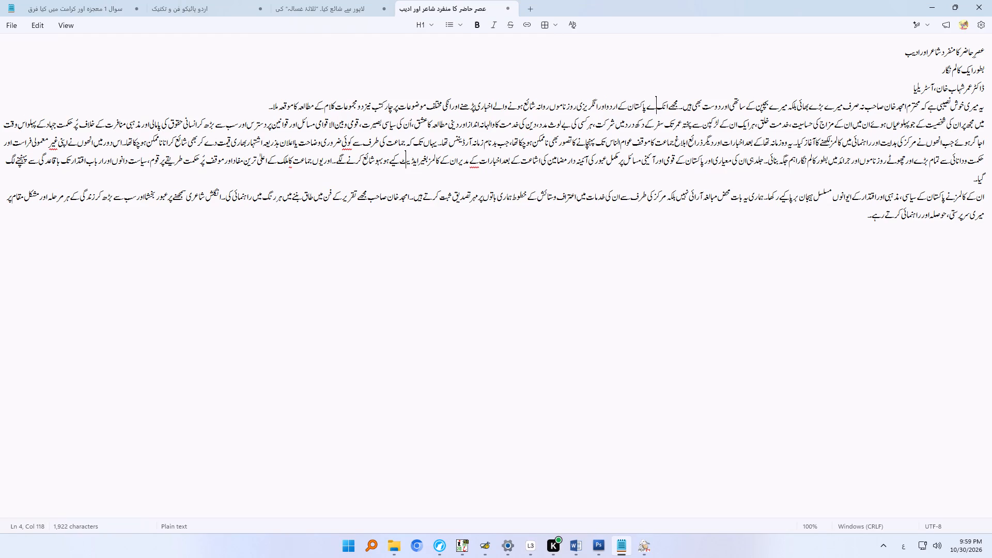
key("BackSpace")
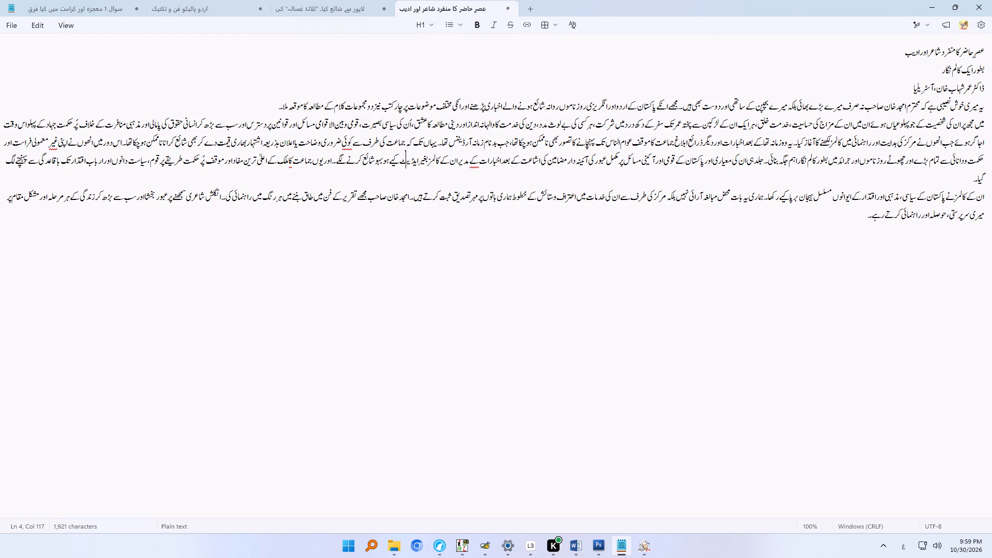
key("Right")
key("space")
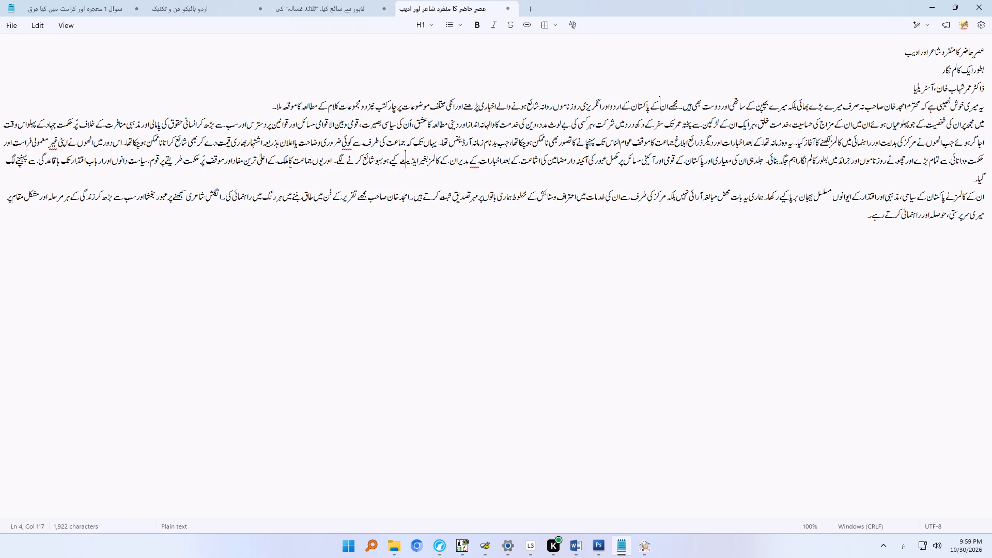
left_click(450, 105)
key("space")
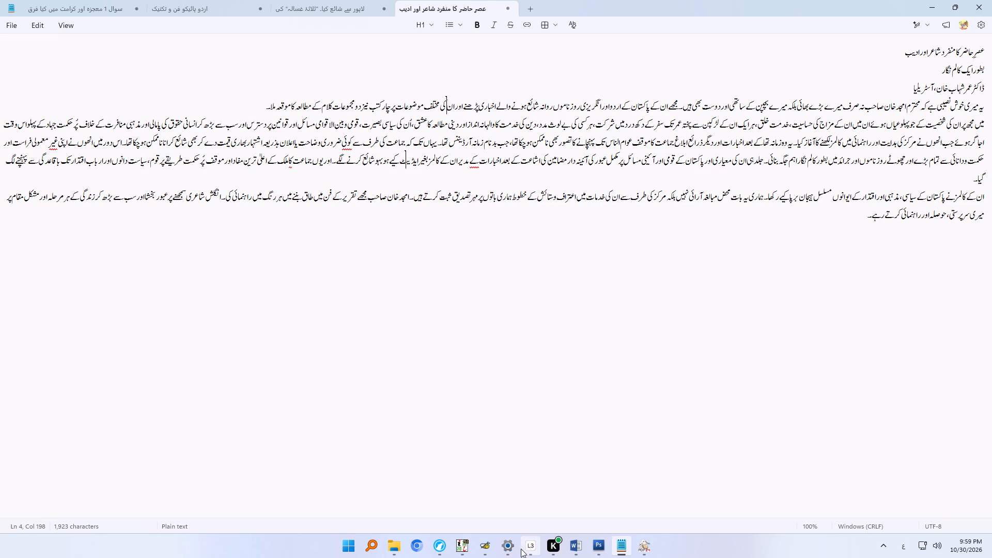
Switch to PDF24 Reader to view the article's source PDF, «عصر حاضر کا منفرد شاعر اور ادیب».
left_click(443, 550)
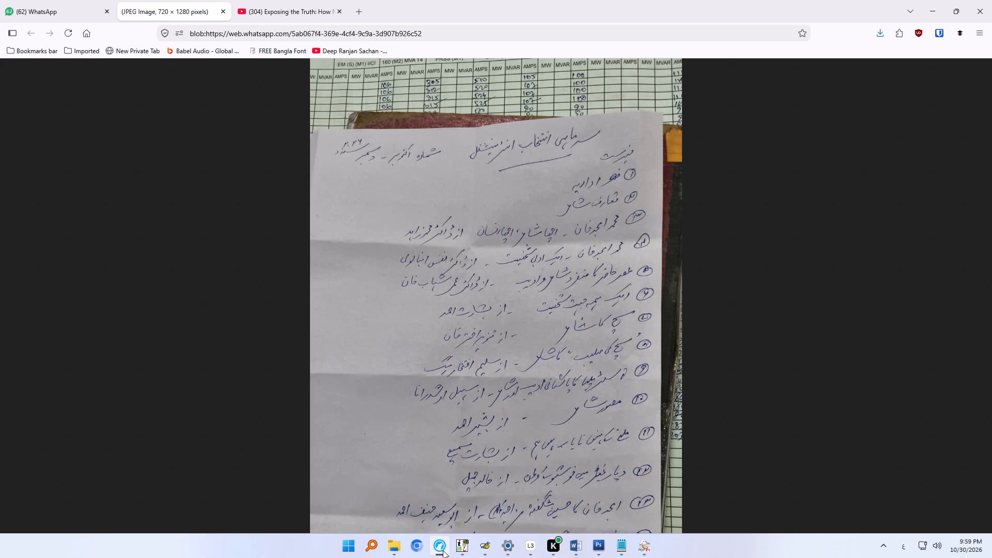
left_click(394, 549)
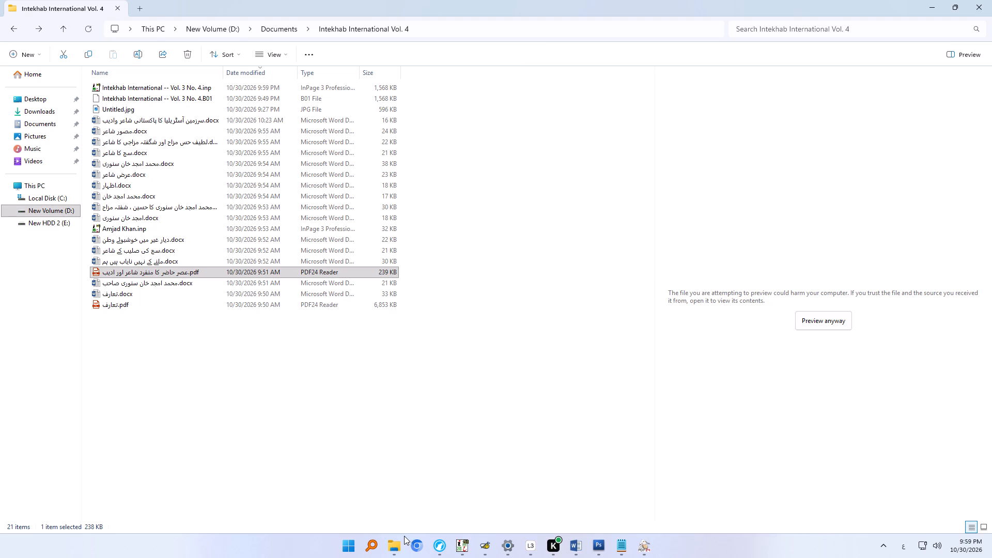
left_click(653, 542)
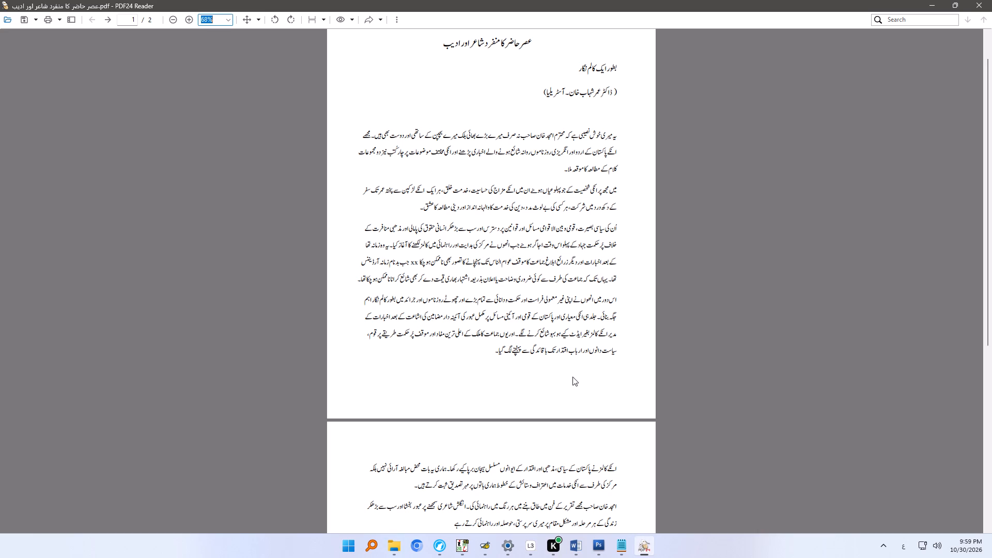
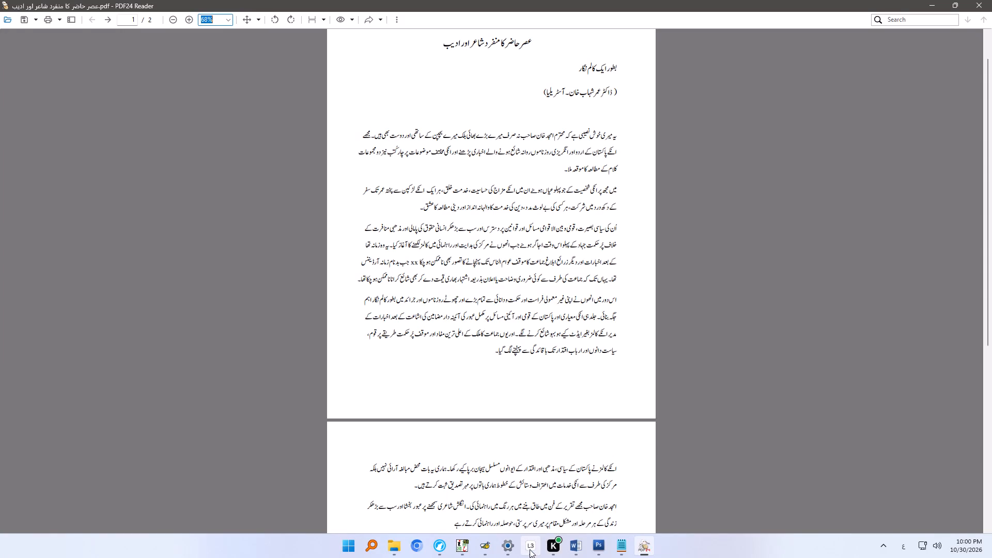
Switch back to Notepad and cut «مجھے ان کے» from before «پاکستان کے اردو» in the paragraph beginning «یہ میری خوش نصیبی».
left_click(467, 547)
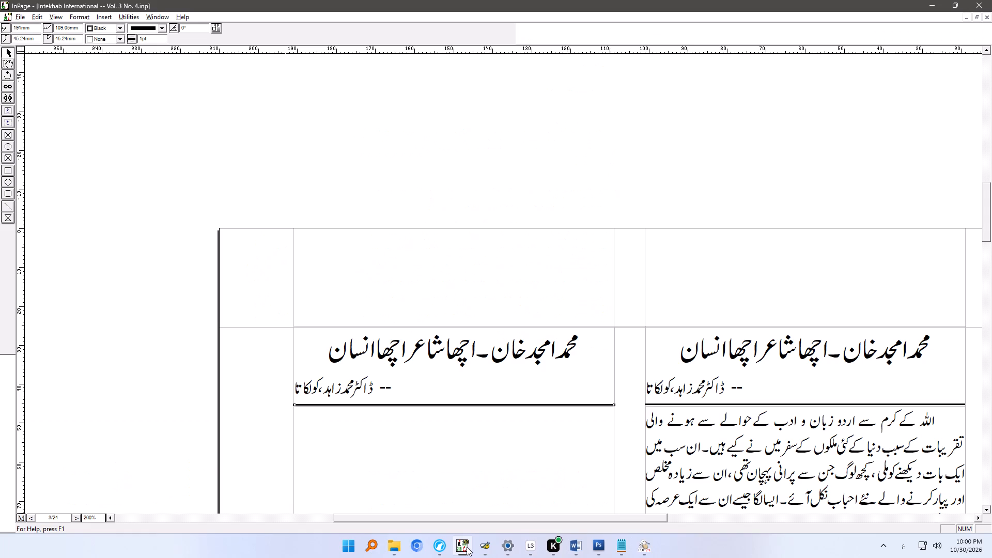
left_click(617, 549)
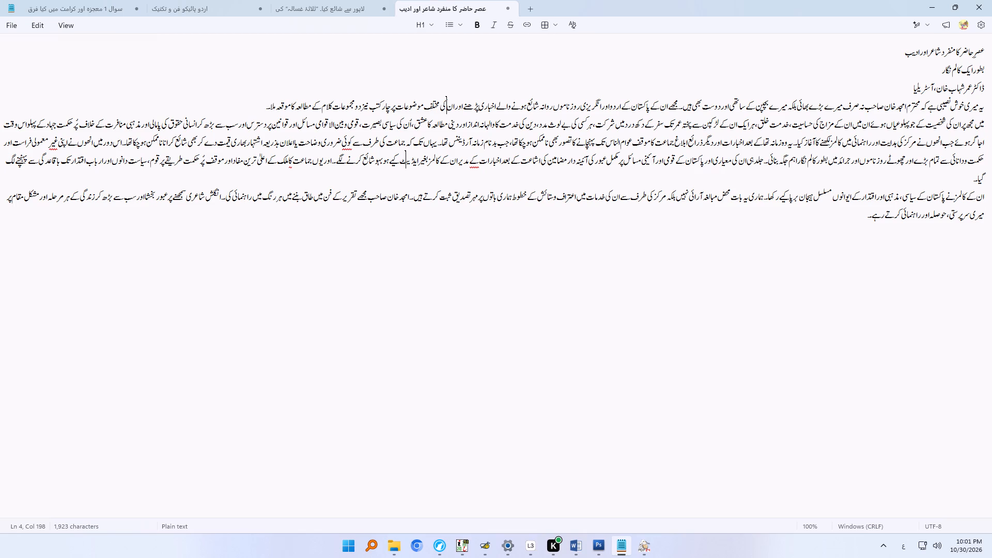
scroll(712, 180, "up", 7, "ctrl")
scroll(712, 180, "down", 3, "ctrl")
scroll(712, 180, "up", 5, "ctrl")
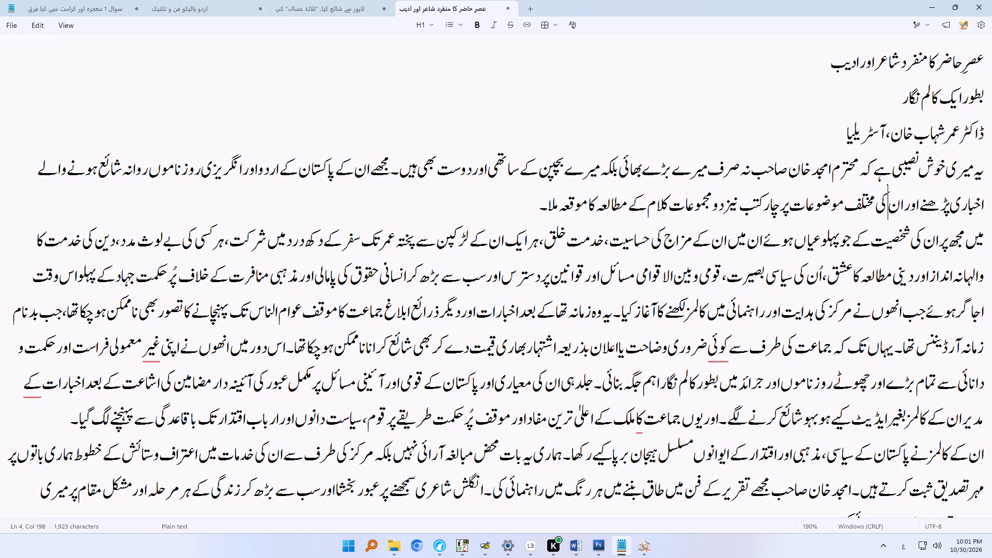
left_click(374, 174)
left_click_drag(336, 167, 392, 168)
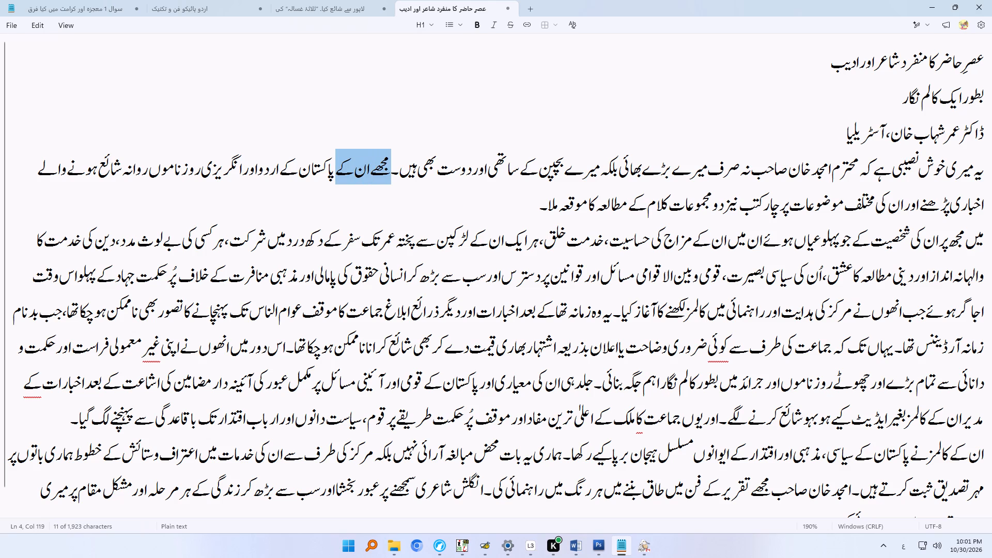
key("ctrl+x")
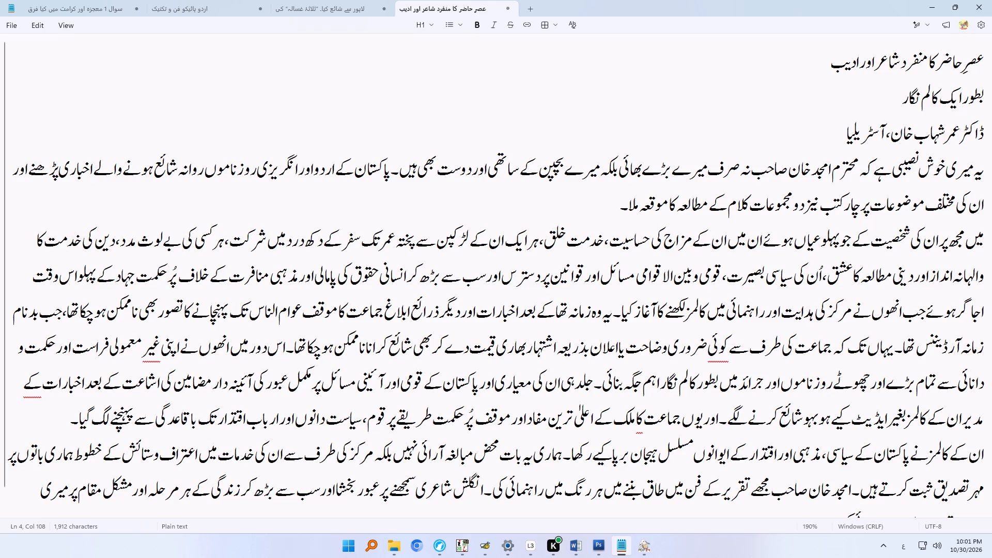
Insert «میں» after «روزناموں» and delete «روانہ» to give «روزناموں میں شائع».
left_click(202, 173)
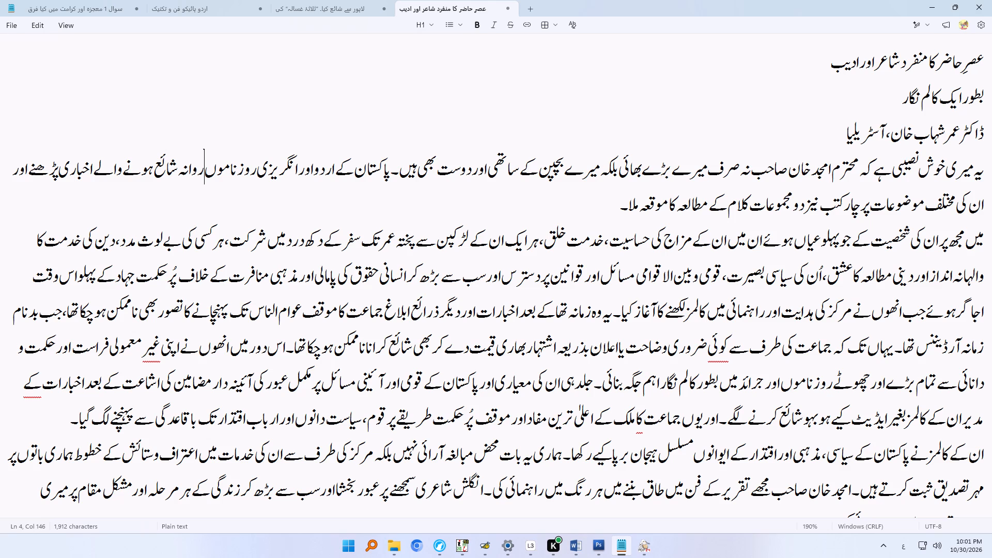
key("space")
type("mi")
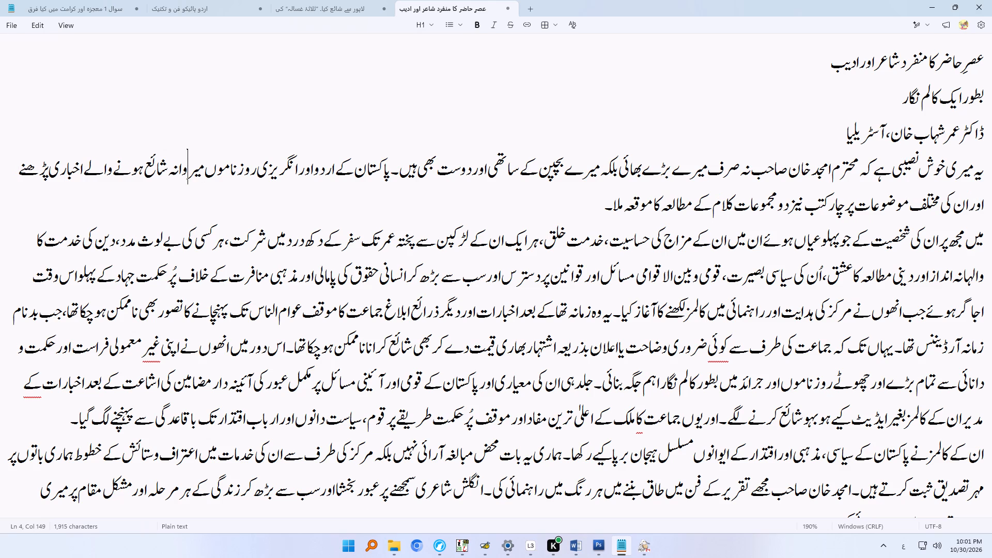
key("shift+n")
key("space")
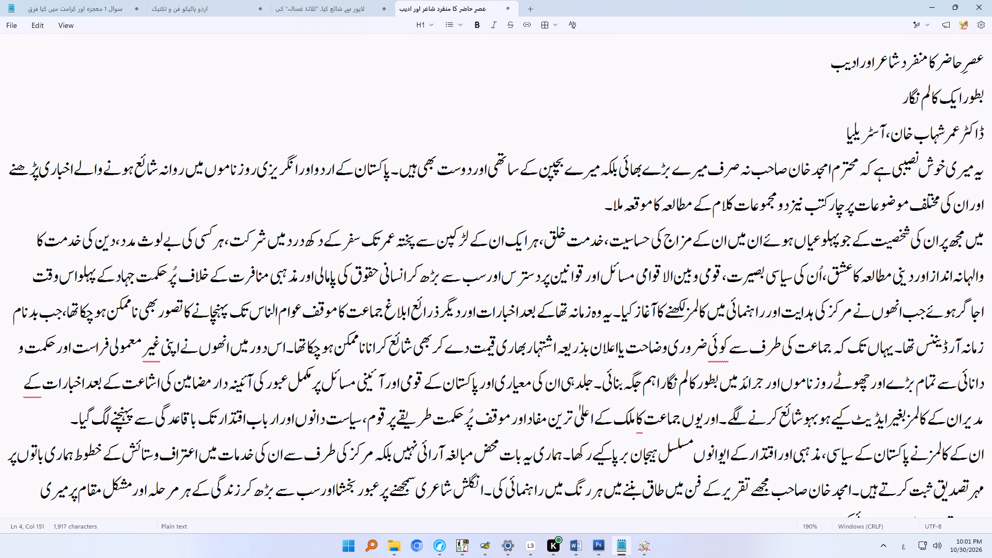
key("Delete")
key("Delete")
key("Delete")
key("Delete")
key("Delete")
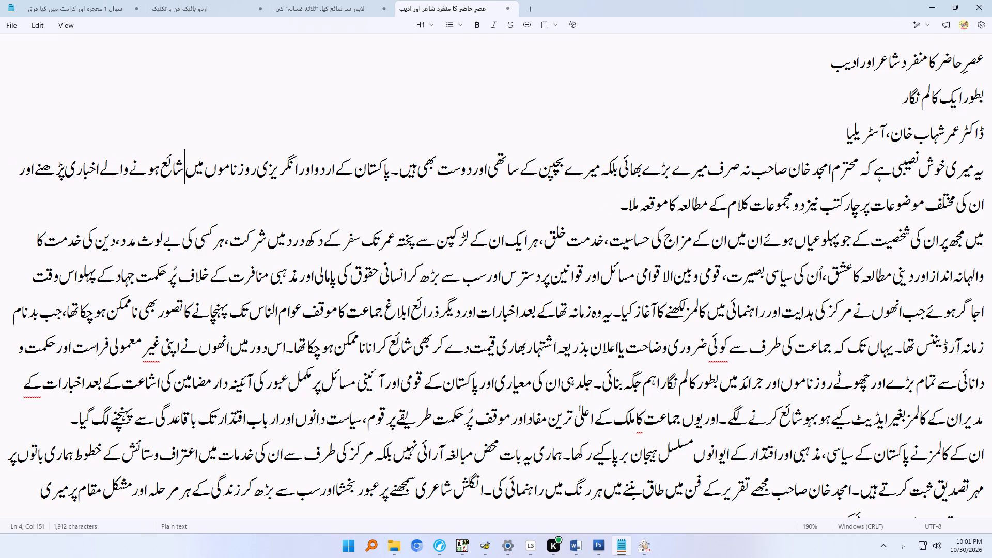
Replace «اخباری» with «کالم» after «شائع ہونے والے».
left_click(69, 172)
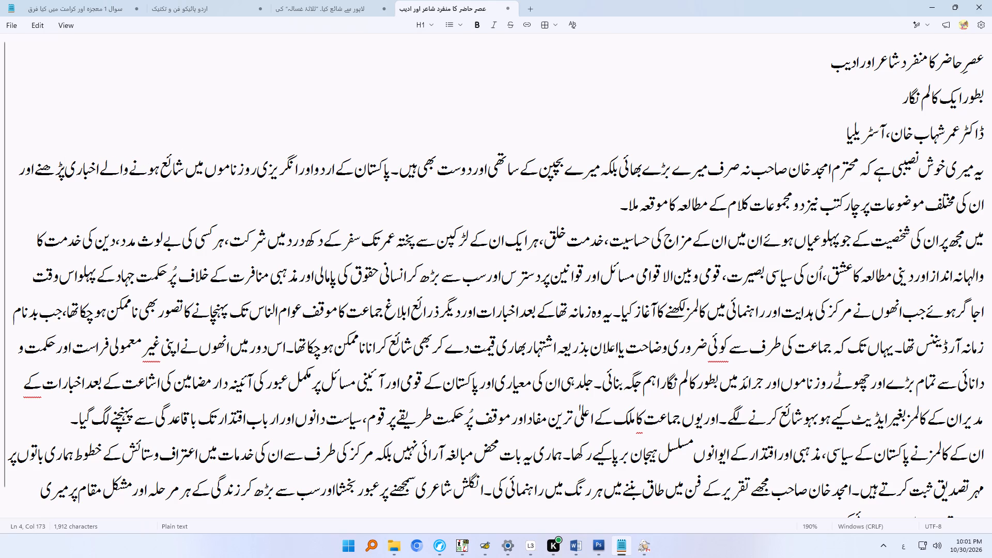
key("BackSpace")
key("BackSpace")
key("BackSpace")
key("BackSpace")
key("BackSpace")
key("BackSpace")
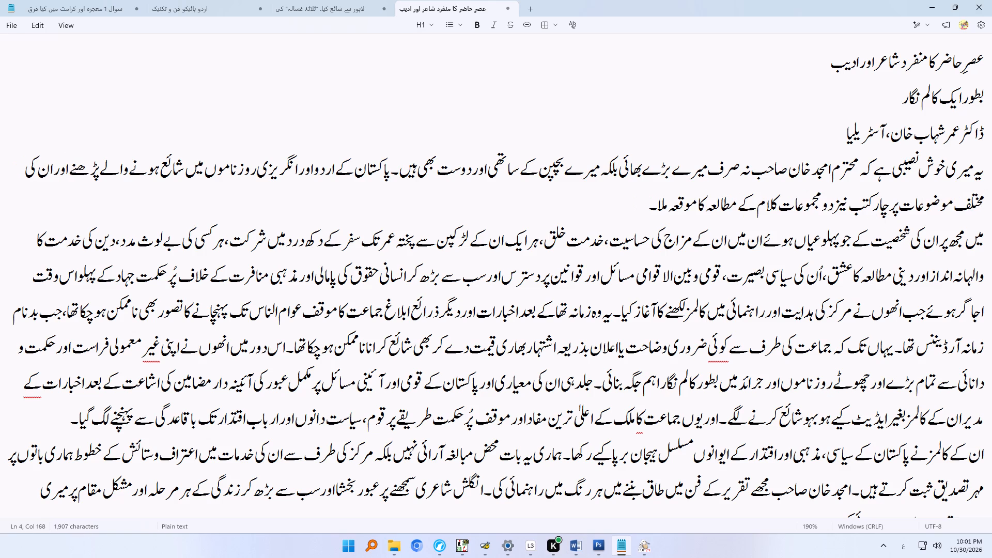
type("kalm")
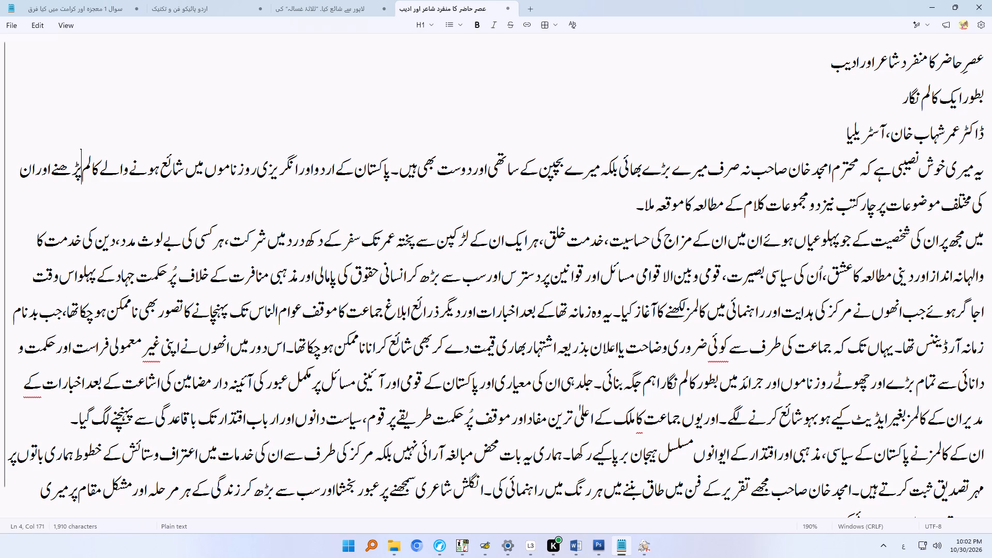
Replace «چار کتب» with «کتابیں» after «مختلف موضوعات پر».
left_click_drag(836, 208, 875, 207)
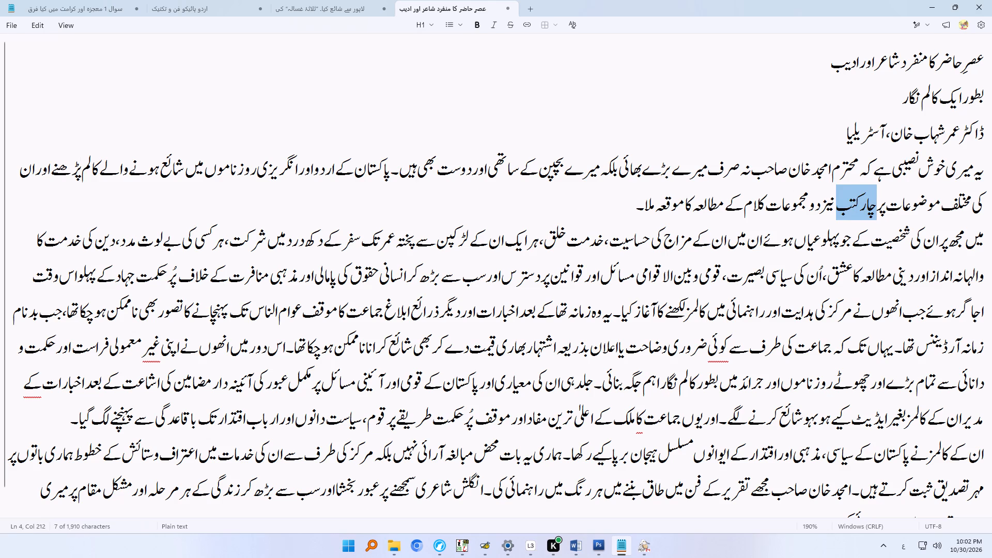
type("ktabiN")
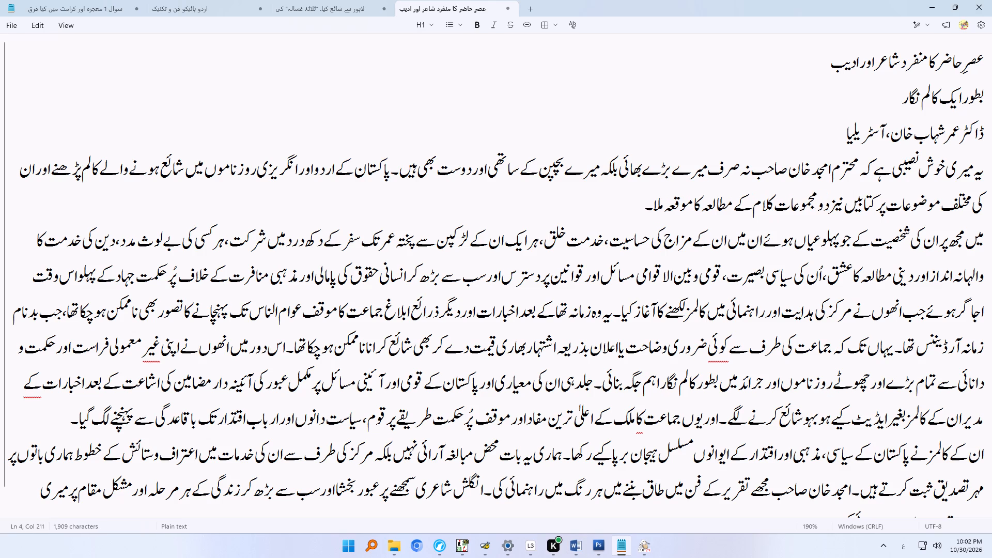
Change «مجموعات» before «کلام» to «مجموعۂ», adding the hamza mark.
left_click(779, 208)
key("BackSpace")
key("BackSpace")
key("BackSpace")
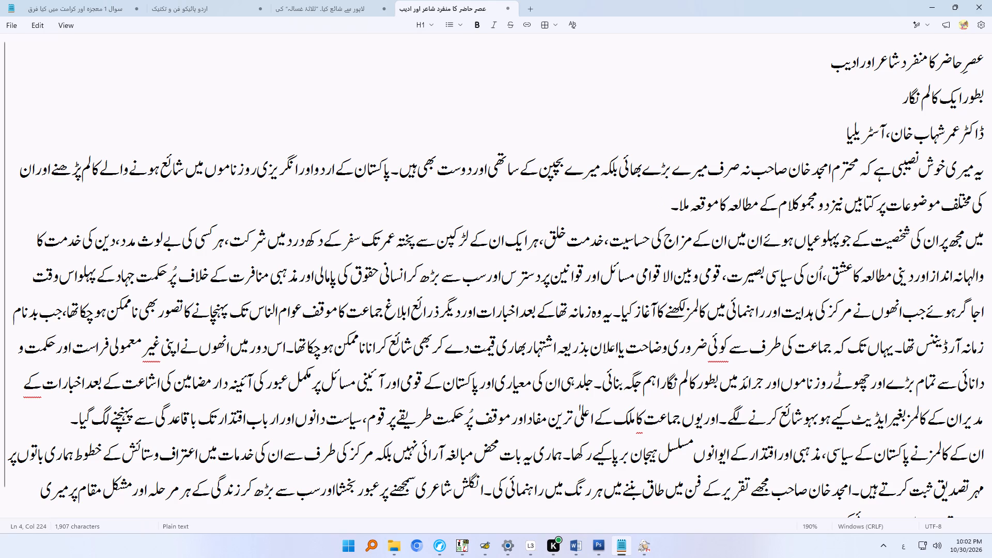
type("eo")
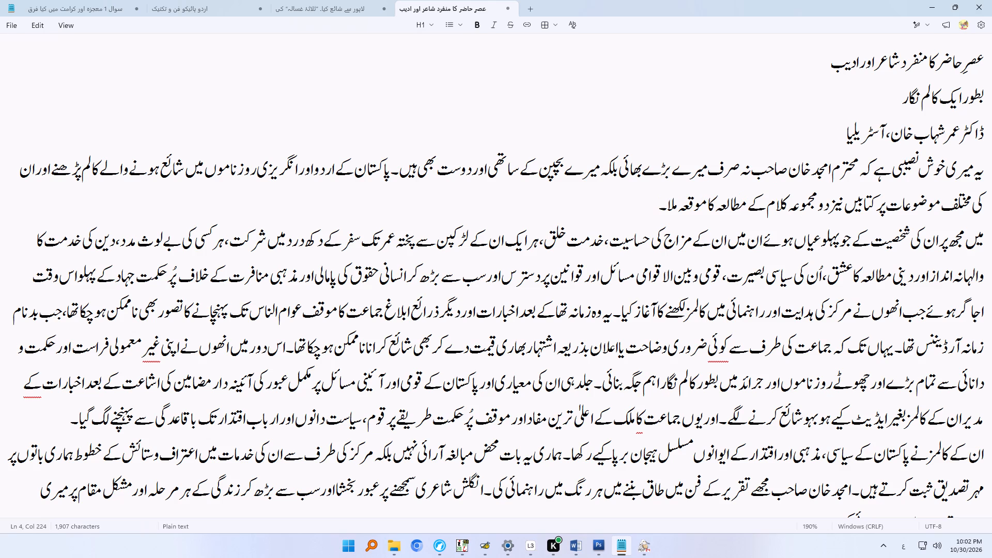
key("shift+ampersand")
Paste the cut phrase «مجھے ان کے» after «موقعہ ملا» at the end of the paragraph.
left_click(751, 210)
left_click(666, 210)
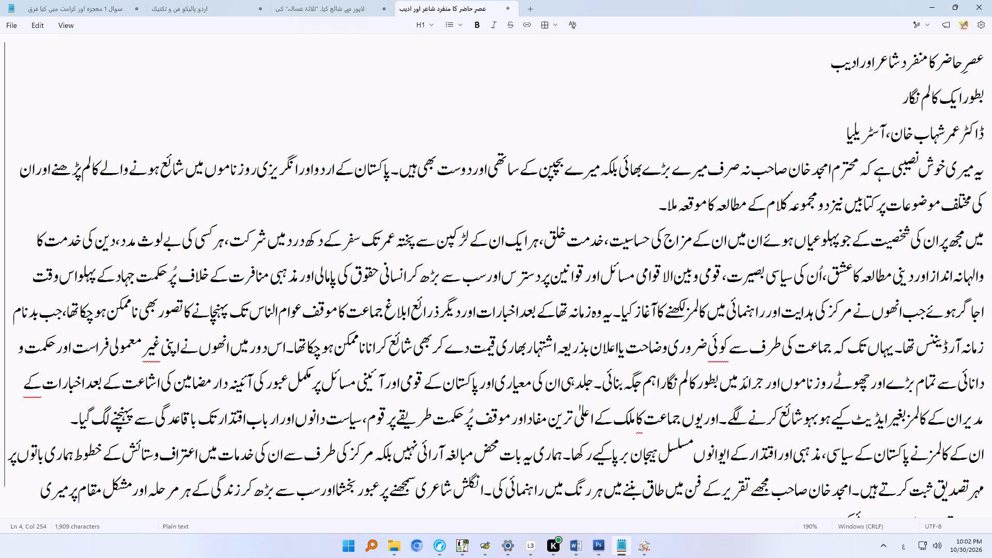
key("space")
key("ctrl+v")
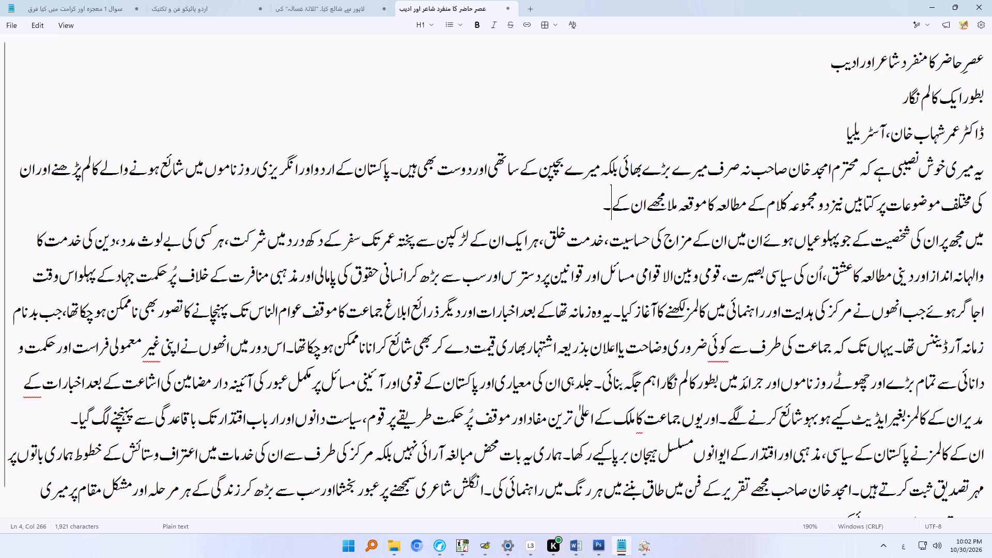
Insert «مجھے» before «موقعہ ملا» to give «مطالعہ کا مجھے موقعہ ملا».
left_click(704, 204)
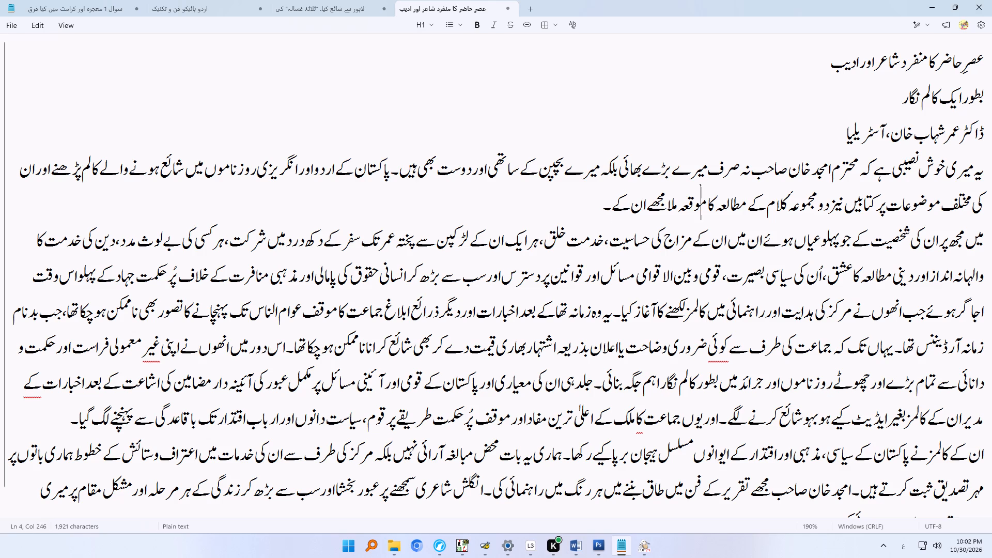
left_click(707, 206)
key("space")
type("mjhy")
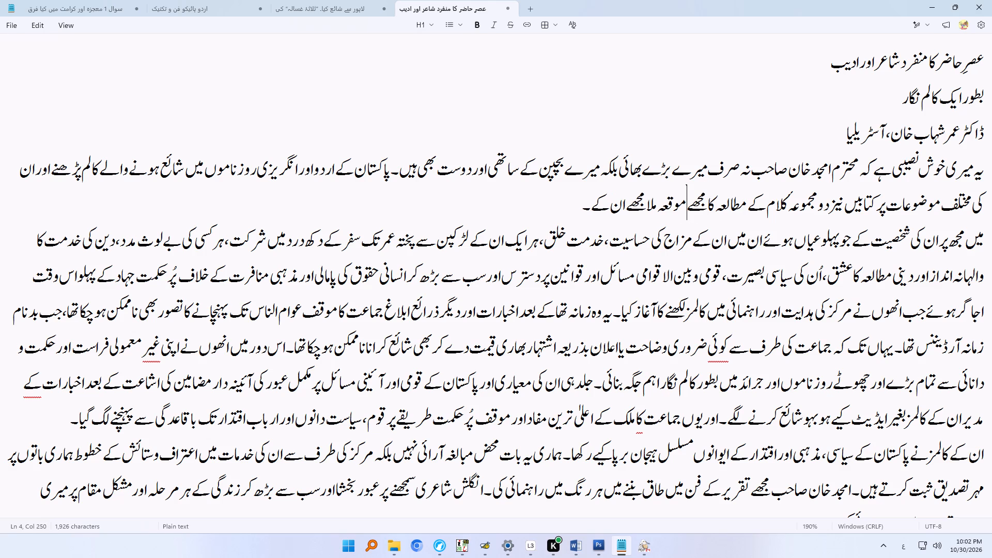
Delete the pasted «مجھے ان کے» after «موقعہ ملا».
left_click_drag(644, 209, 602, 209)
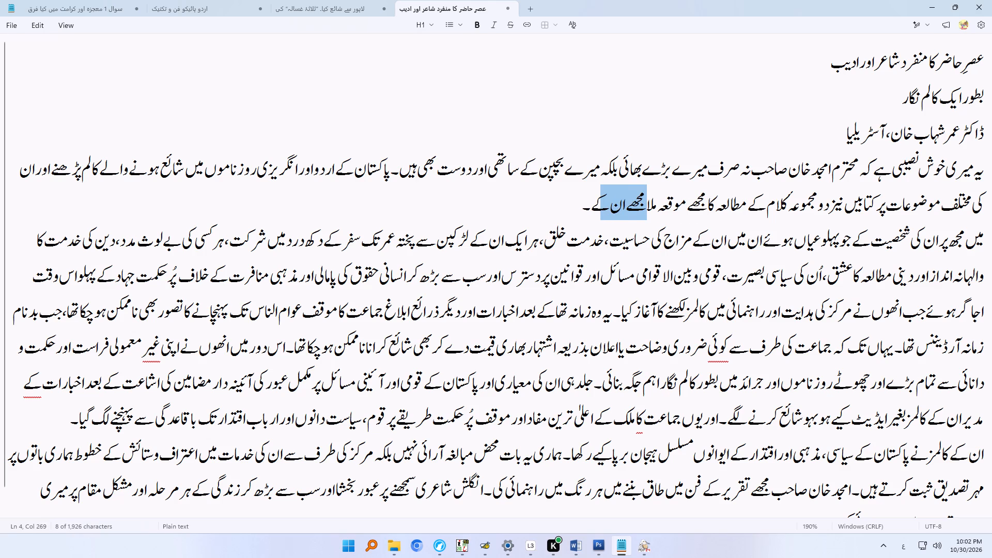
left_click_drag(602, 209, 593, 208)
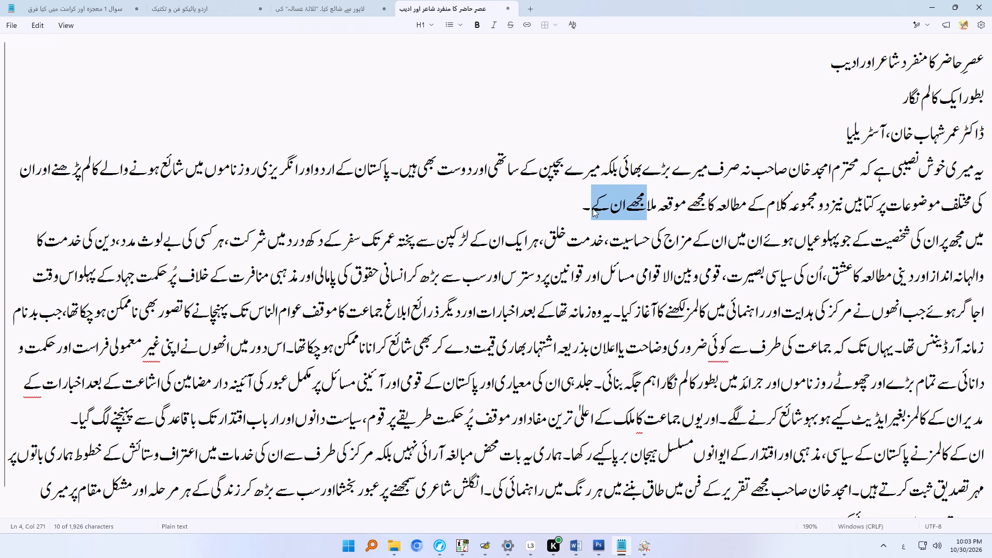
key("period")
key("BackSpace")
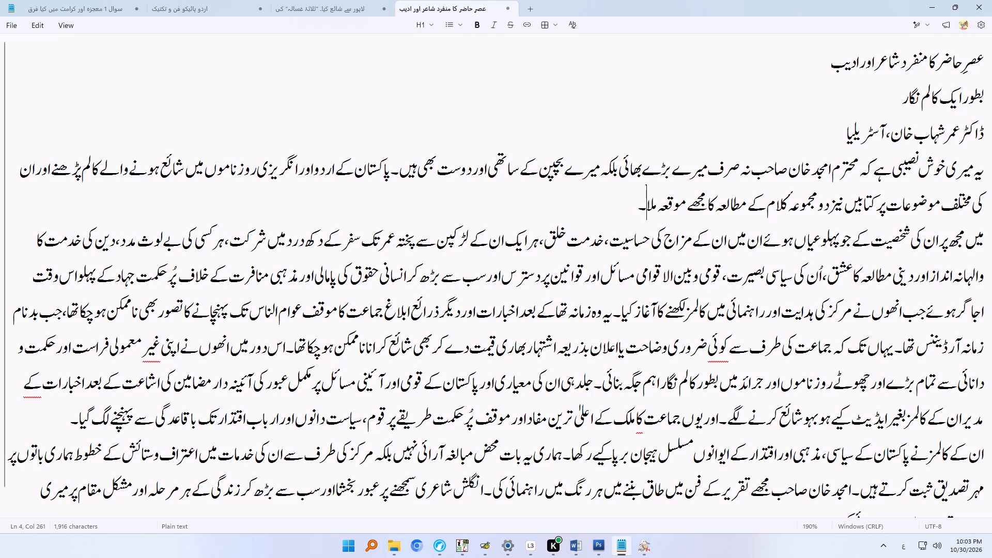
Delete «پڑھنے» and «اور ان کی» between «کالم» and «مختلف» in the same paragraph.
left_click(55, 169)
left_click_drag(53, 168, 83, 168)
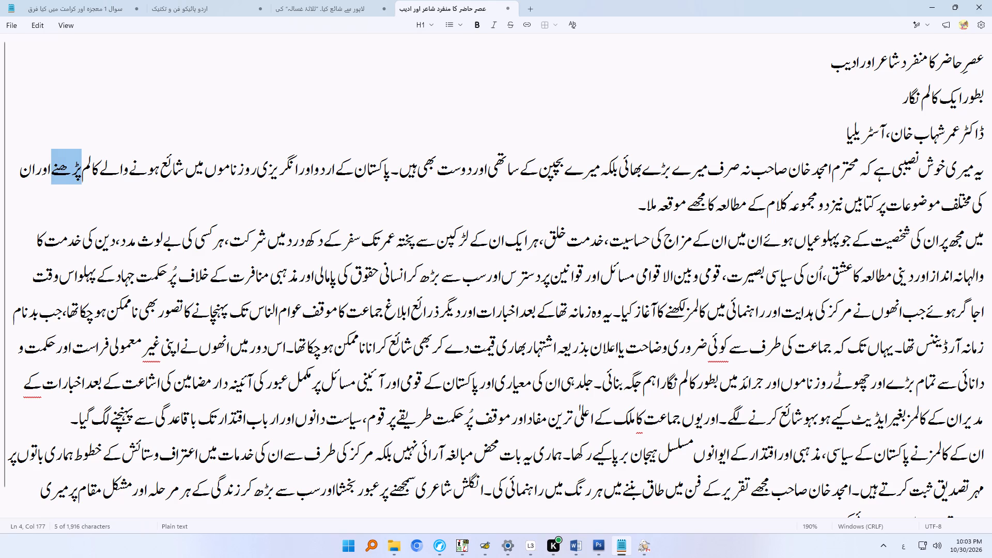
key("Delete")
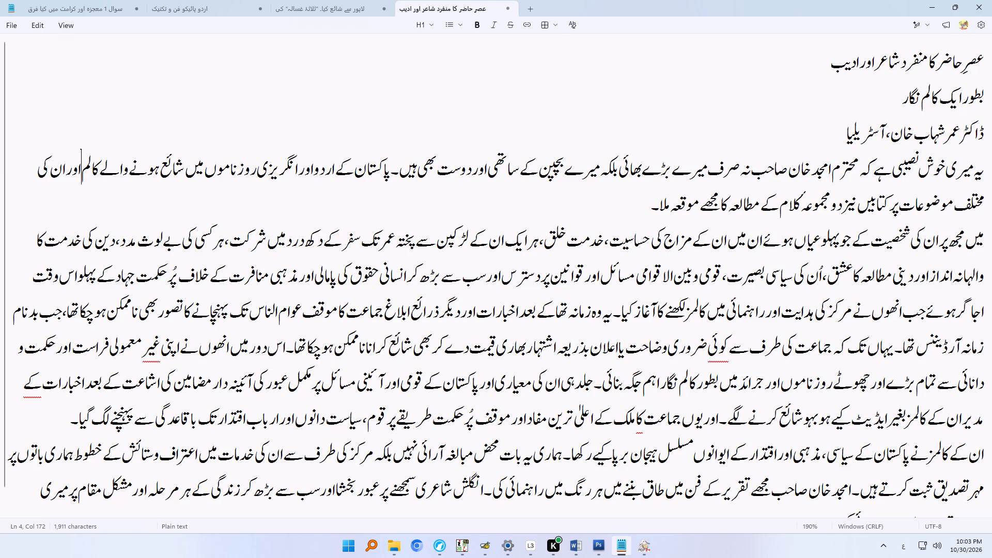
left_click(40, 172, "shift")
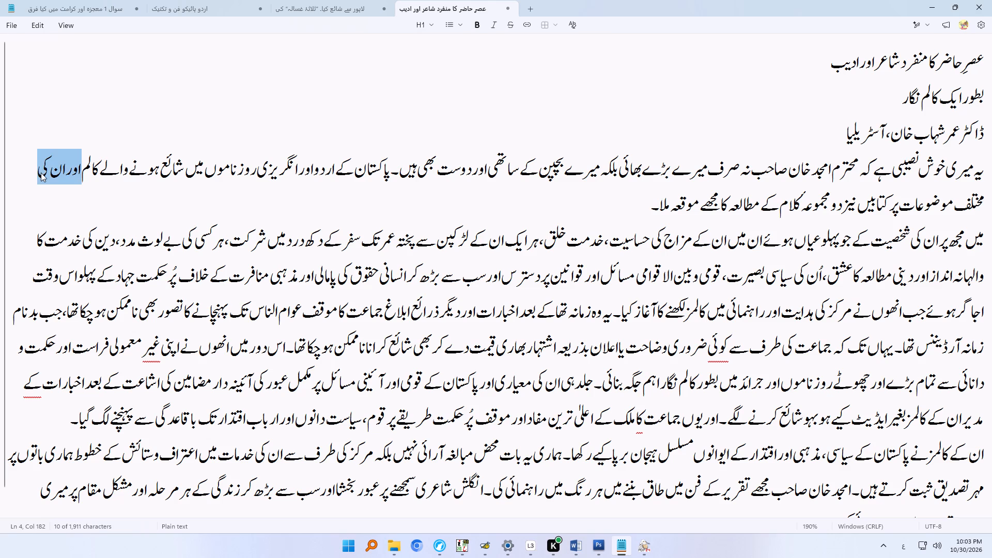
key("Delete")
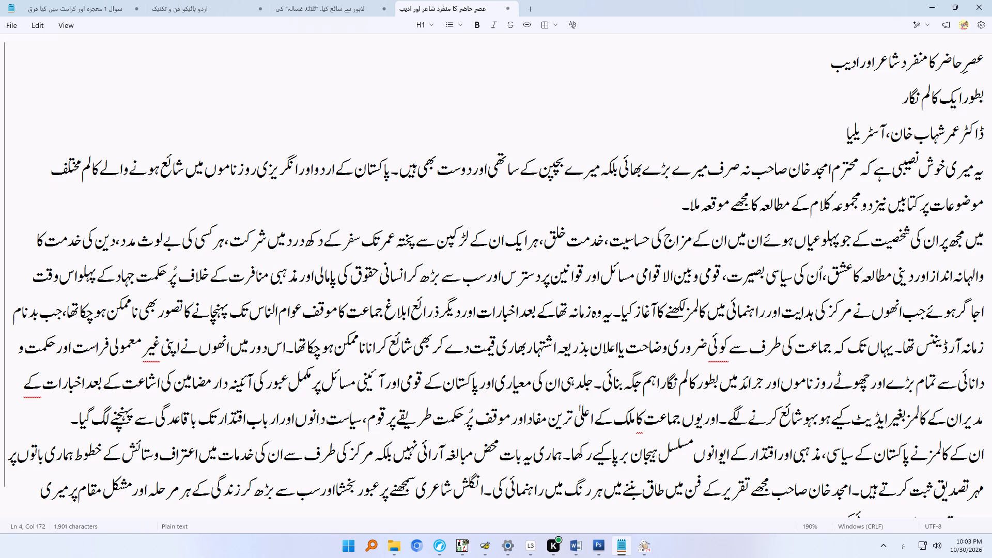
Insert «ان کی» before «کتابیں» to give «موضوعات پر ان کی کتابیں».
left_click(918, 207)
type("an")
key("space")
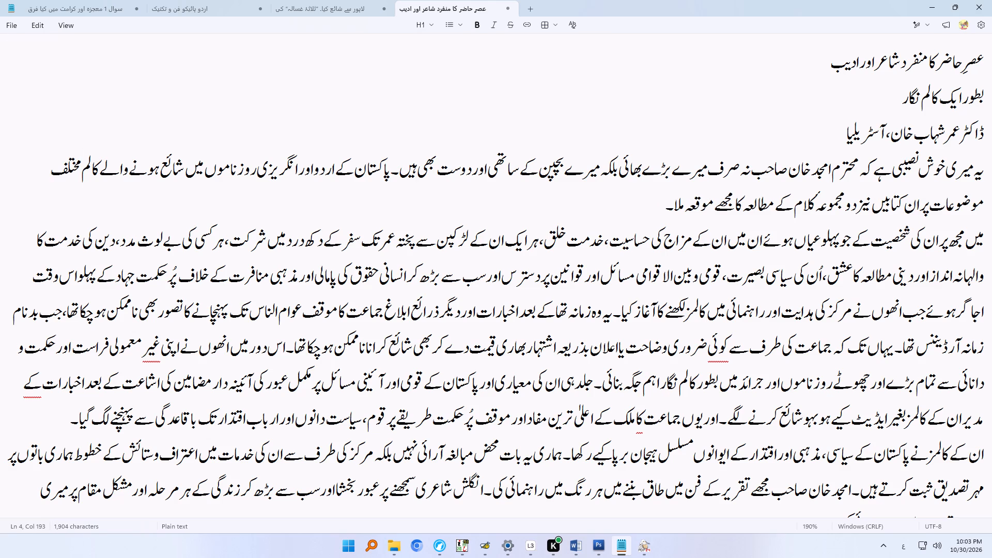
type("ki")
key("space")
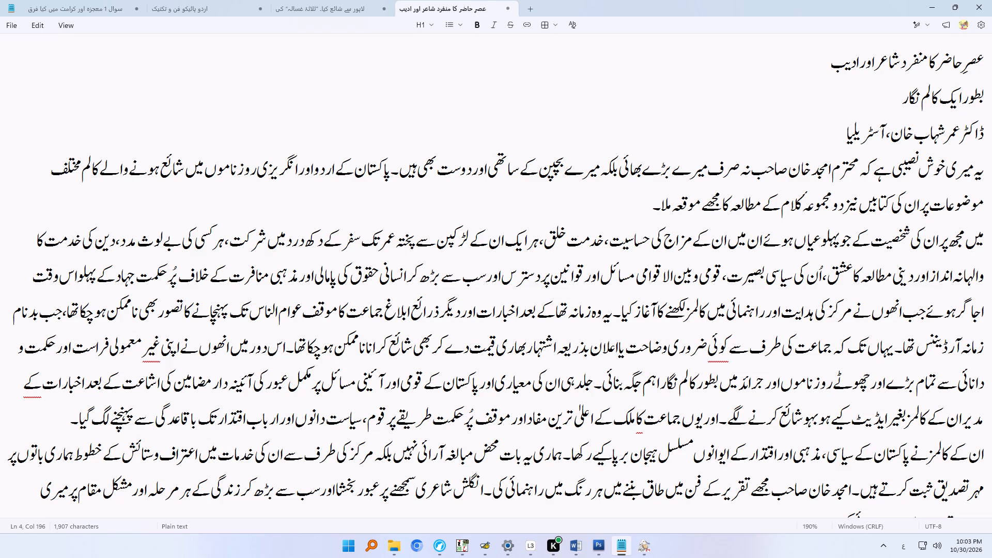
Insert «ان کے» before «کالم» in the opening paragraph to give «شائع ہونے والے ان کے کالم».
left_click(101, 176)
type("an")
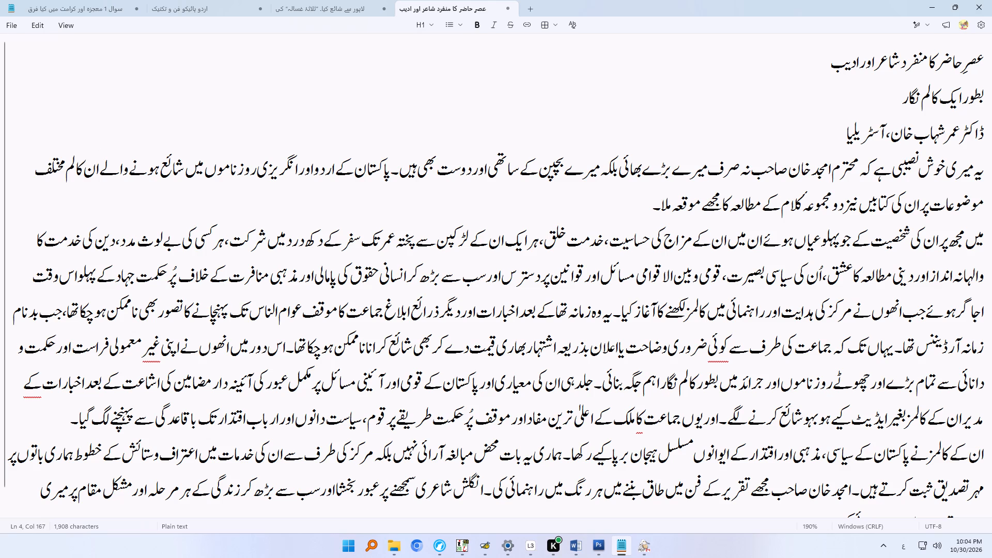
key("space")
type("ky")
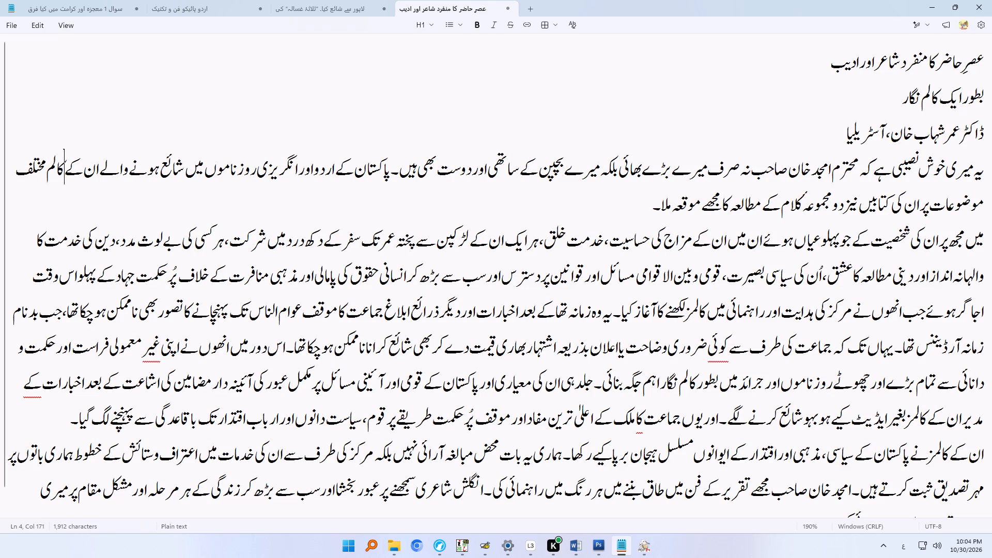
Add an Urdu comma after «کالم» and another after «کتابیں» in the opening paragraph.
left_click(50, 178)
left_click(46, 176)
key("comma")
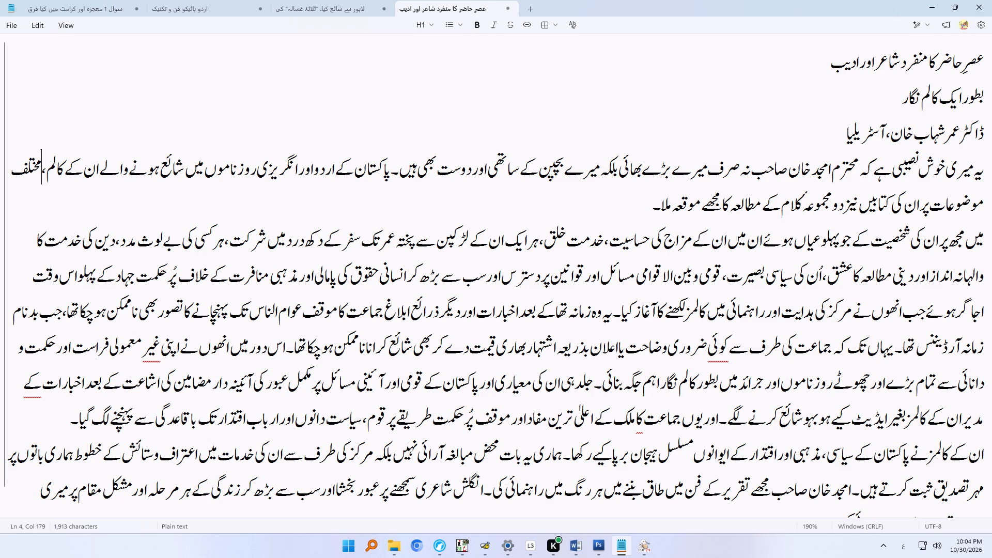
left_click(864, 210)
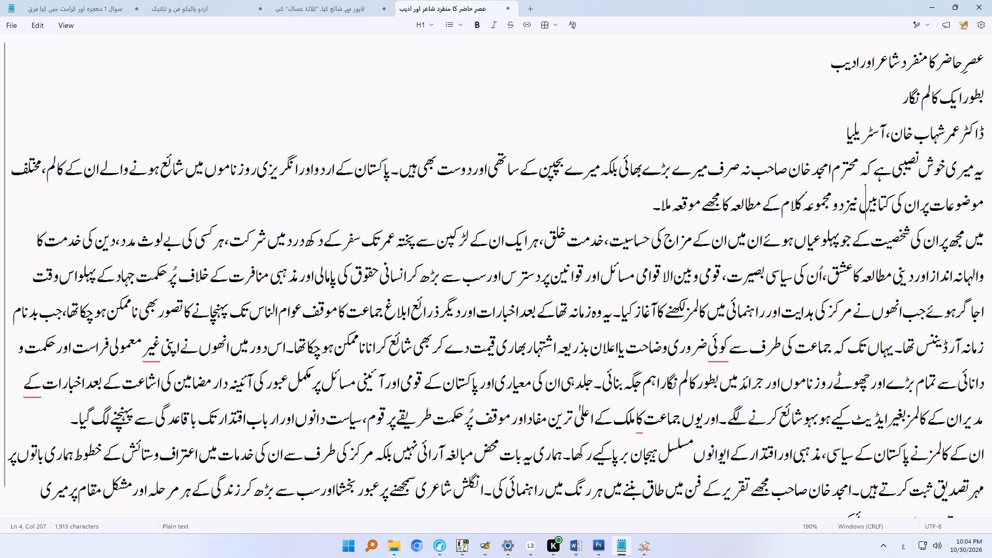
left_click(859, 210)
key("comma")
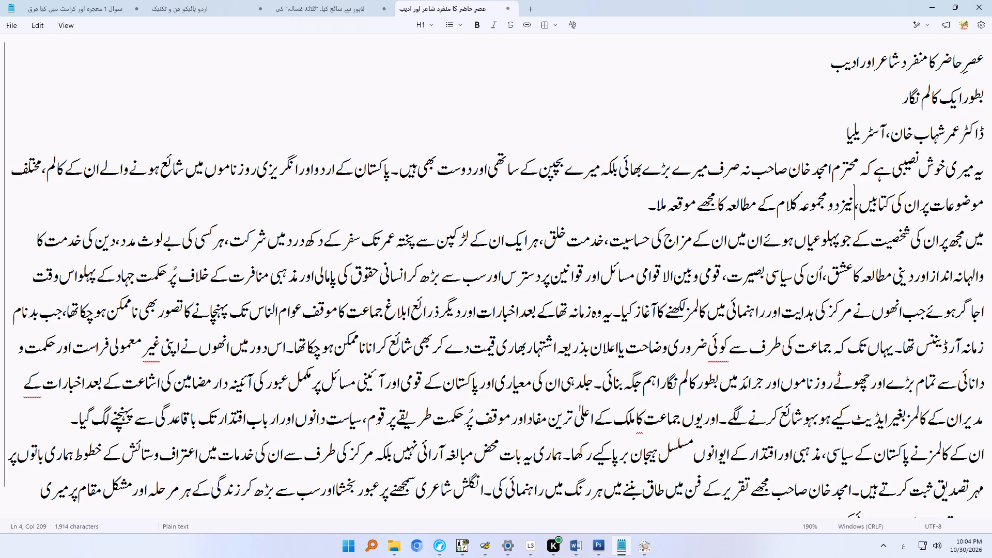
Insert «ان کے» after «نیز» to give «نیز ان کے دو مجموعۂ کلام».
left_click(841, 205)
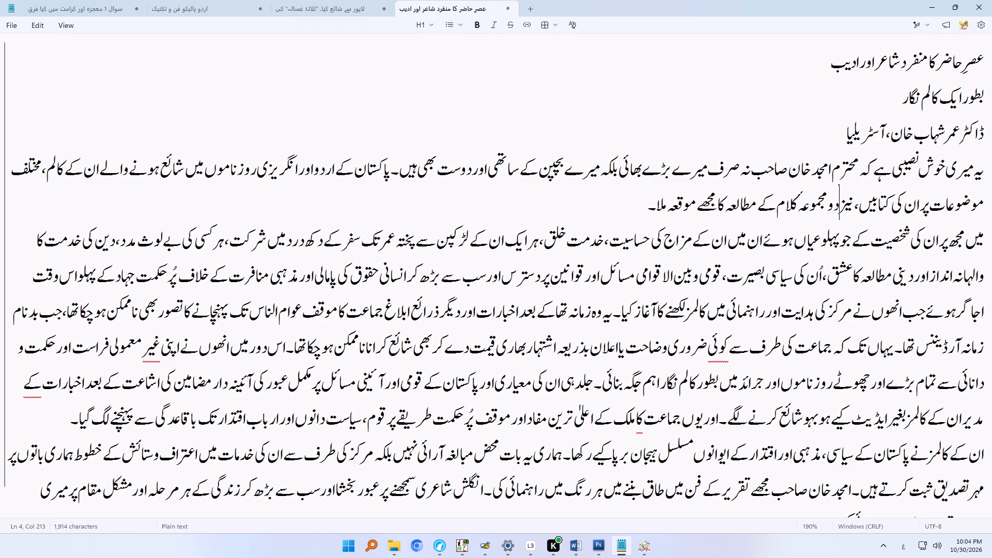
type("an")
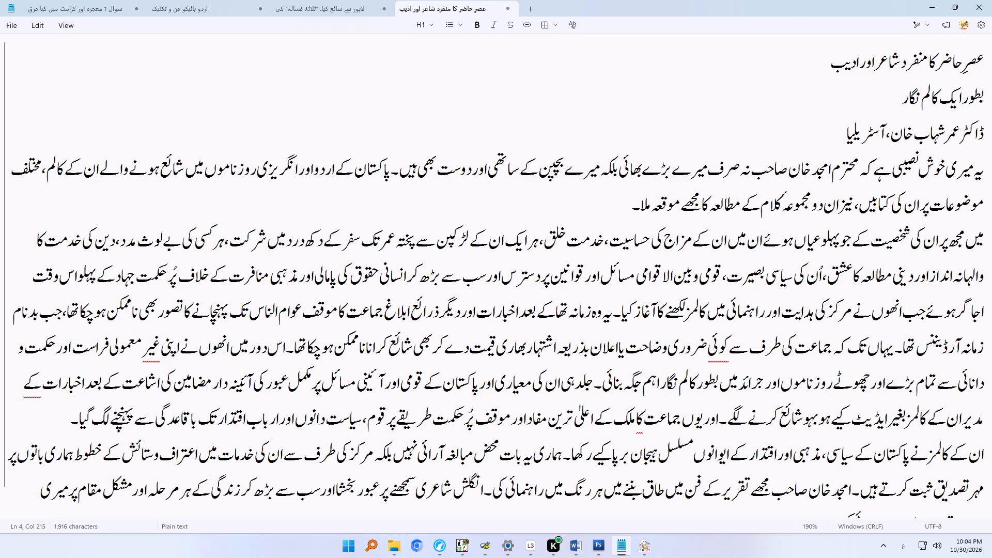
key("space")
type("ky")
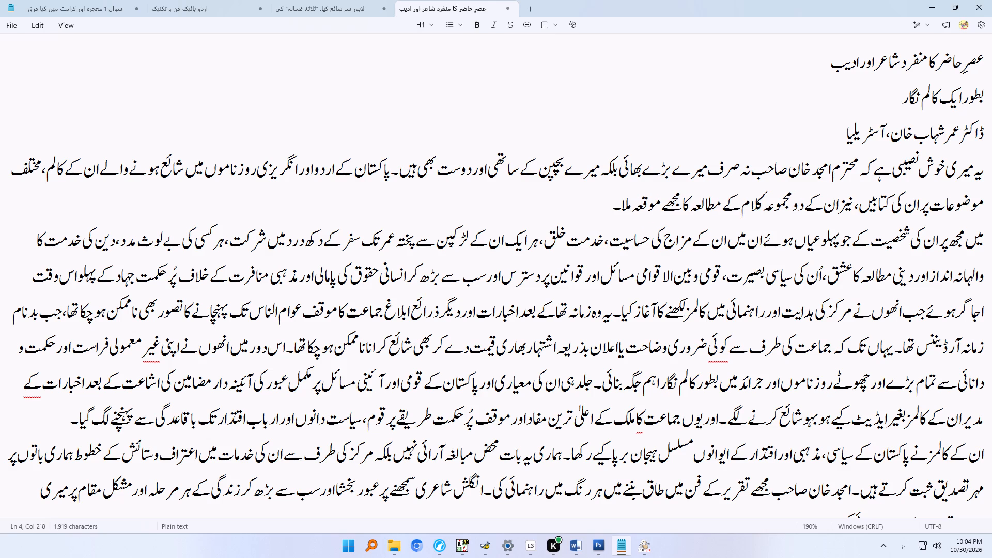
Change «مطالعہ» to «مطالعے» in the phrase before «کا مجھے موقعہ ملا».
left_click(724, 209)
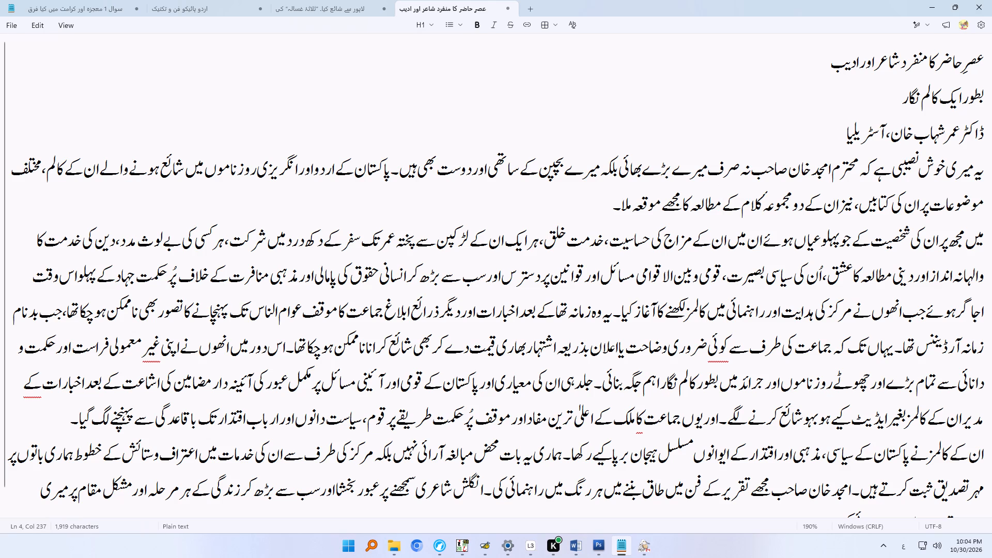
left_click(691, 207)
key("BackSpace")
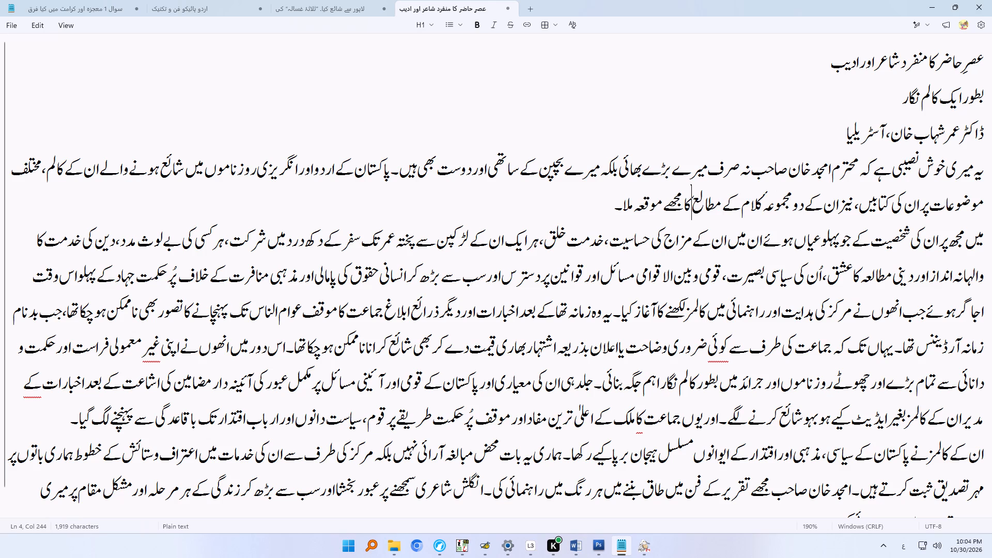
key("y")
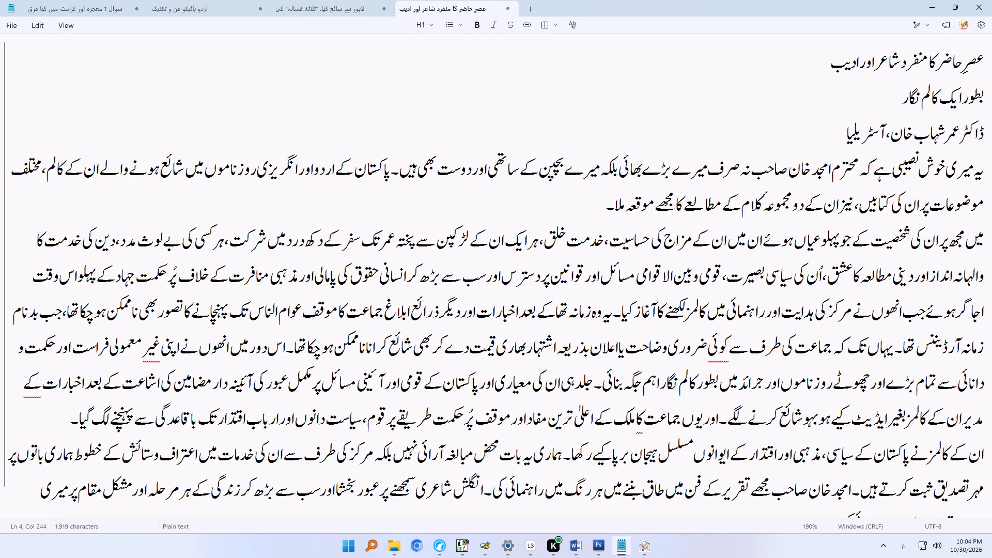
Delete the word «میں» at the start of the second paragraph so it begins with «مجھ پر».
left_click(591, 205)
left_click(961, 245)
left_click_drag(965, 245, 987, 244)
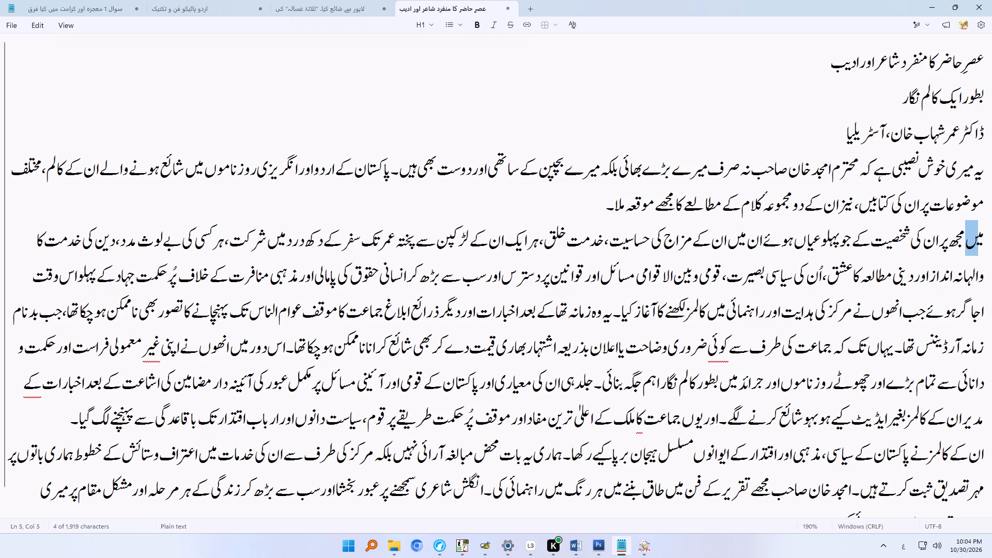
left_click_drag(987, 244, 982, 244)
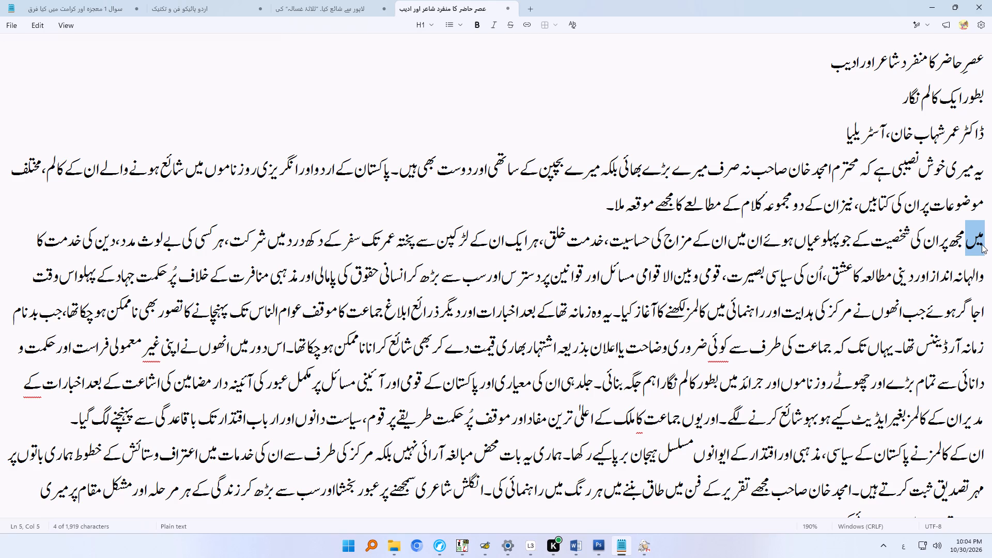
key("Delete")
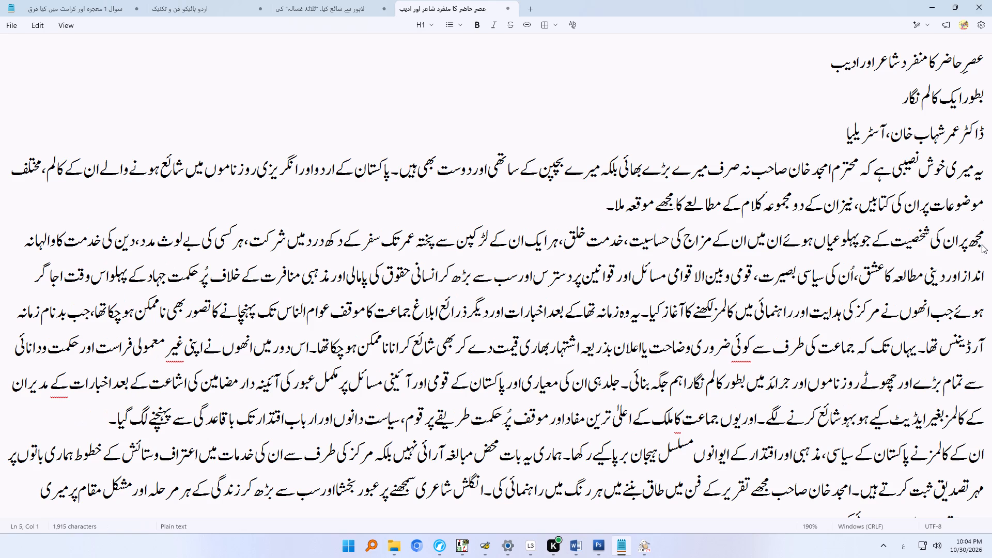
Add a zer under the last letter of «خدمت» to give «خدمتِ خلق».
left_click(587, 256)
left_click(588, 250)
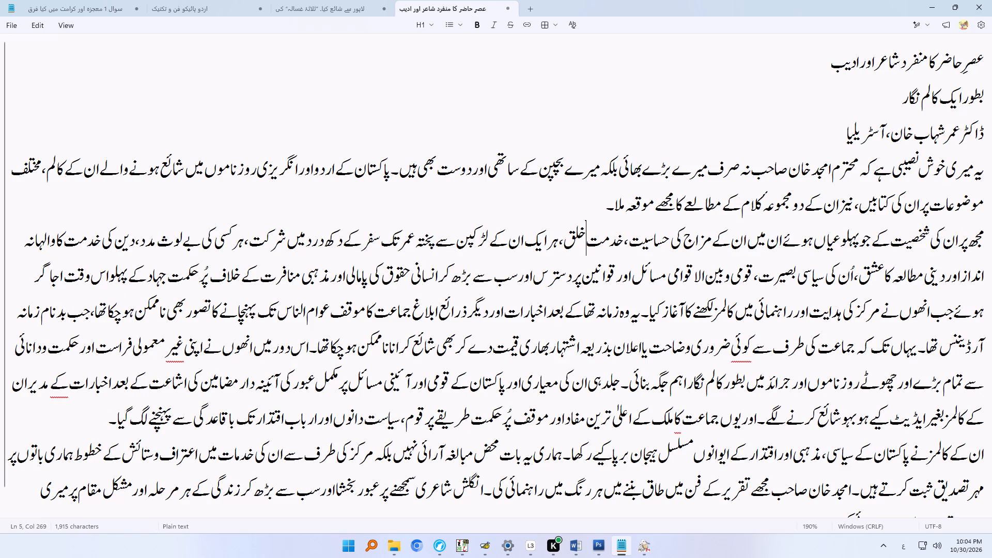
type("<<")
key("BackSpace")
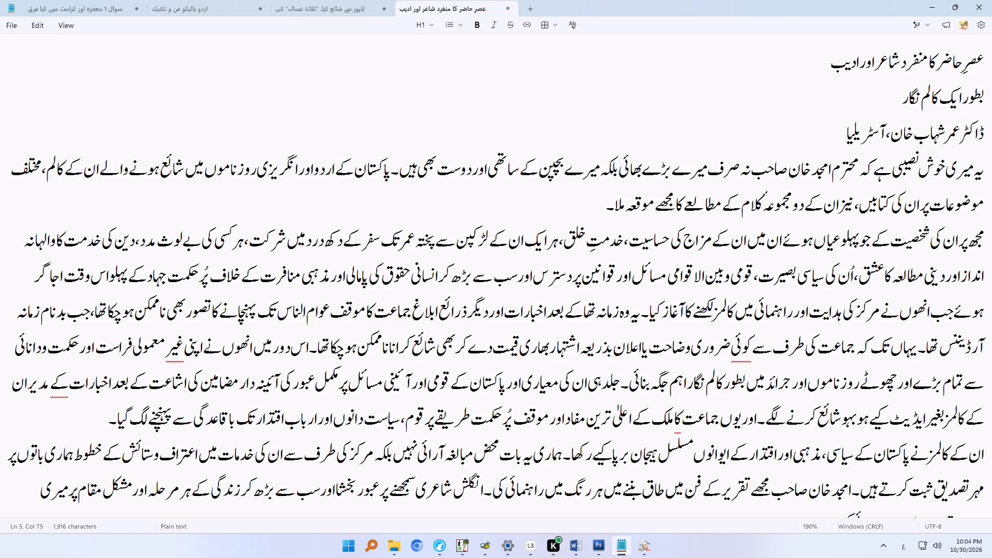
Delete «ہر ایک» before «ان کے لڑکپن» in the second paragraph.
left_click(526, 242)
left_click_drag(526, 242, 557, 242)
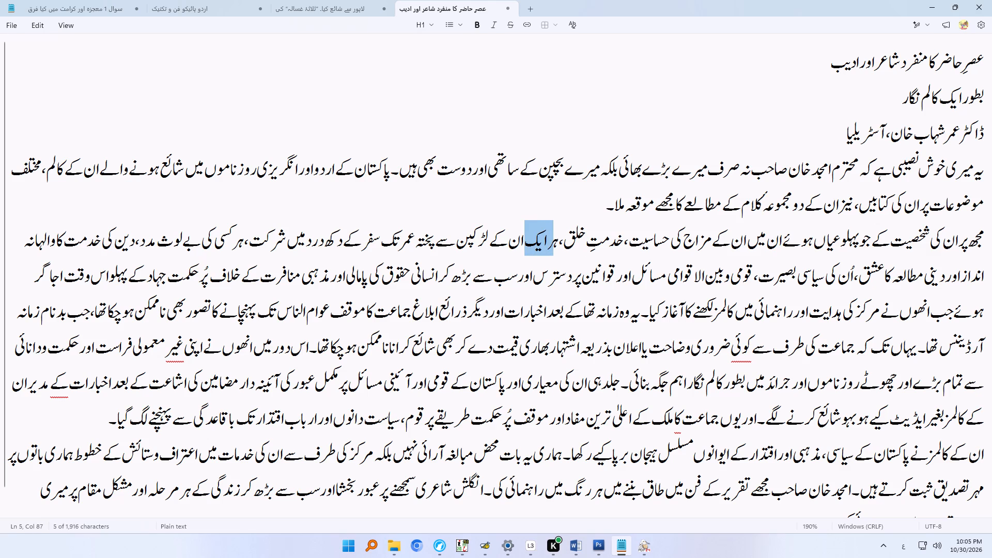
left_click_drag(557, 242, 557, 242)
key("Delete")
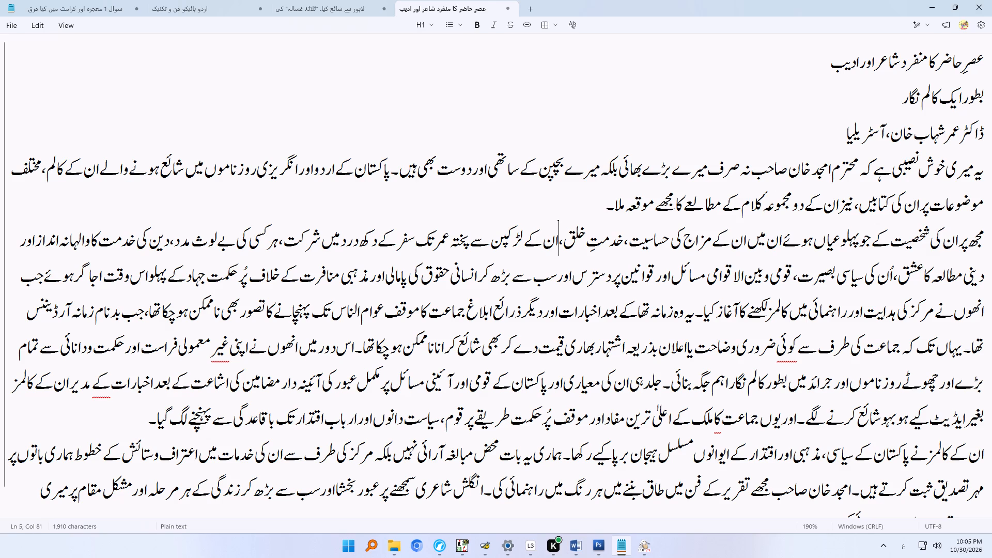
Delete «میں شرکت» after «دکھ درد» in the second paragraph.
left_click(377, 243)
left_click_drag(340, 242, 285, 235)
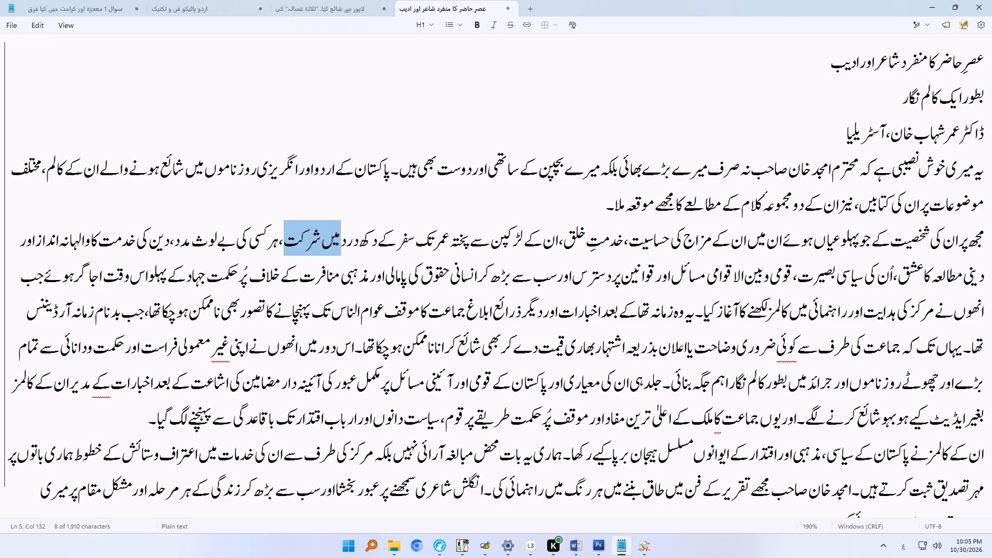
left_click_drag(285, 235, 285, 235)
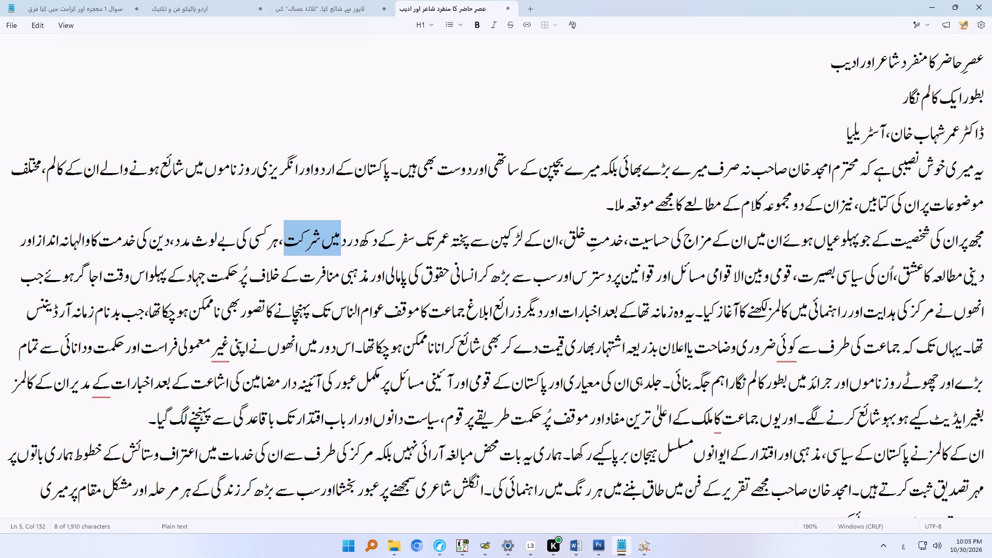
key("Delete")
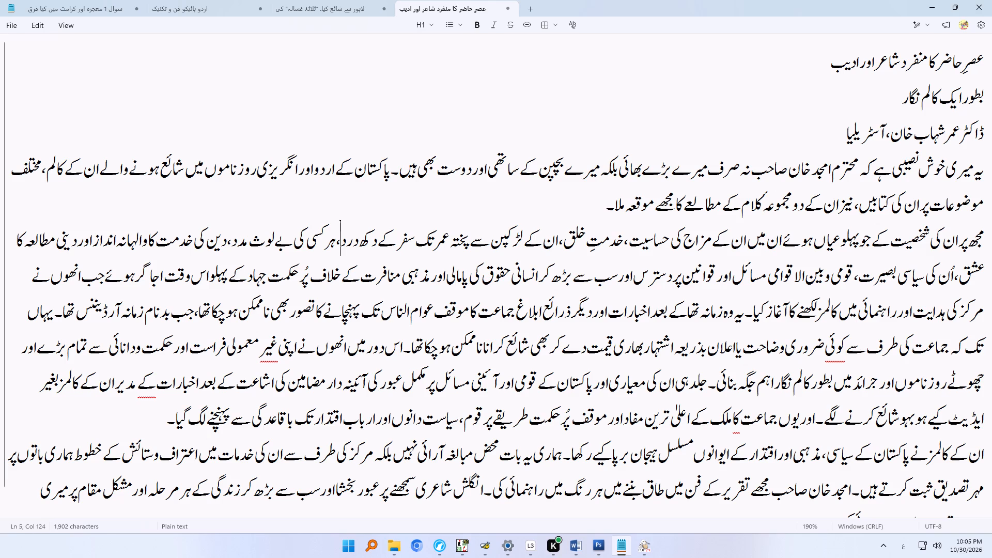
Place the insertion point between «اجاگر ہوئے» and «جب انھوں نے» in the second paragraph.
left_click(95, 244)
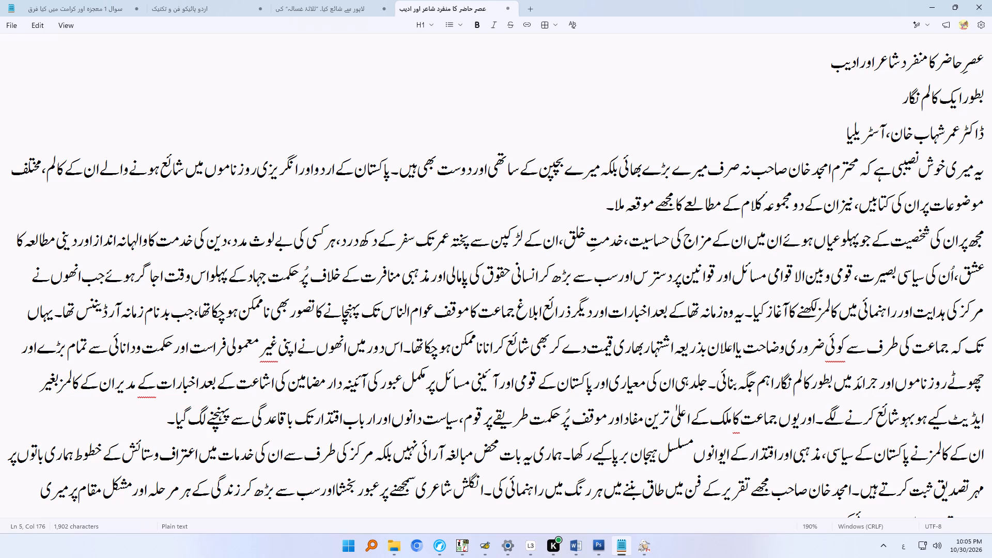
left_click(108, 275)
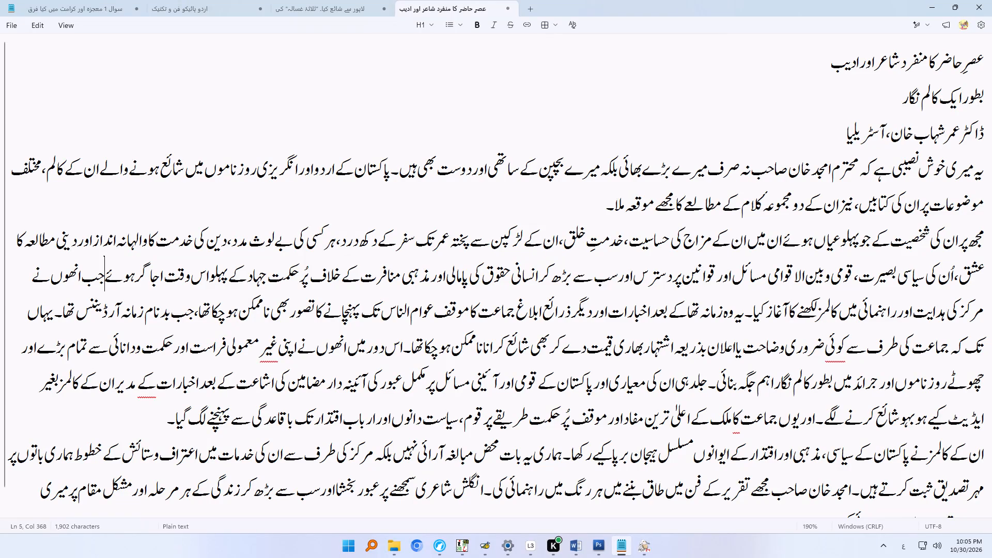
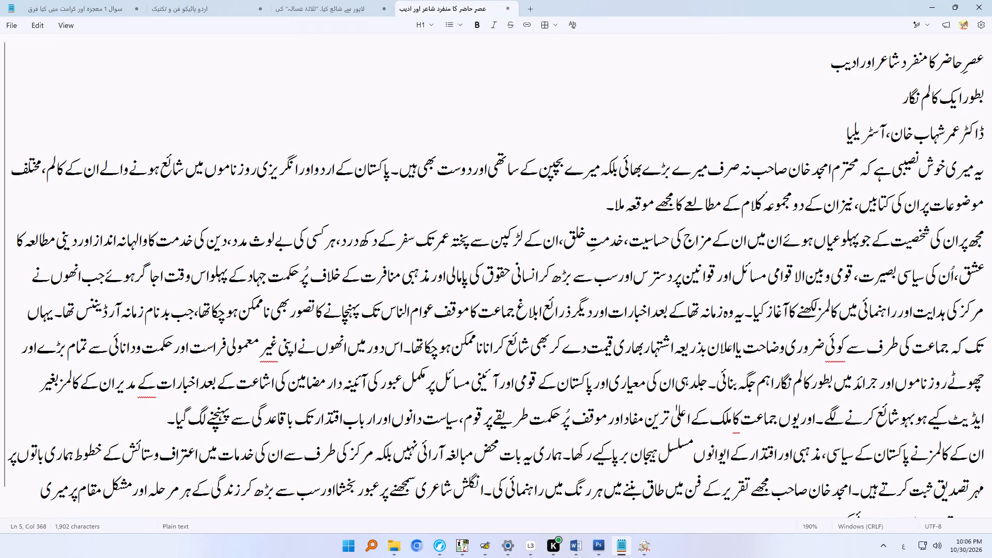
Delete the word «بعد» before «اخبارات اور دیگر ذرائع ابلاغ» in the second paragraph.
left_click_drag(653, 317, 668, 317)
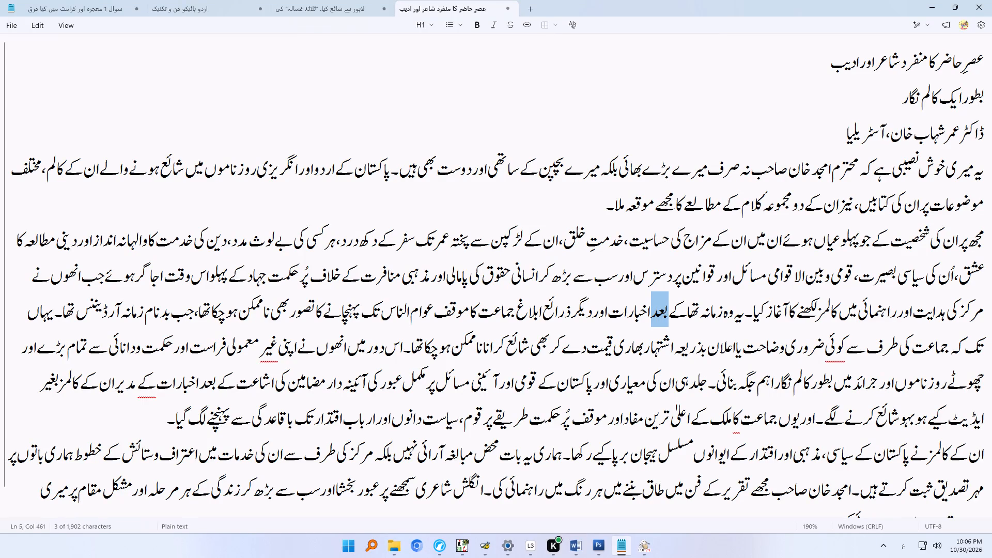
key("Delete")
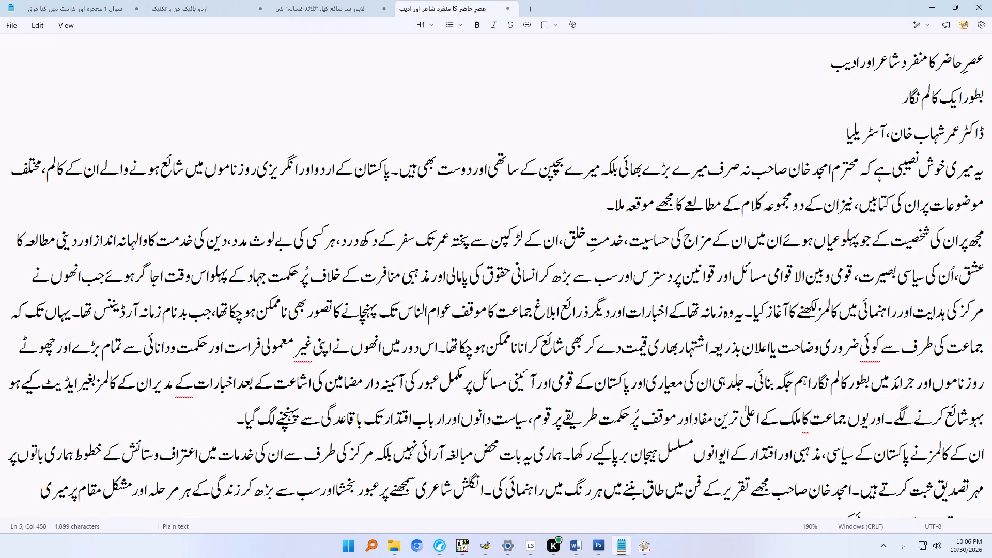
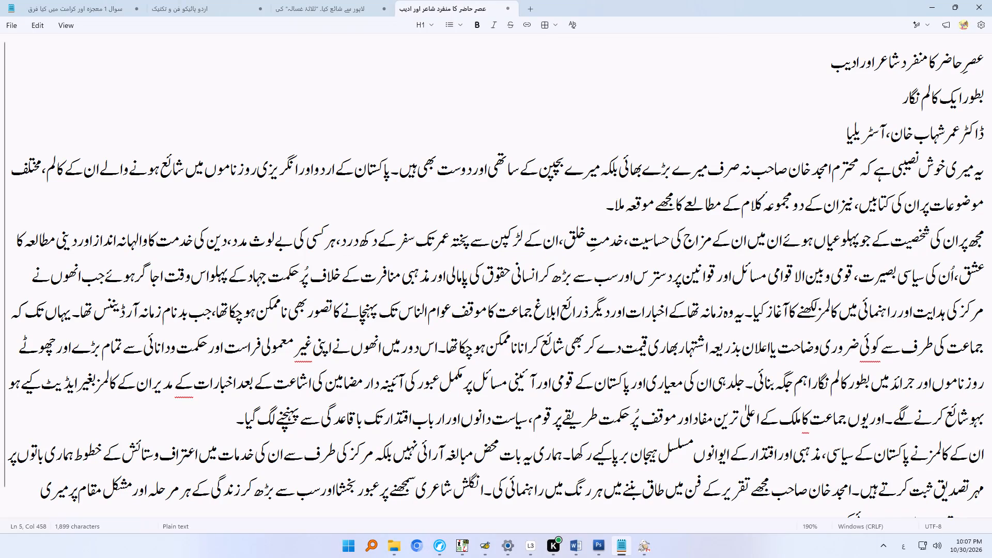
Insert the word «میں» after «اقتدار کے ایوانوں» in the third paragraph.
left_click(693, 456)
key("space")
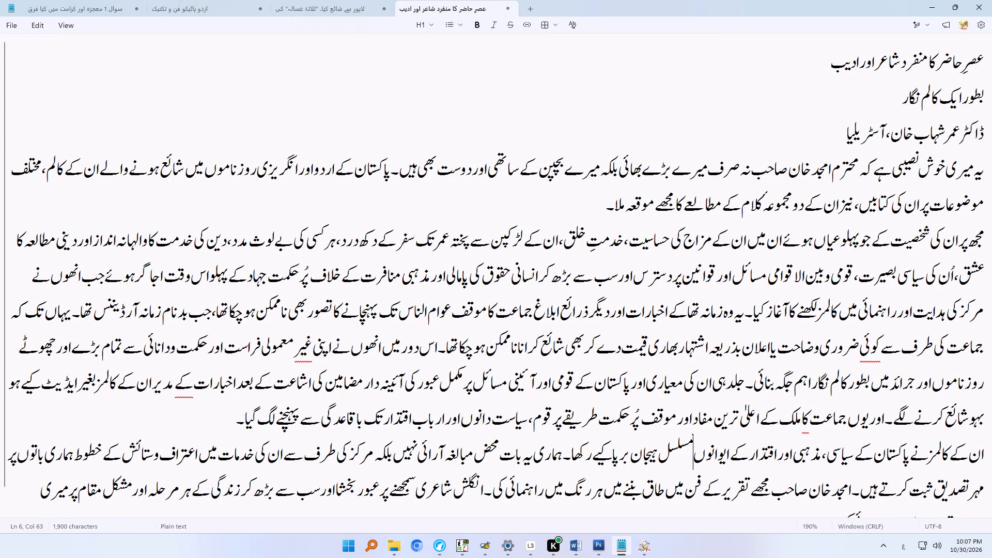
type("m")
type("iN")
key("space")
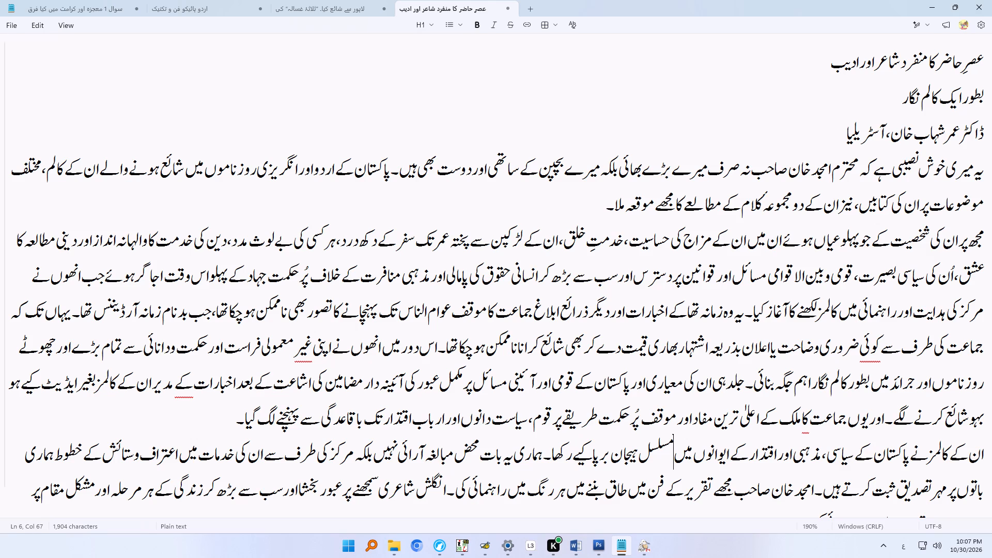
Replace «ہماری» with «میری» before «یہ بات محض مبالغہ آرائی نہیں» in the third paragraph.
left_click_drag(518, 460, 532, 459)
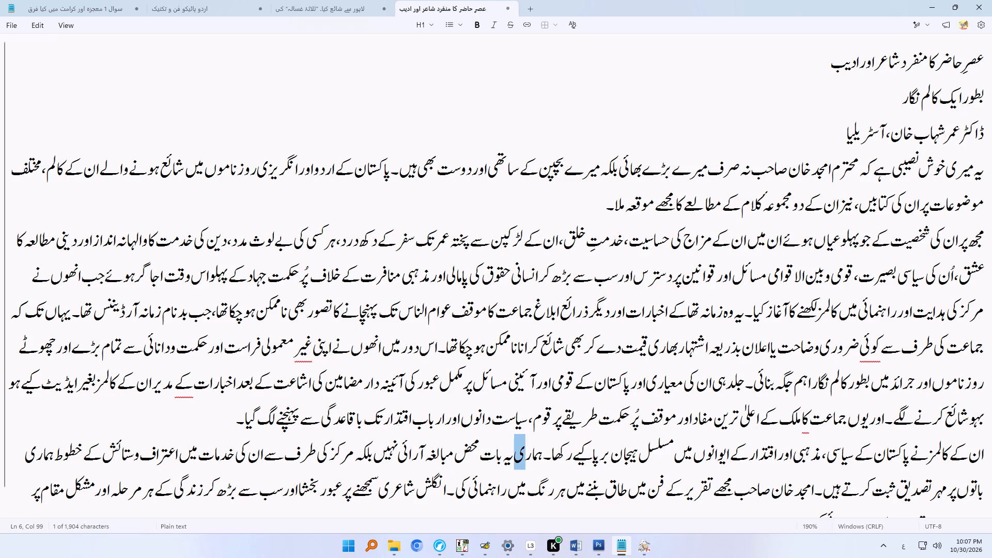
left_click_drag(532, 459, 545, 457)
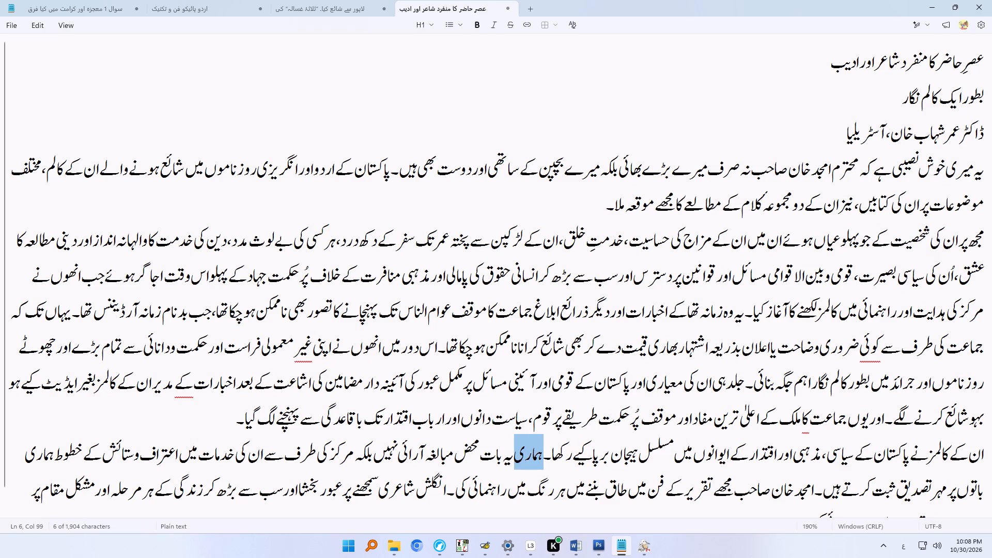
type("miri")
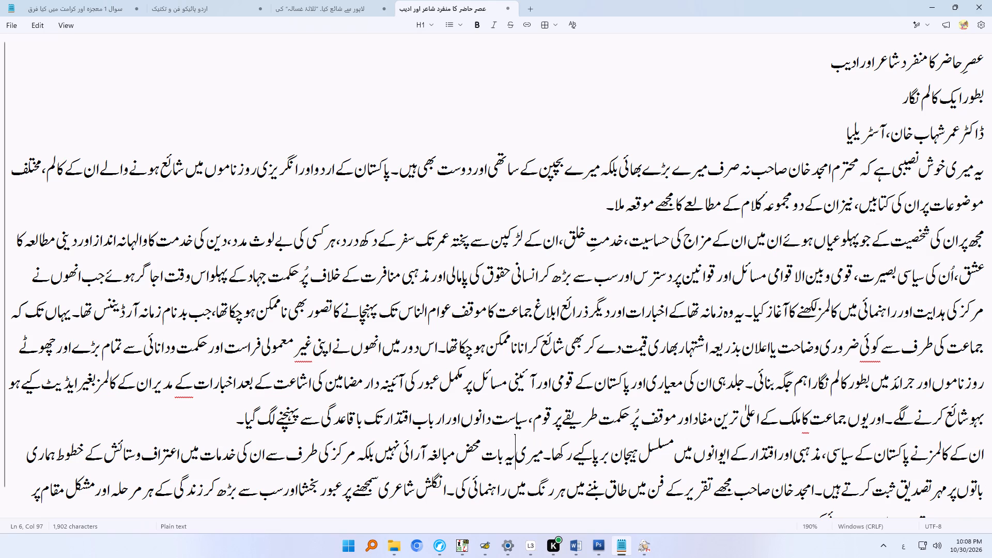
Replace the full stop between «راہنمائی کی» and «انگلش شاعری» with an Urdu comma.
left_click(6, 494)
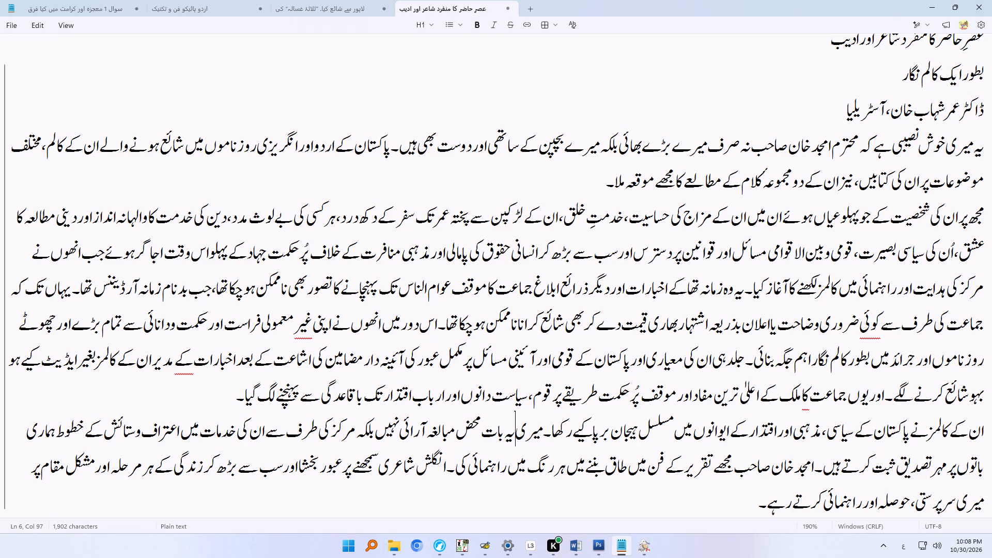
left_click(453, 468)
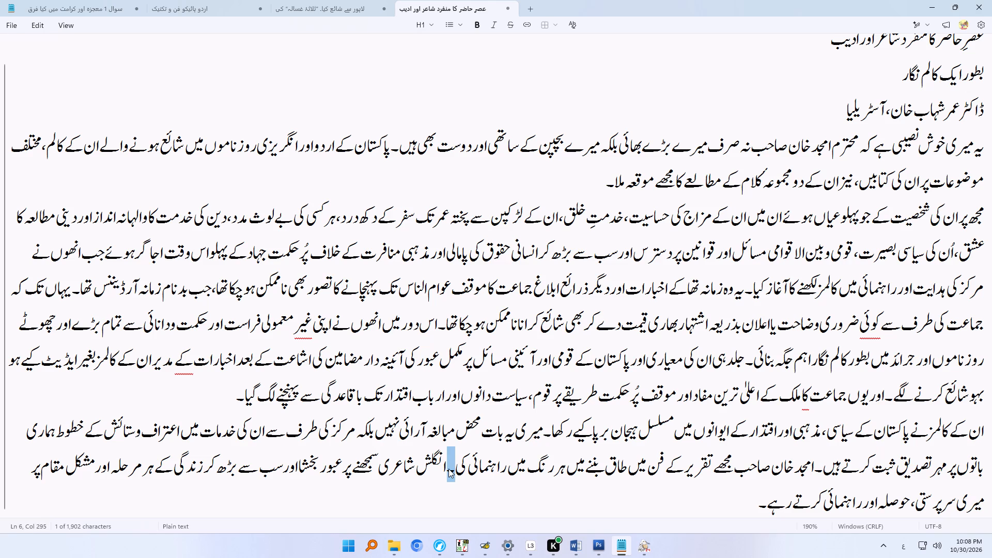
key("comma")
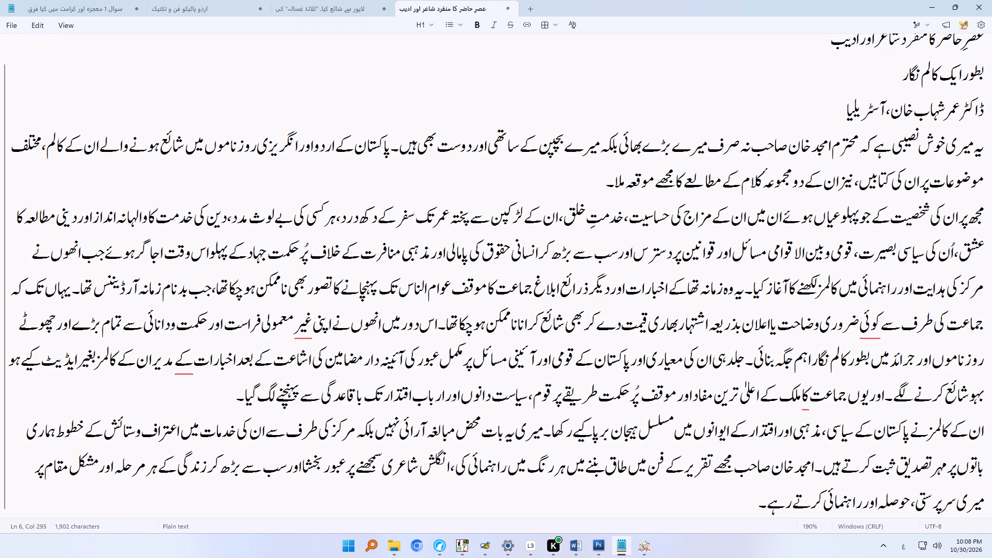
Change «مرحلہ» to «مراحل» in the phrase «زندگی کے ہر مرحلہ اور مشکل مقام» in the third paragraph.
left_click(118, 468)
left_click_drag(116, 468, 127, 468)
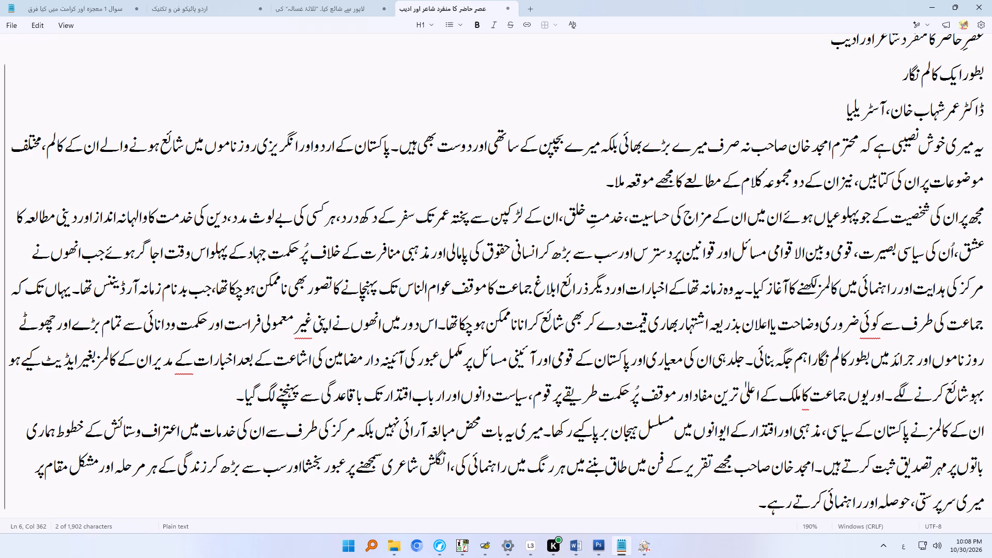
left_click_drag(127, 468, 131, 468)
key("a")
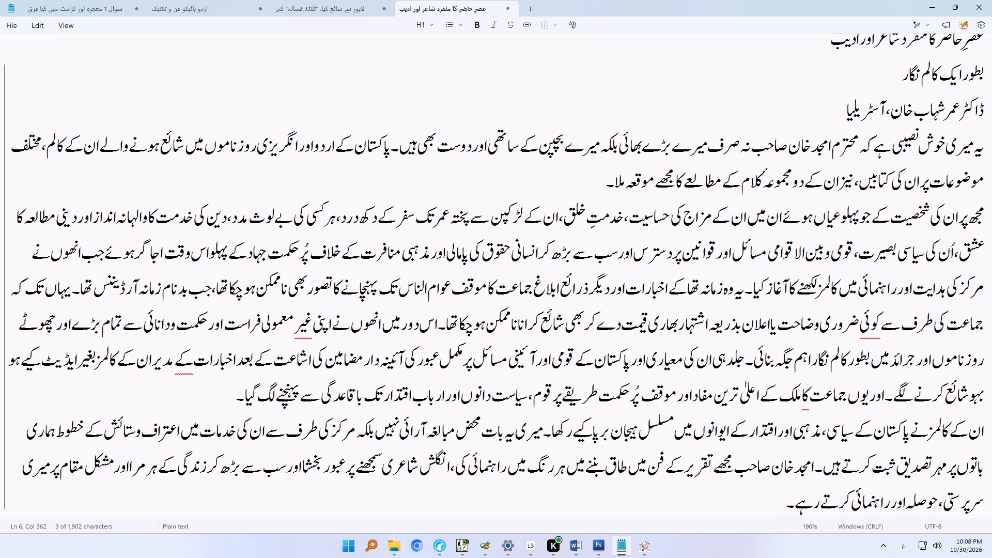
type("Hl")
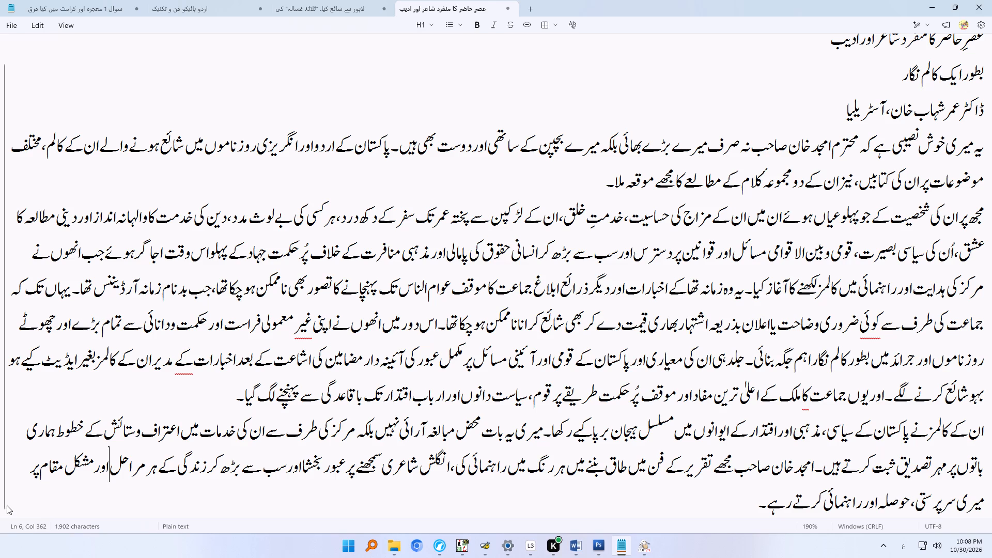
Switch to PDF24 Reader and check the edited article against both pages of the source PDF.
left_click_drag(5, 506, 5, 512)
left_click(641, 549)
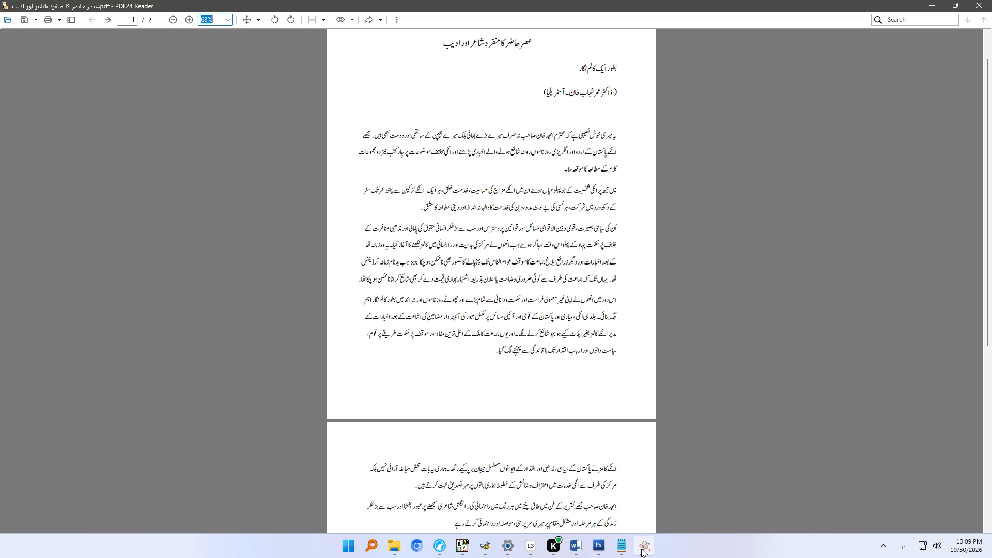
left_click_drag(988, 336, 991, 449)
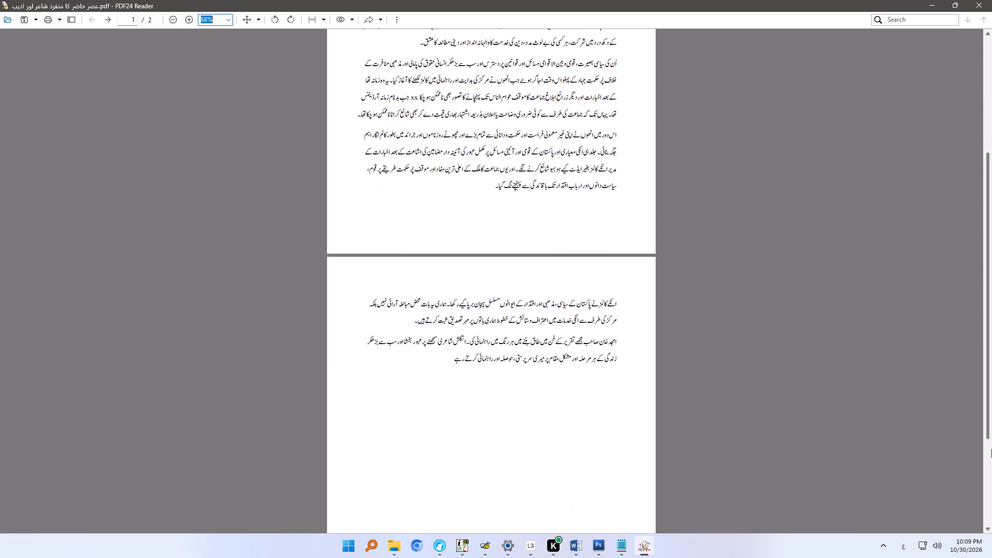
left_click_drag(991, 449, 991, 283)
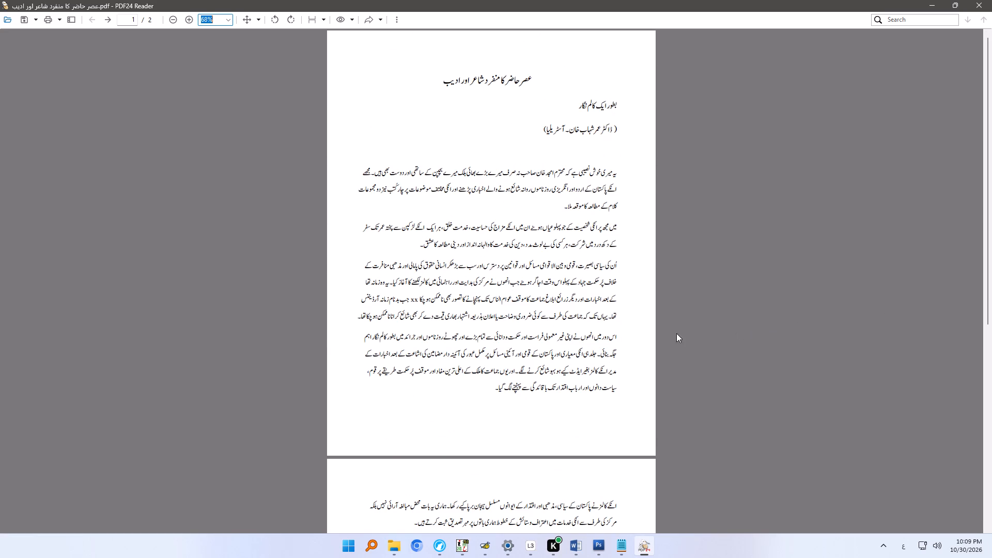
left_click(444, 552)
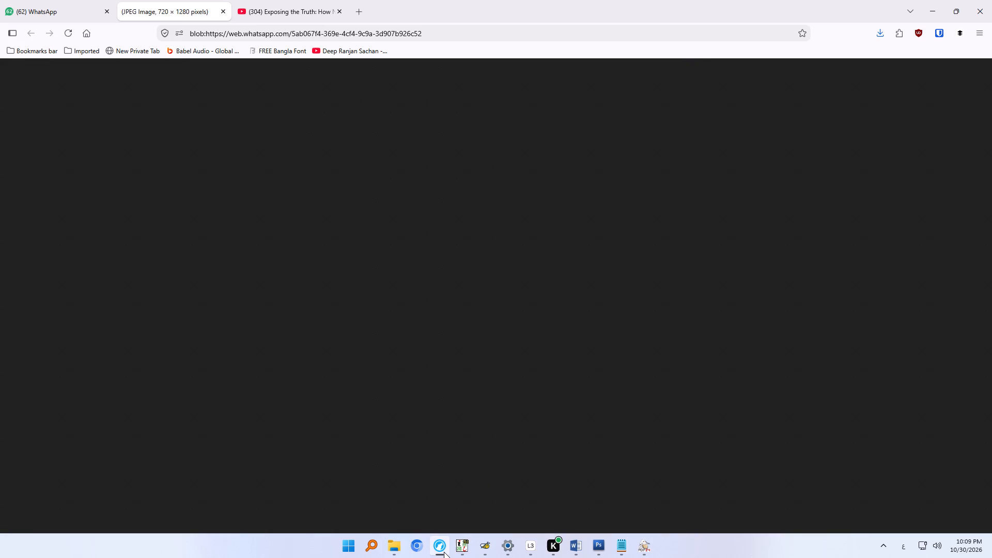
left_click(365, 8)
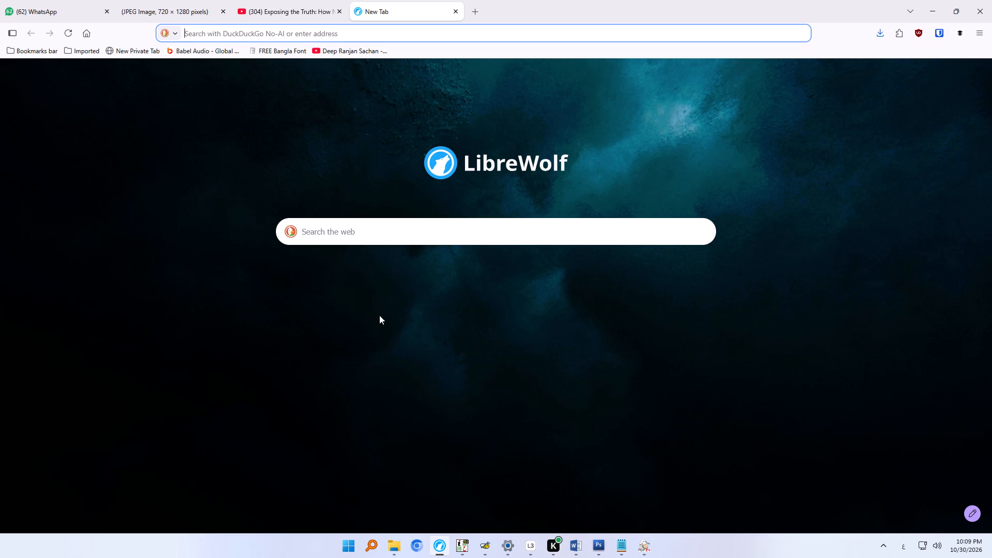
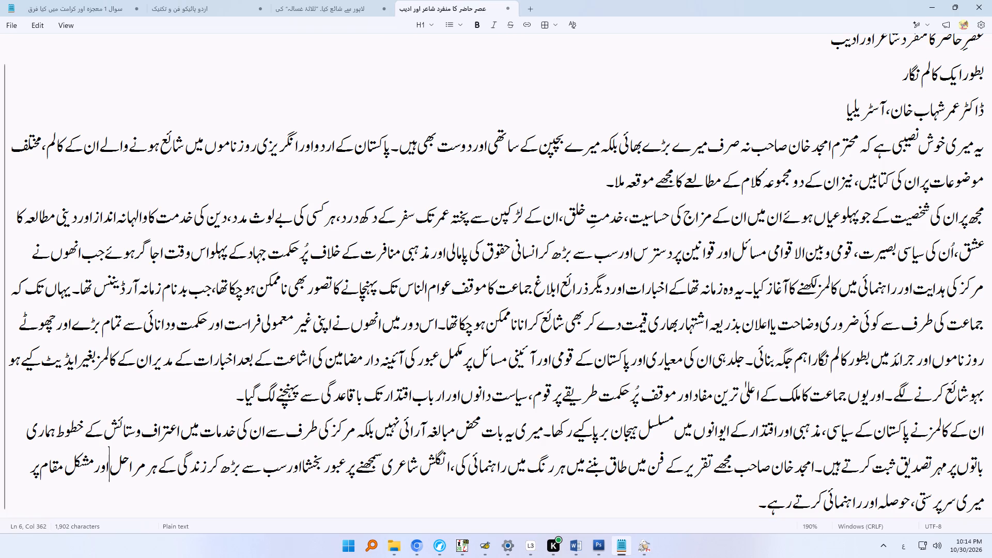
left_click_drag(725, 501, 733, 501)
left_click_drag(733, 501, 972, 22)
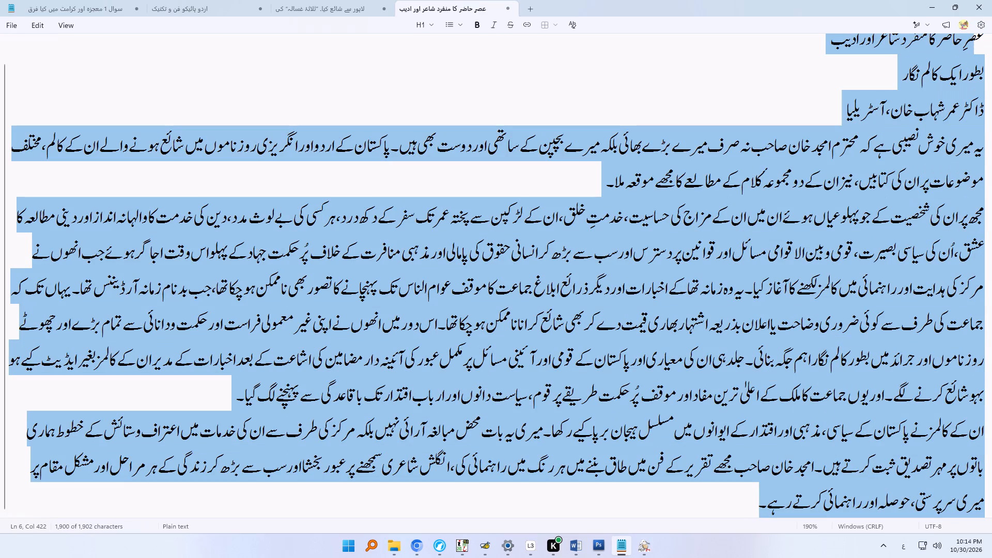
left_click_drag(972, 22, 981, 44)
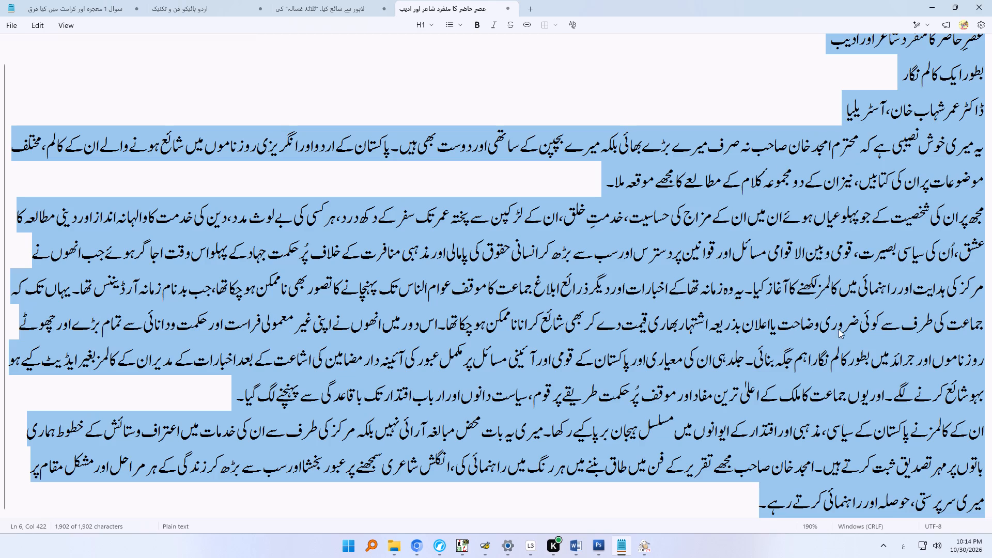
left_click(690, 293)
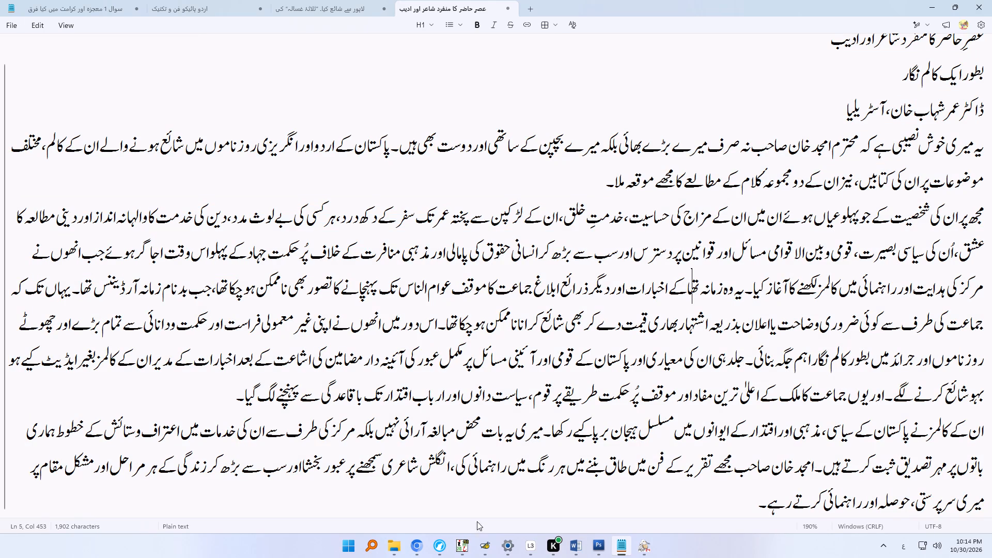
left_click(390, 542)
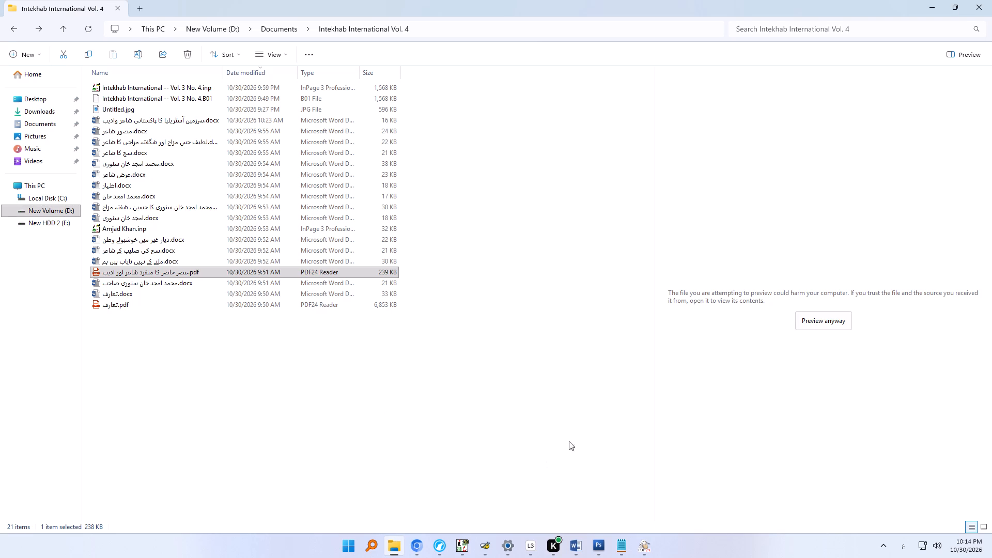
Copy the article's three body paragraphs in Notepad, leaving out the title, subtitle and author line.
left_click(615, 548)
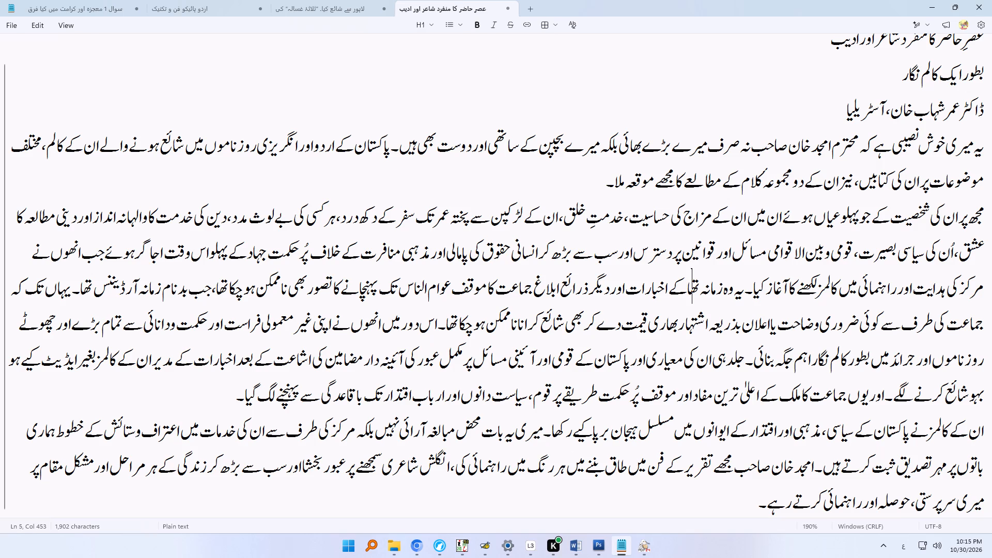
left_click_drag(984, 150, 761, 504)
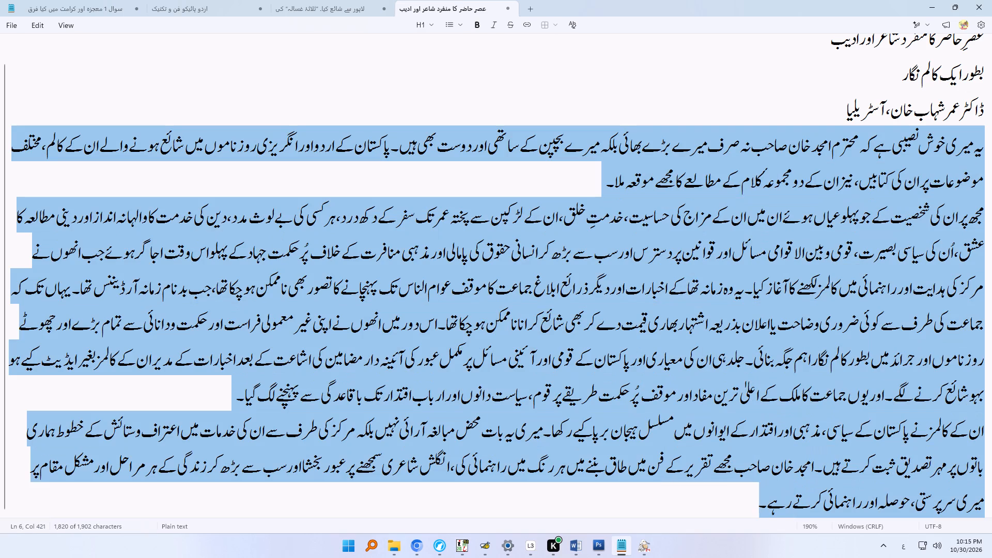
left_click_drag(761, 504, 758, 507)
key("ctrl+c")
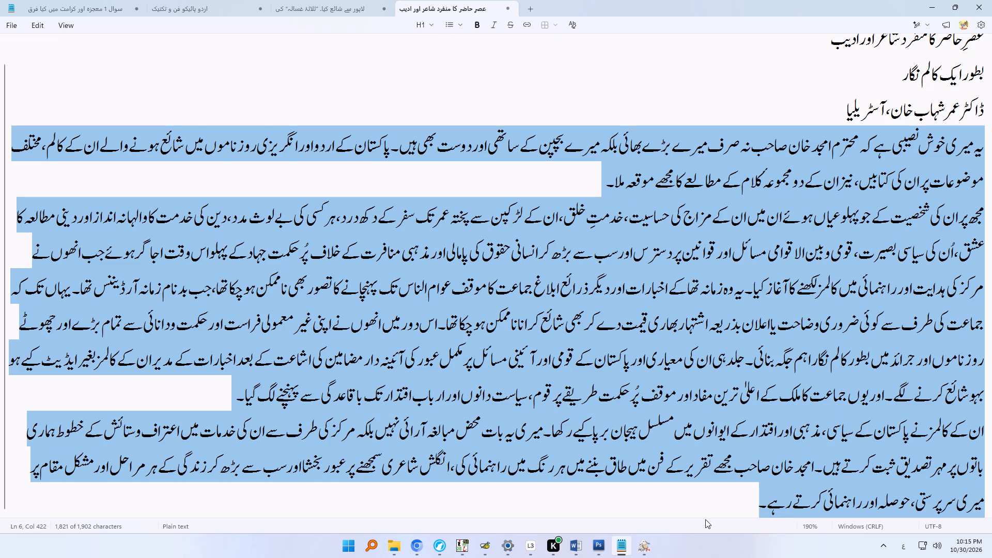
In InPage, start new lines after the first article's closing sentence on page 3 and paste the copied body paragraphs into the empty second column.
left_click(460, 545)
left_click(587, 433)
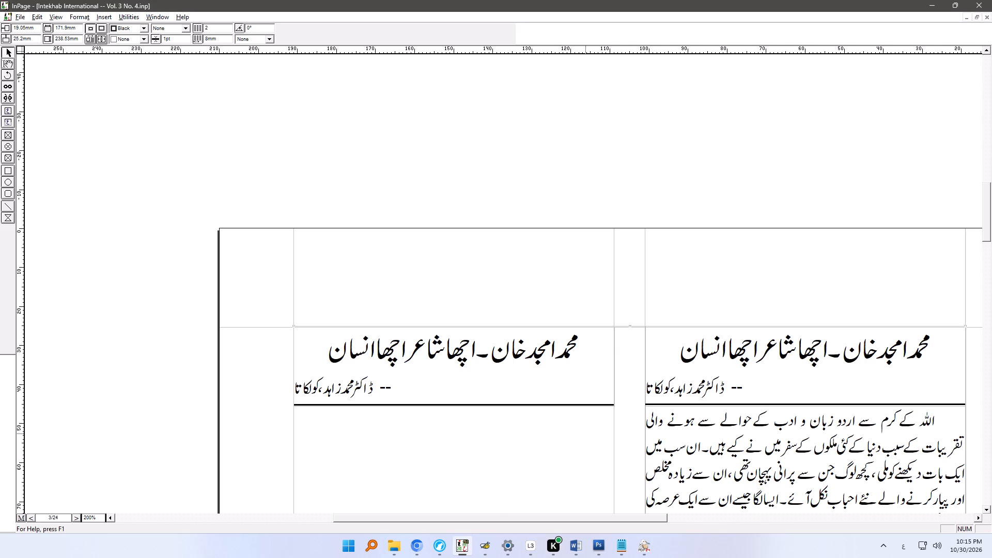
left_click(10, 67)
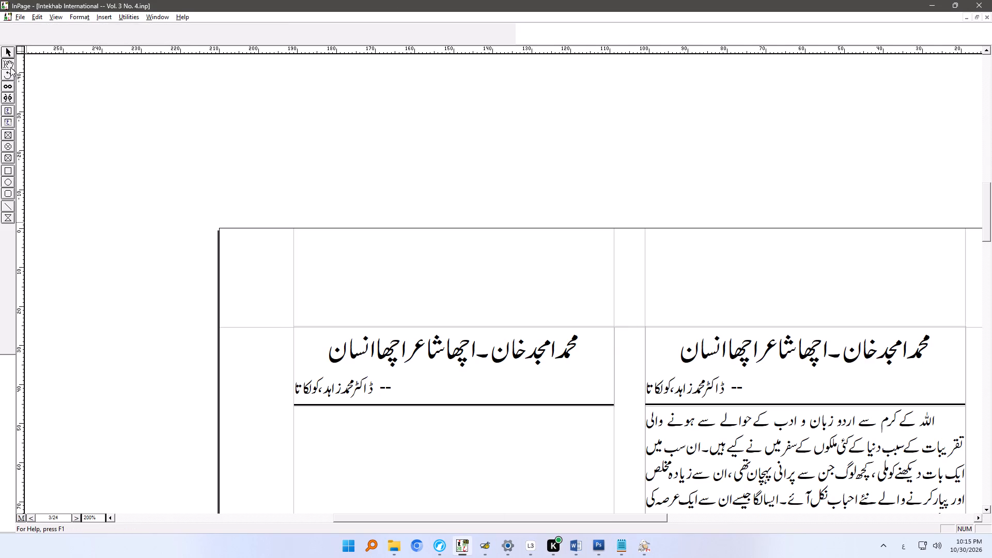
left_click(695, 462)
right_click_drag(715, 494, 709, 467, "ctrl")
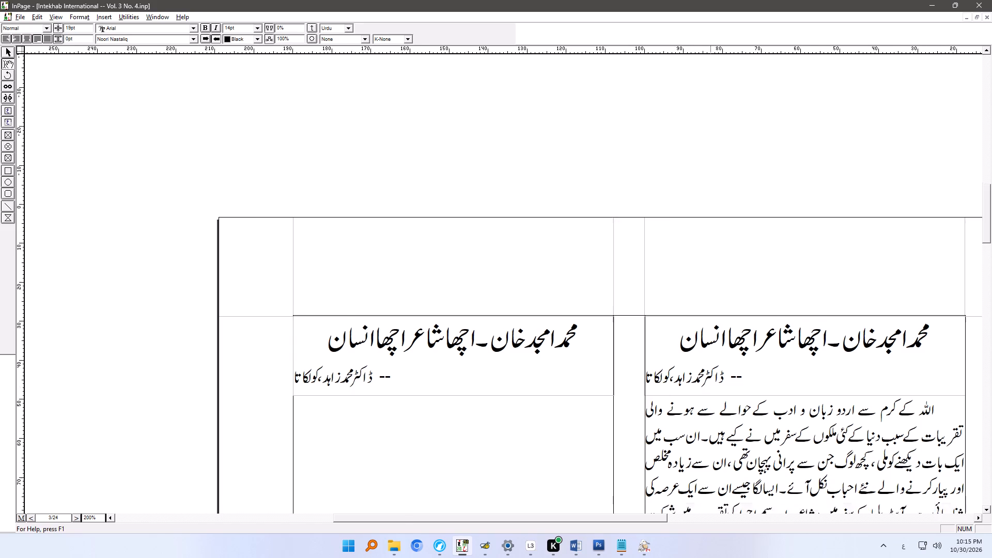
right_click_drag(709, 467, 504, 209, "ctrl")
right_click_drag(575, 414, 579, 250, "ctrl")
right_click_drag(541, 407, 567, 223, "ctrl")
right_click_drag(565, 390, 568, 218, "ctrl")
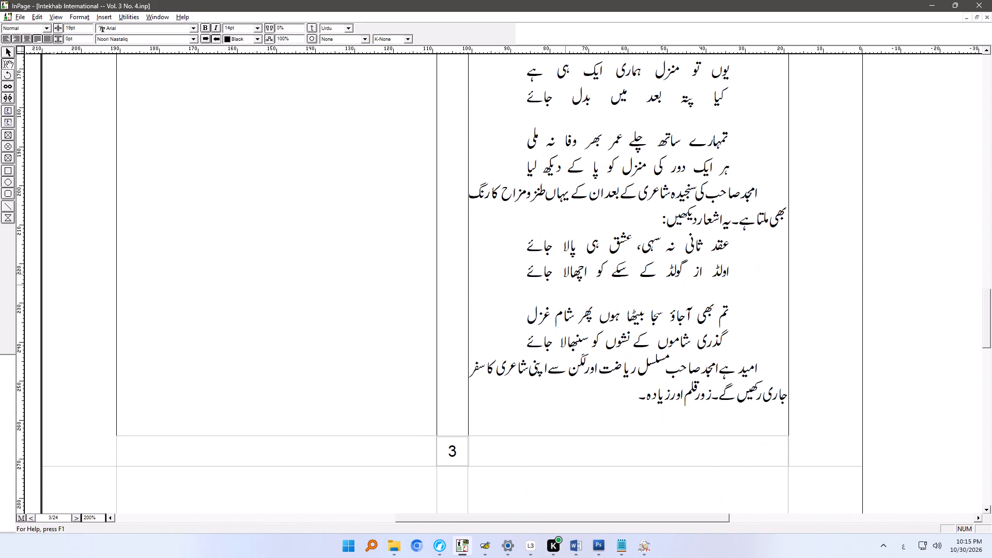
left_click(604, 398)
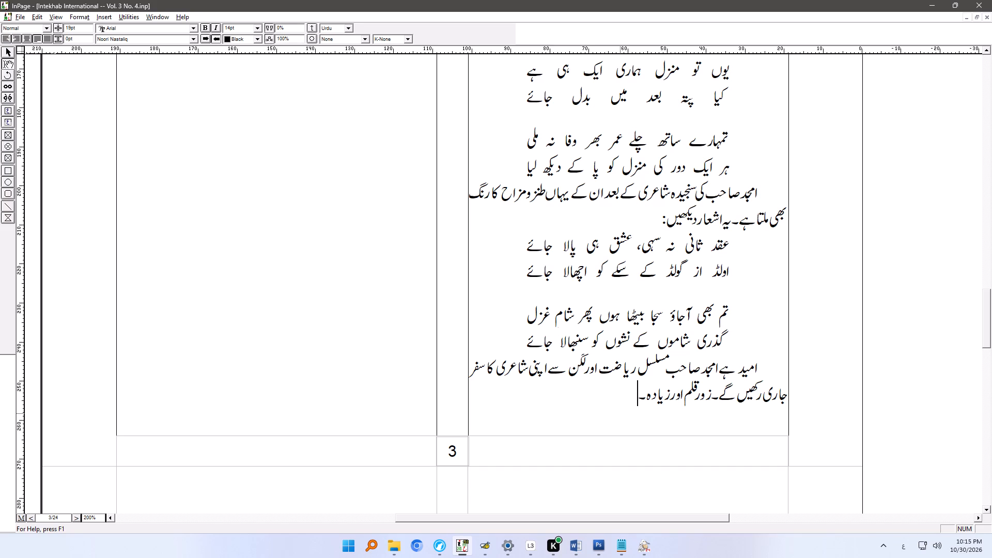
key("Return")
key("Return")
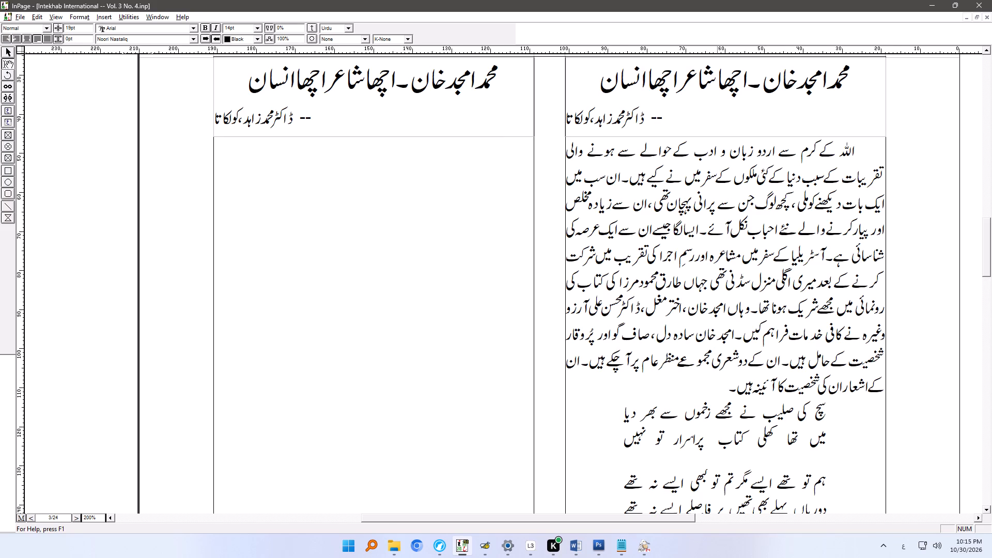
key("ctrl+shift+t")
key("ctrl+v")
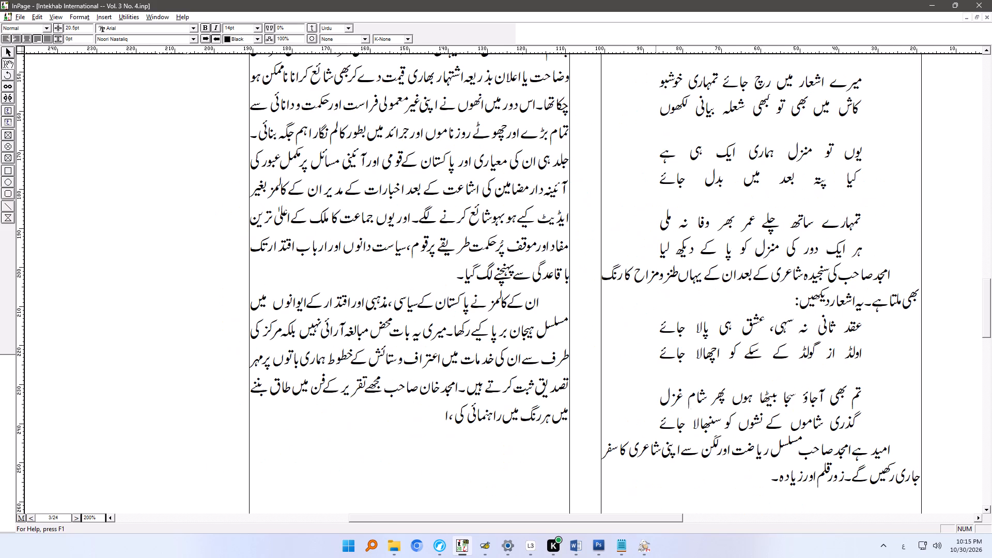
Replace the heading above the pasted article with the title «عصرِ حاضر کا منفرد شاعر اور ادیب» copied from Notepad.
right_click_drag(501, 429, 506, 367, "ctrl")
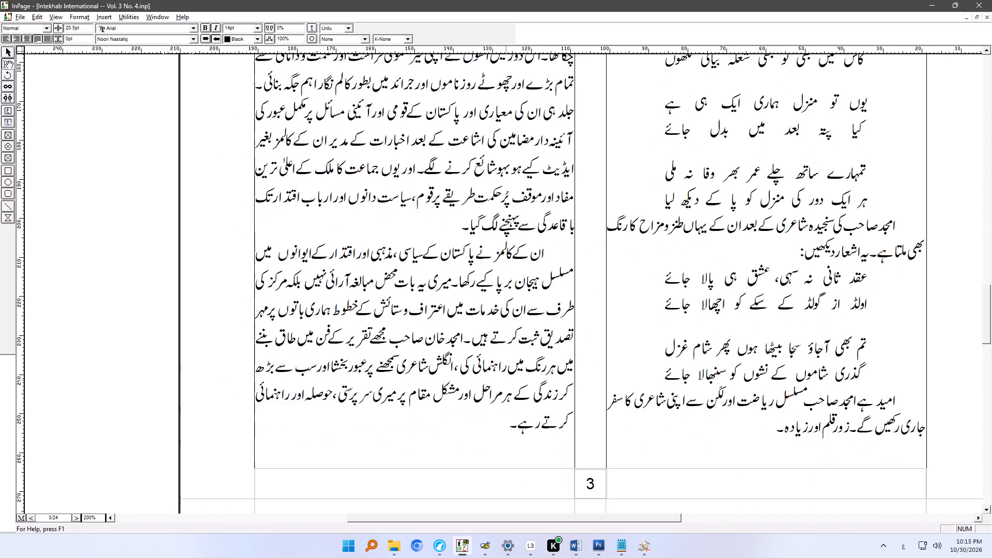
right_click_drag(506, 367, 495, 480, "ctrl")
right_click_drag(498, 253, 498, 458, "ctrl")
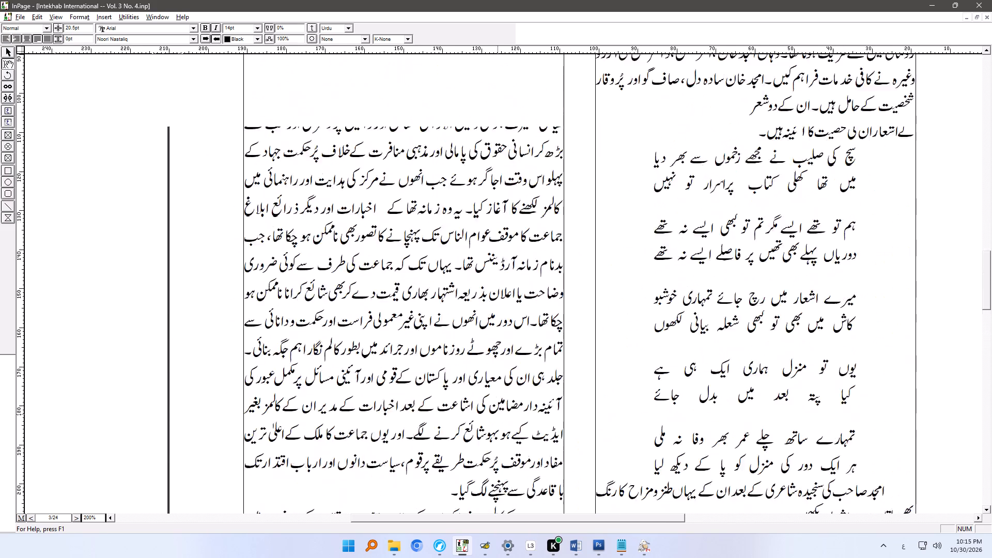
right_click_drag(498, 458, 496, 526, "ctrl")
right_click_drag(501, 295, 502, 529, "ctrl")
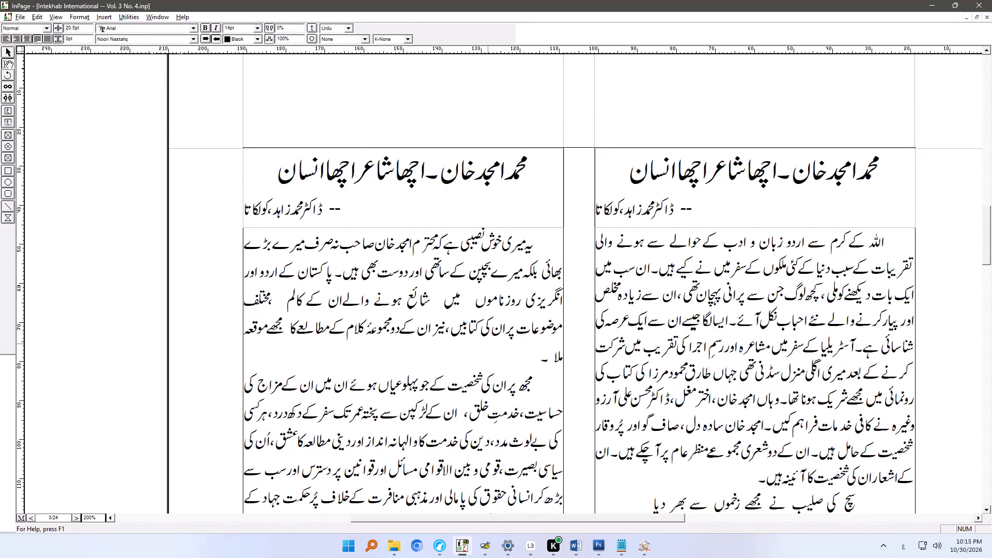
left_click(620, 552)
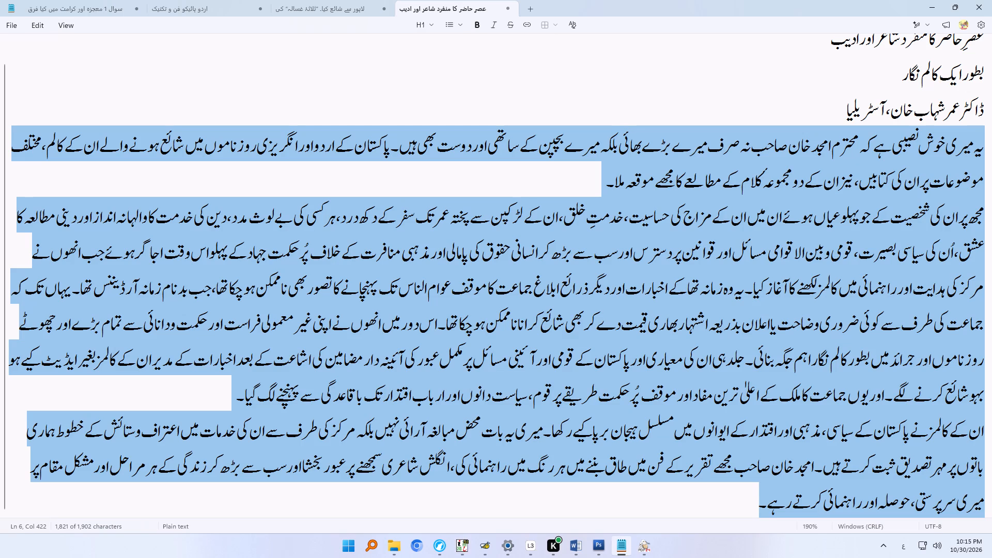
left_click_drag(833, 40, 991, 47)
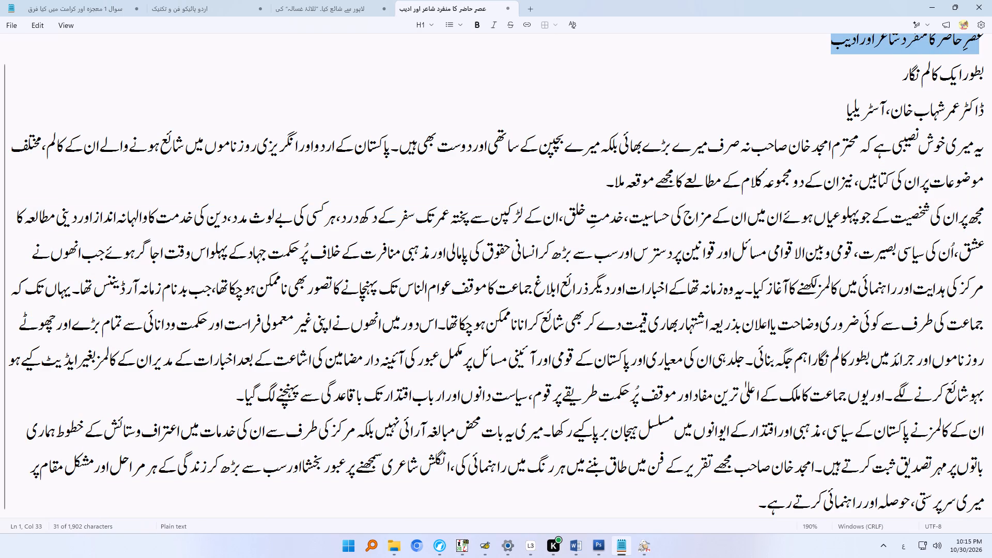
right_click(911, 122, "ctrl")
triple_click(952, 49)
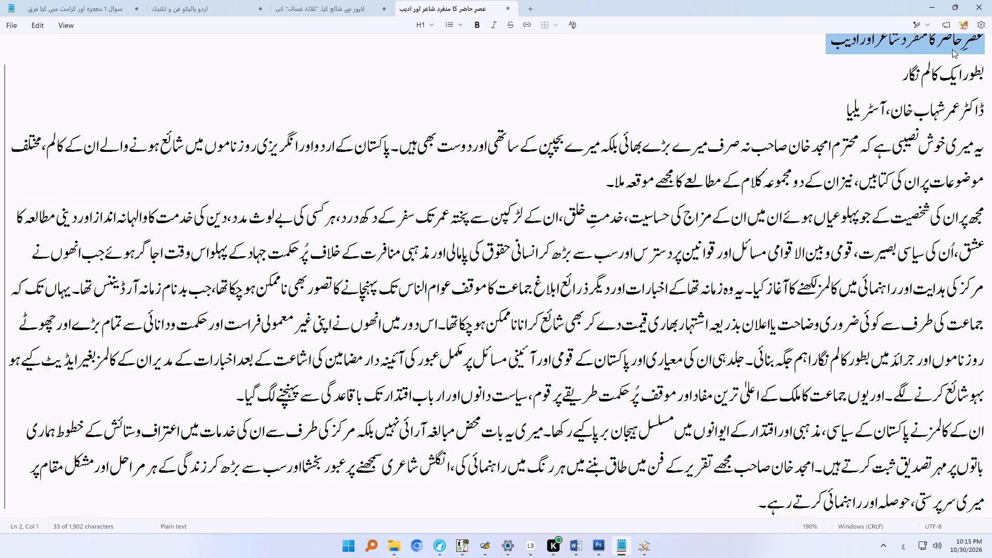
key("ctrl+c")
key("alt+Tab")
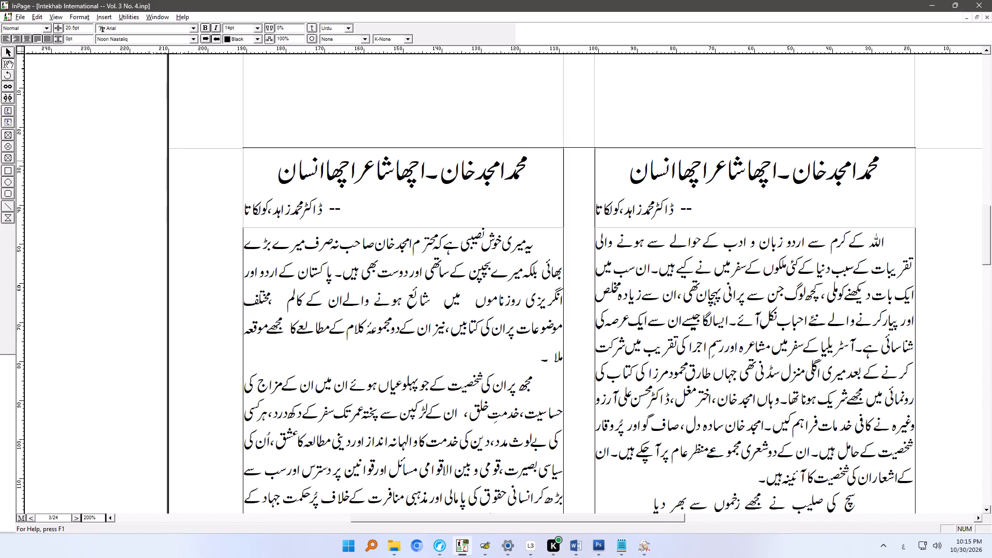
left_click_drag(531, 165, 304, 165)
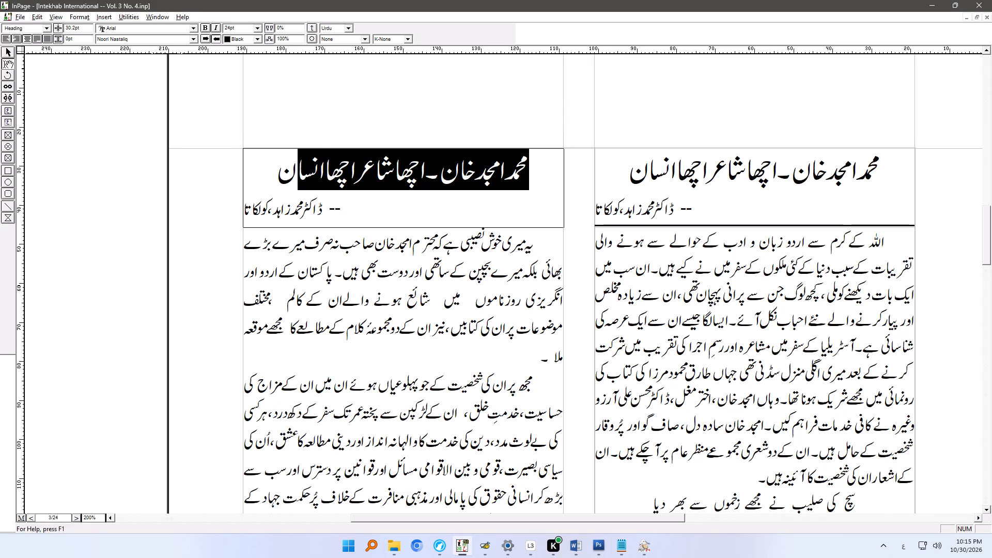
left_click_drag(304, 165, 294, 165)
key("ctrl+v")
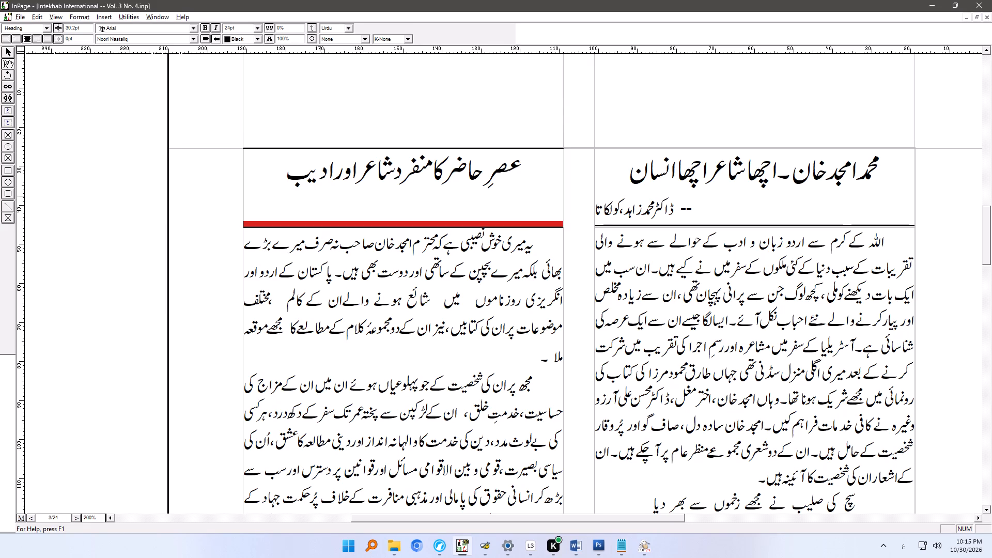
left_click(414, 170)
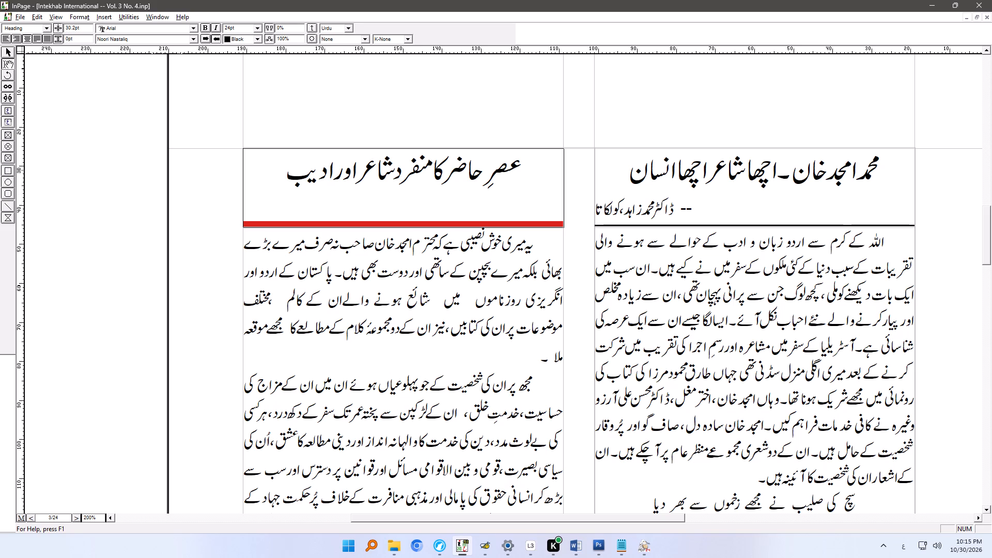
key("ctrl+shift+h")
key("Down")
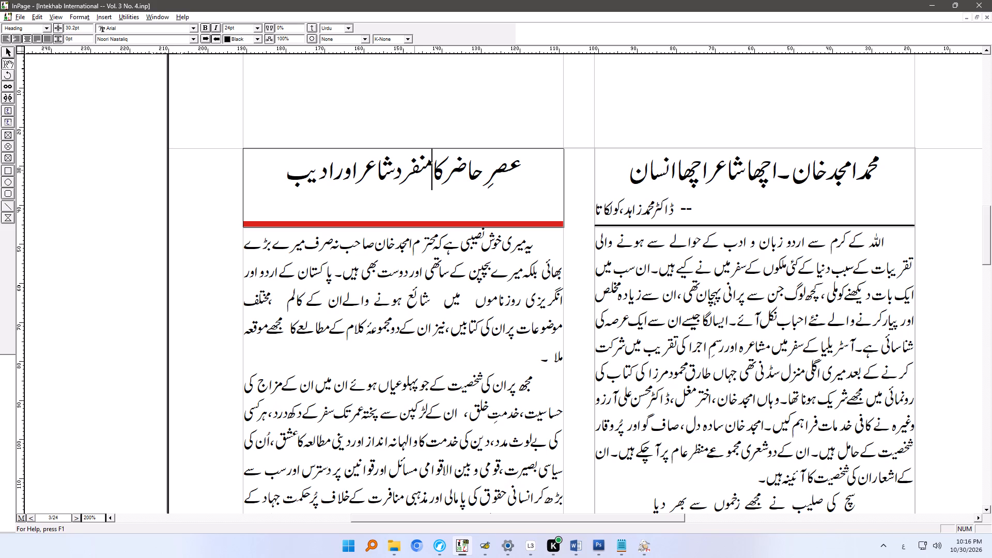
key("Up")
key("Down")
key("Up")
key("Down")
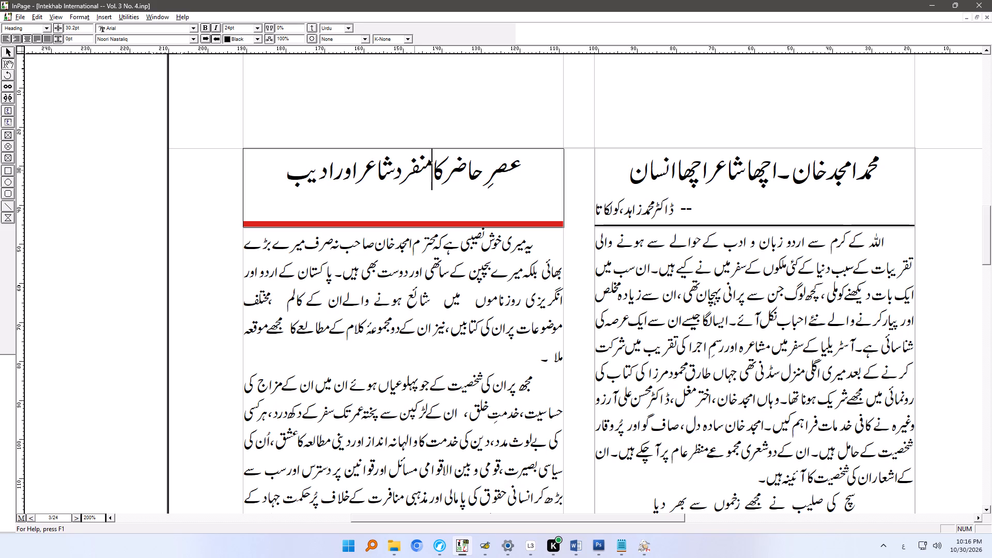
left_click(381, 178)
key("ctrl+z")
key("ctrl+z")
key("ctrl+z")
Delete the extra line break after the new title so the author line sits directly beneath it.
left_click(283, 187)
key("Delete")
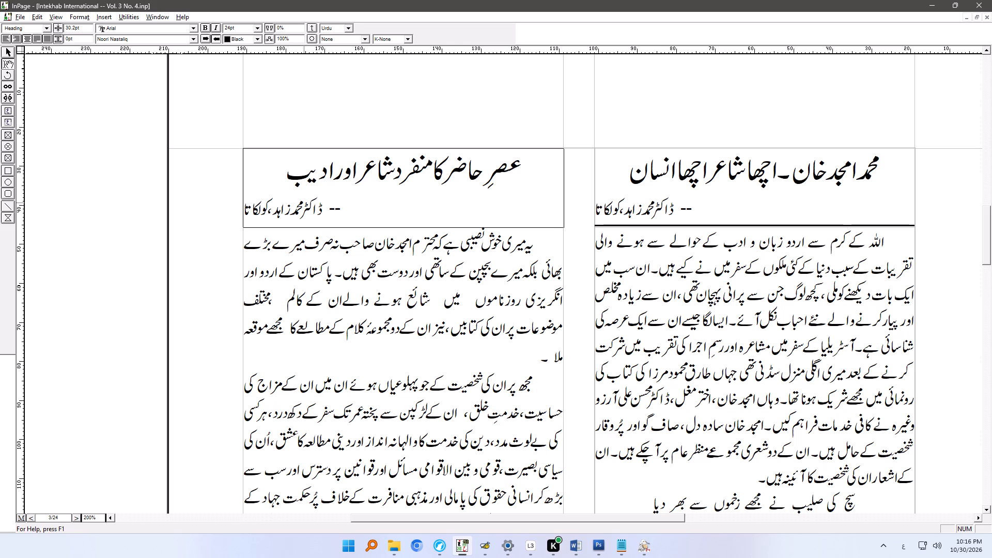
left_click(321, 210)
Remove the surplus spaces in the pasted article before «شائع», after «کالم،» and «خلق،», and before «اخبارات».
left_click(464, 300)
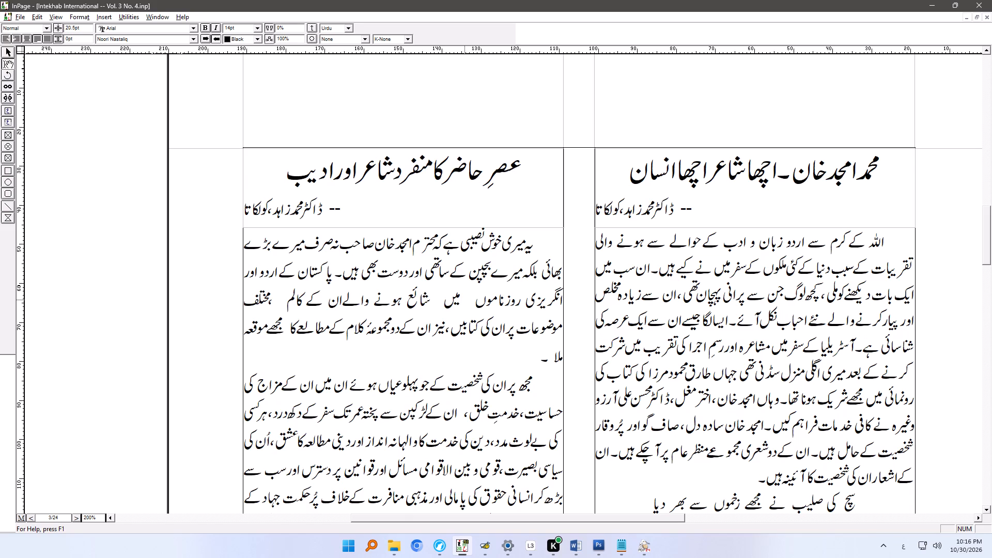
key("BackSpace")
left_click(457, 293)
key("BackSpace")
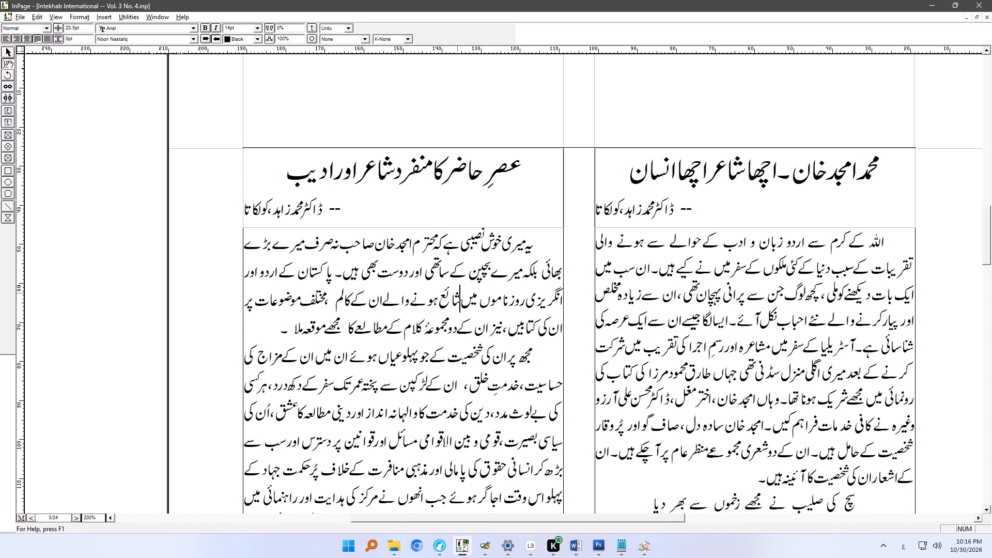
left_click(331, 297)
key("BackSpace")
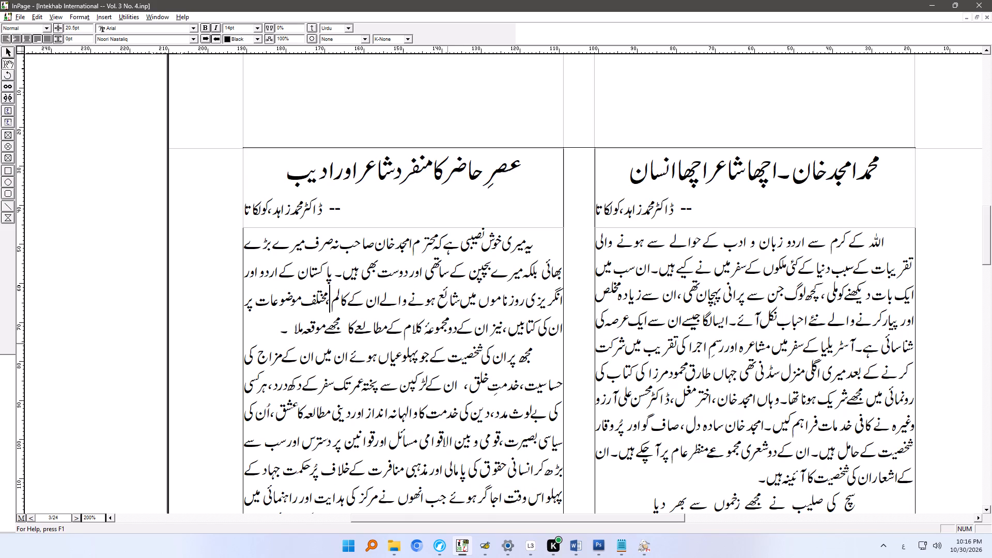
left_click(464, 380)
left_click(458, 380)
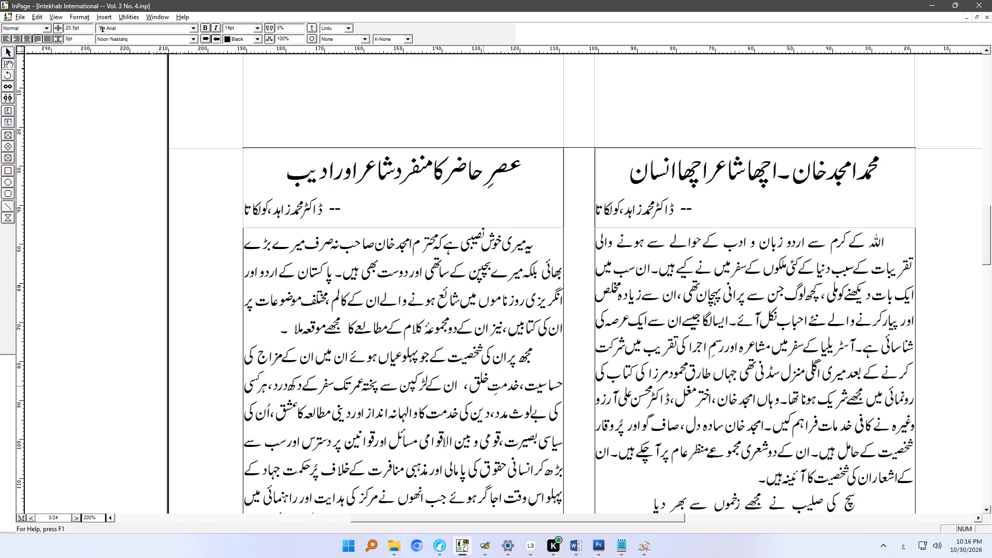
key("BackSpace")
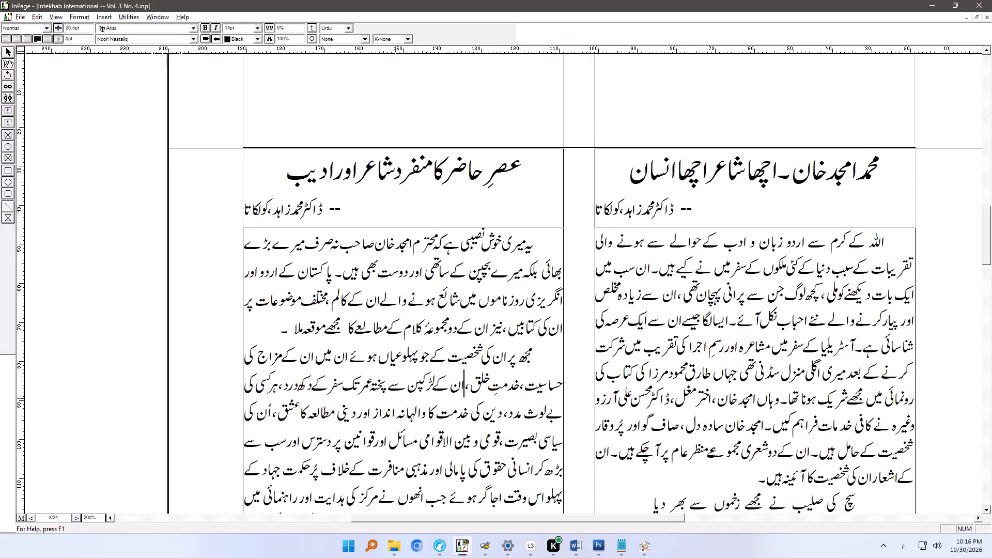
right_click_drag(413, 450, 423, 274, "ctrl")
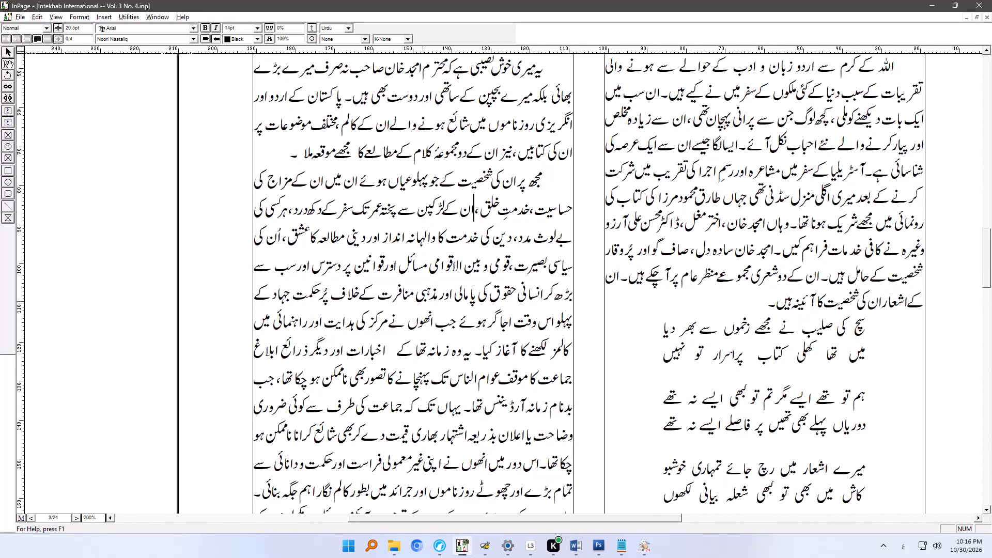
left_click(391, 350)
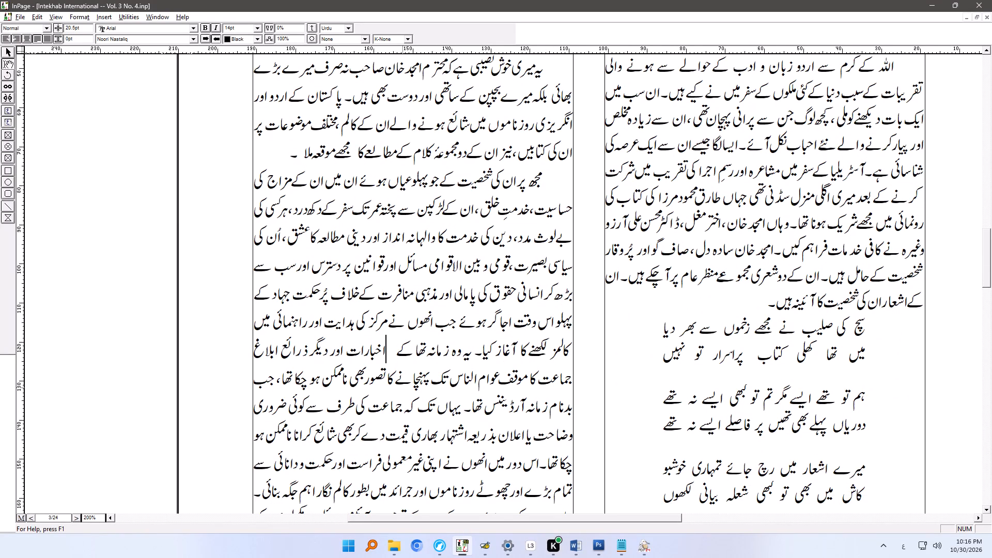
key("BackSpace")
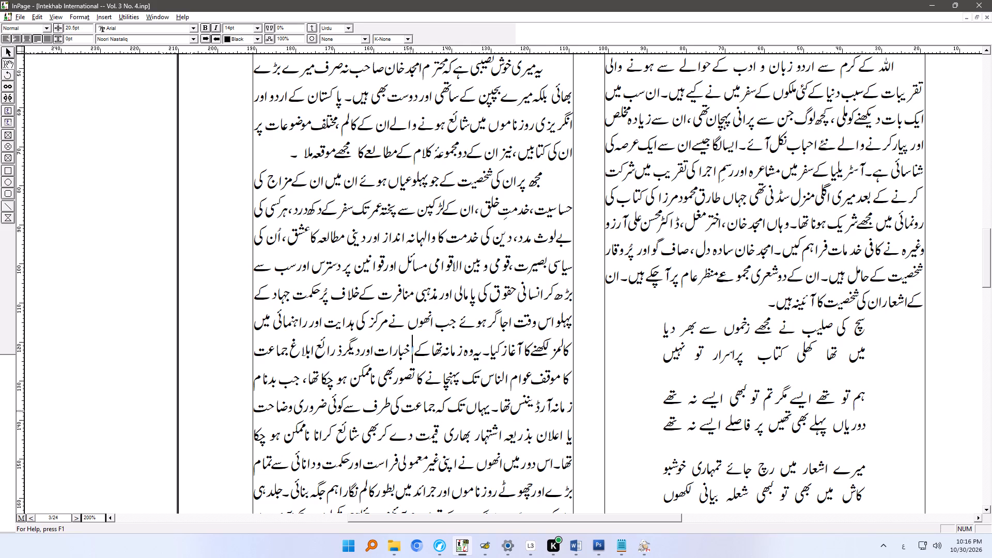
Insert a space after the full stop before «اس دور میں» in the second column of page 3.
right_click_drag(448, 432, 448, 263, "ctrl")
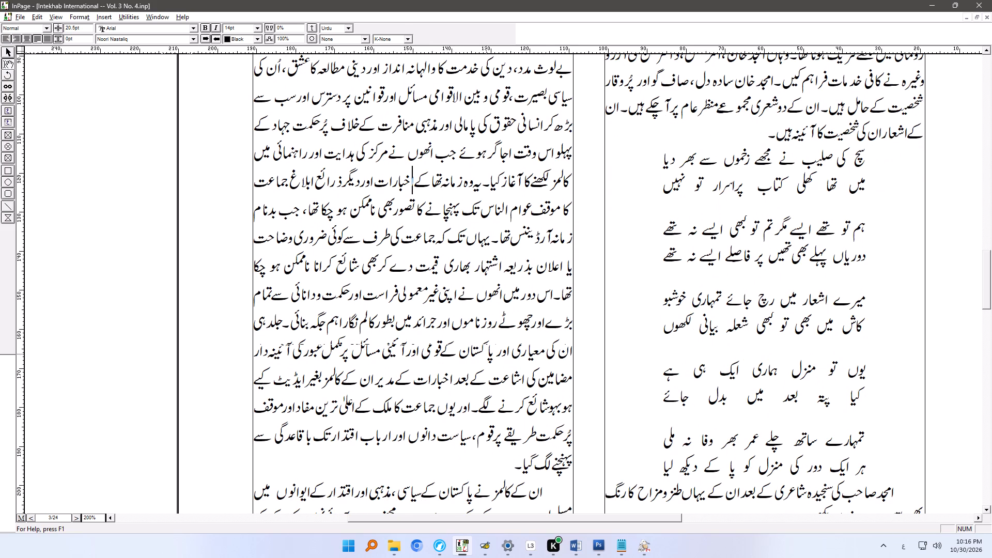
left_click(554, 291)
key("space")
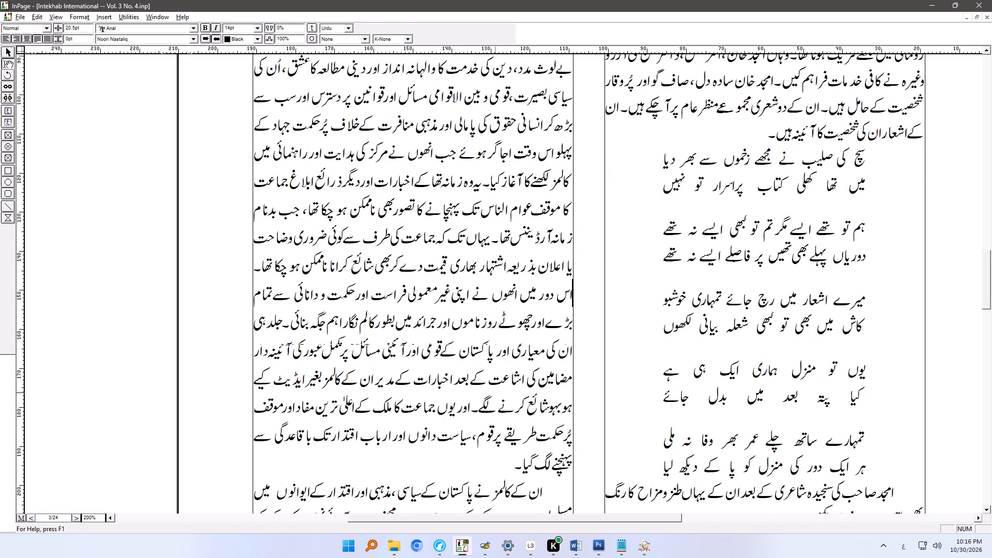
Delete the full stop between «لگے» and «اور یوں» in the second column's article text.
right_click_drag(495, 386, 470, 315, "ctrl")
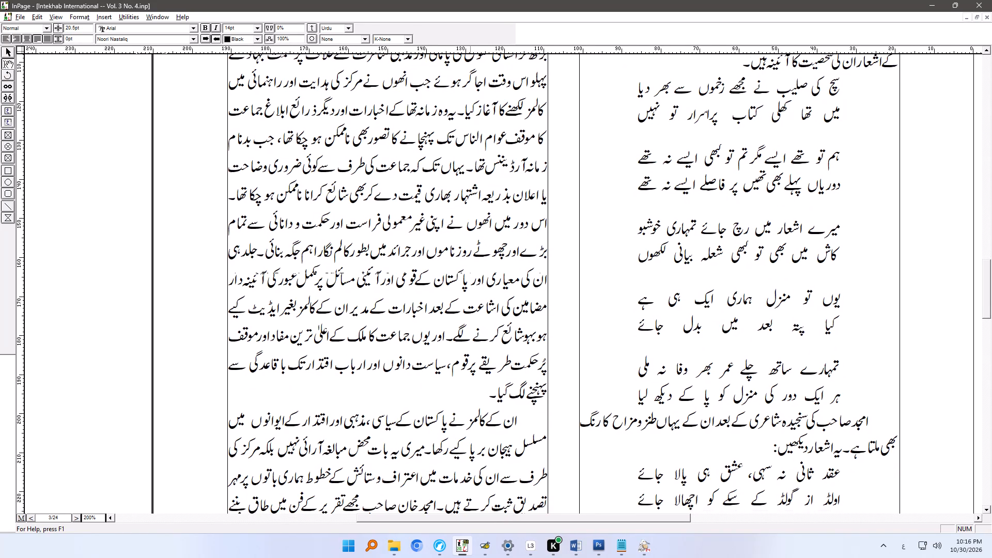
right_click_drag(470, 315, 470, 314, "ctrl")
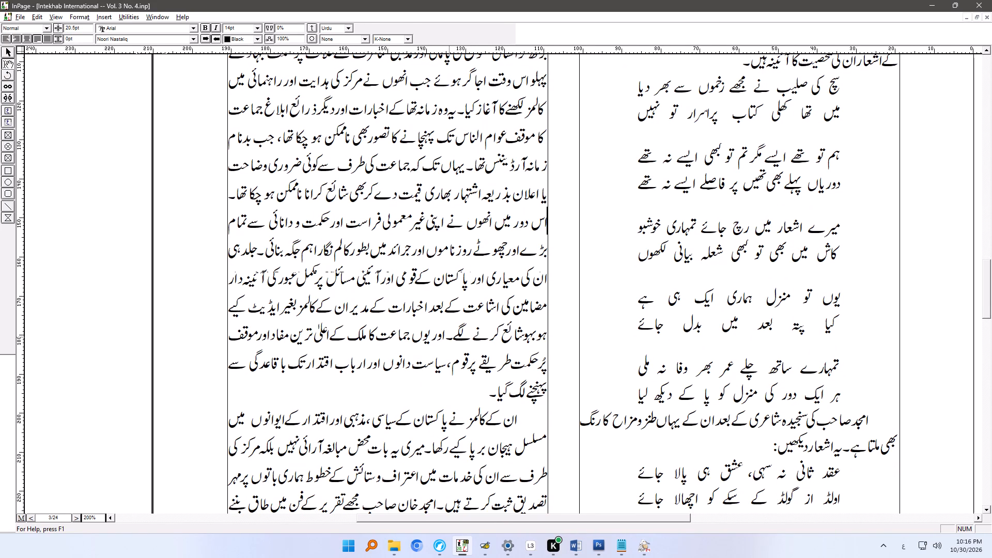
left_click(449, 336)
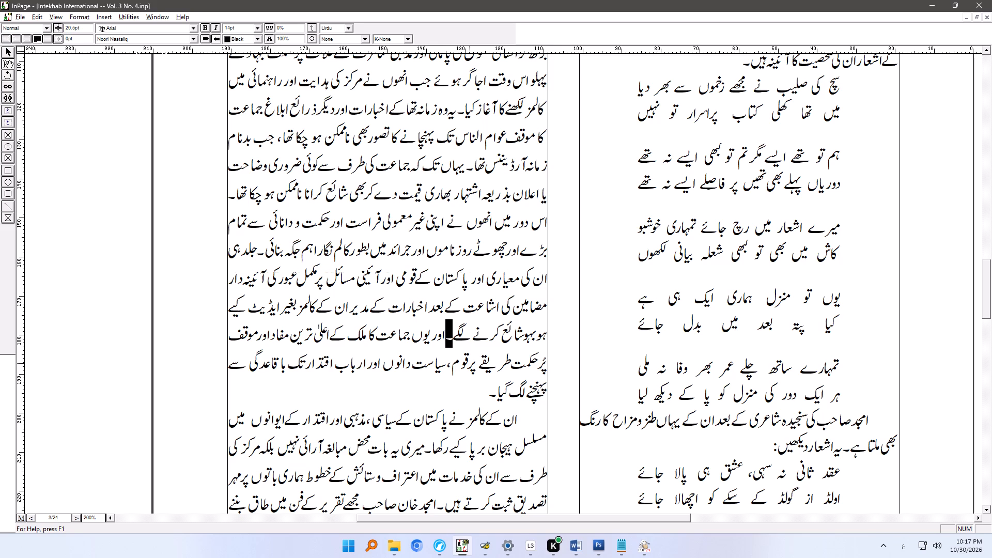
key("Delete")
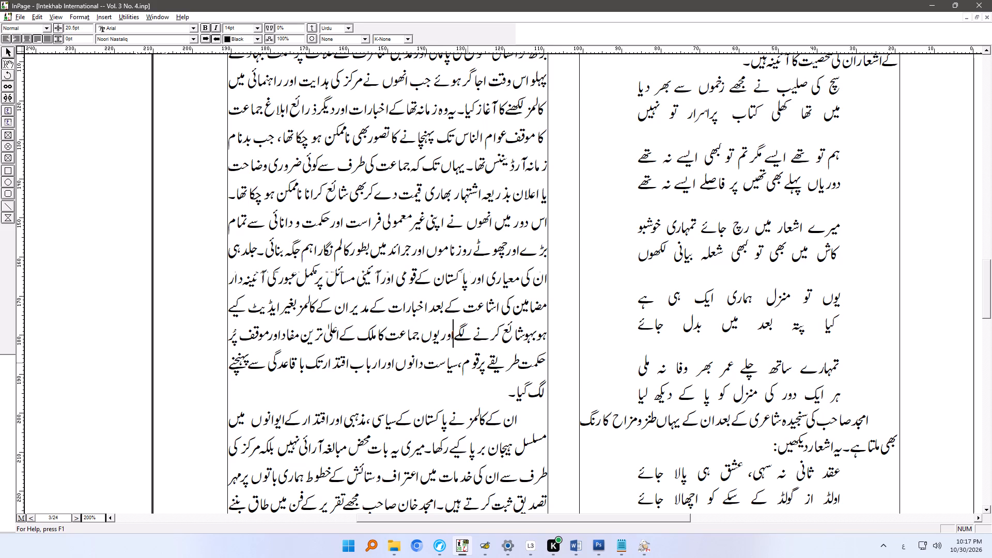
left_click(353, 364)
Remove the surplus space between «ایوانوں» and «میں» in the article's last paragraph.
right_click_drag(373, 440, 373, 404, "ctrl")
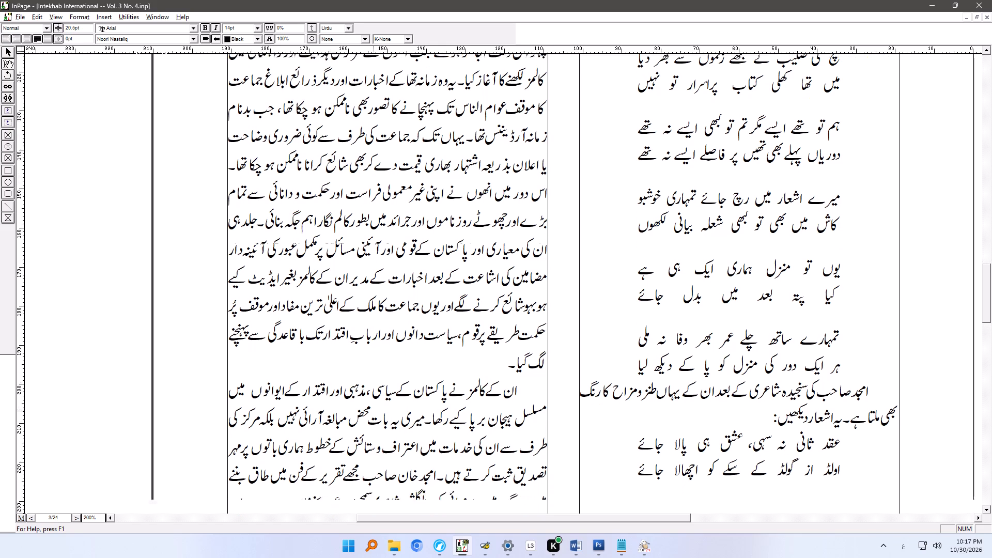
right_click_drag(373, 404, 378, 257, "ctrl")
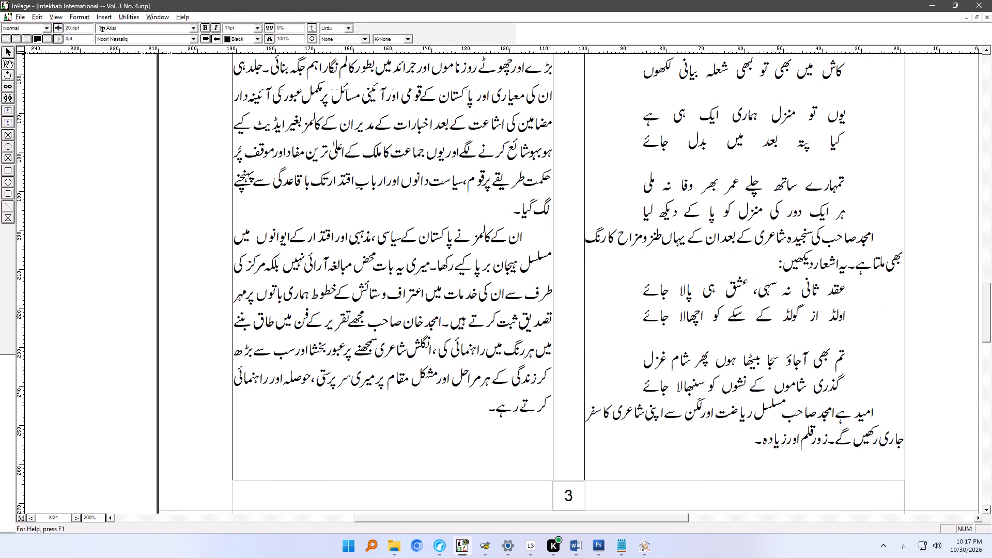
left_click(253, 231)
key("BackSpace")
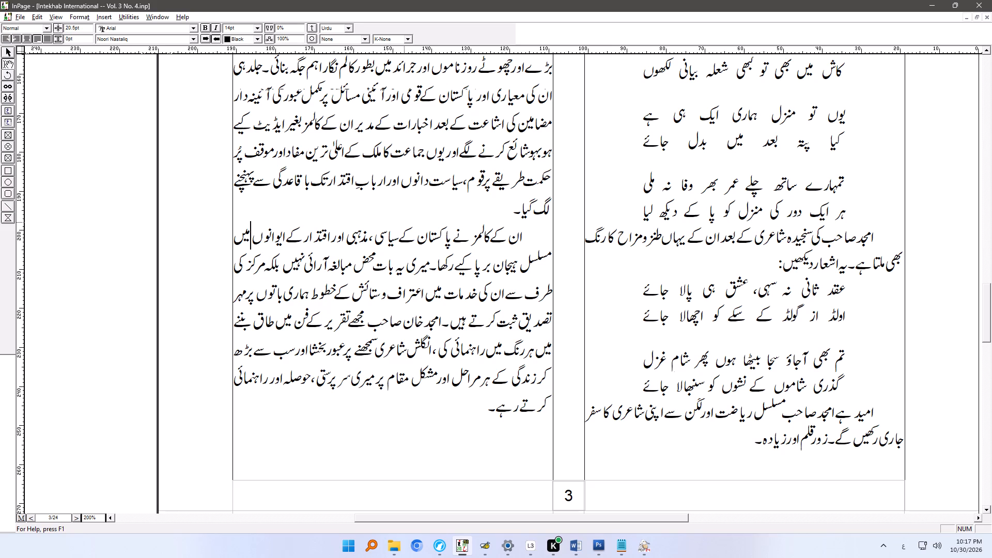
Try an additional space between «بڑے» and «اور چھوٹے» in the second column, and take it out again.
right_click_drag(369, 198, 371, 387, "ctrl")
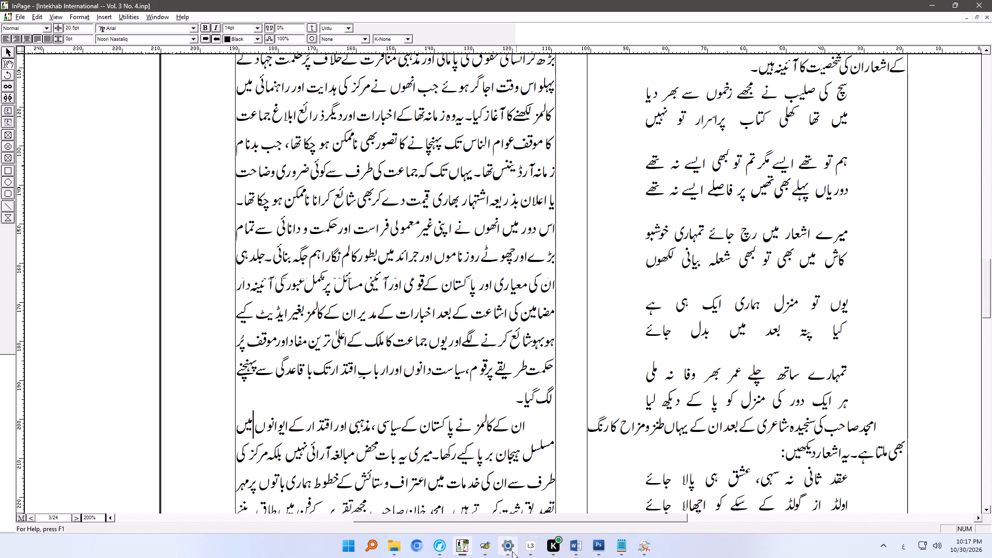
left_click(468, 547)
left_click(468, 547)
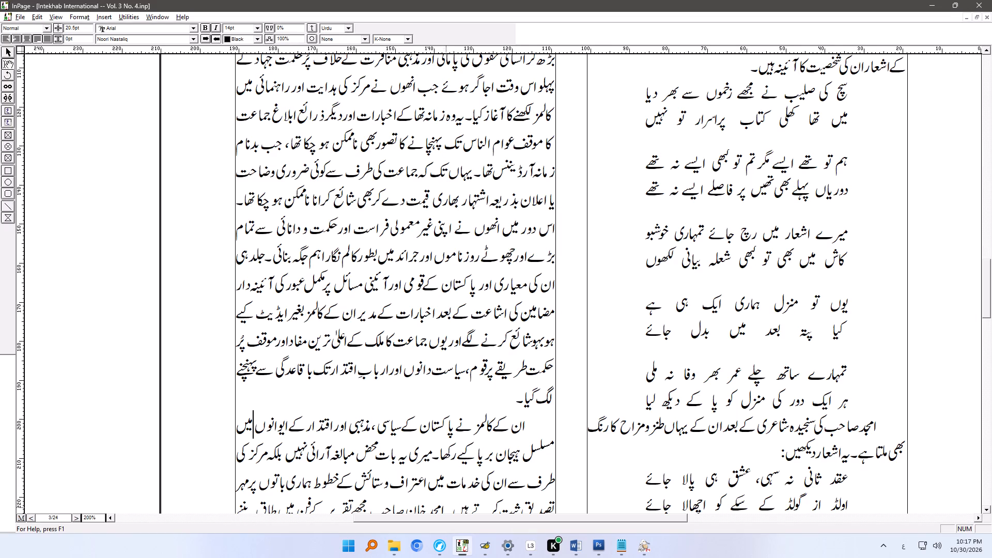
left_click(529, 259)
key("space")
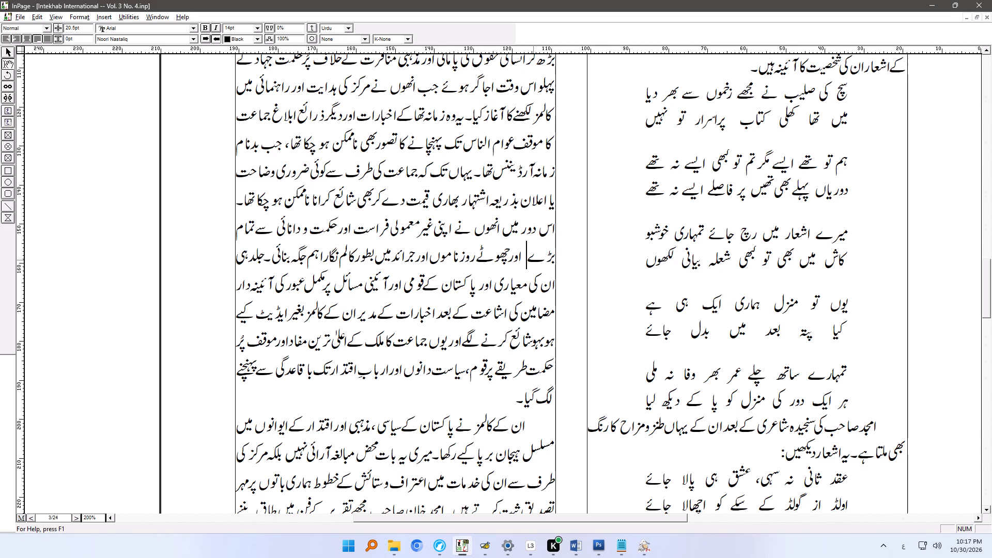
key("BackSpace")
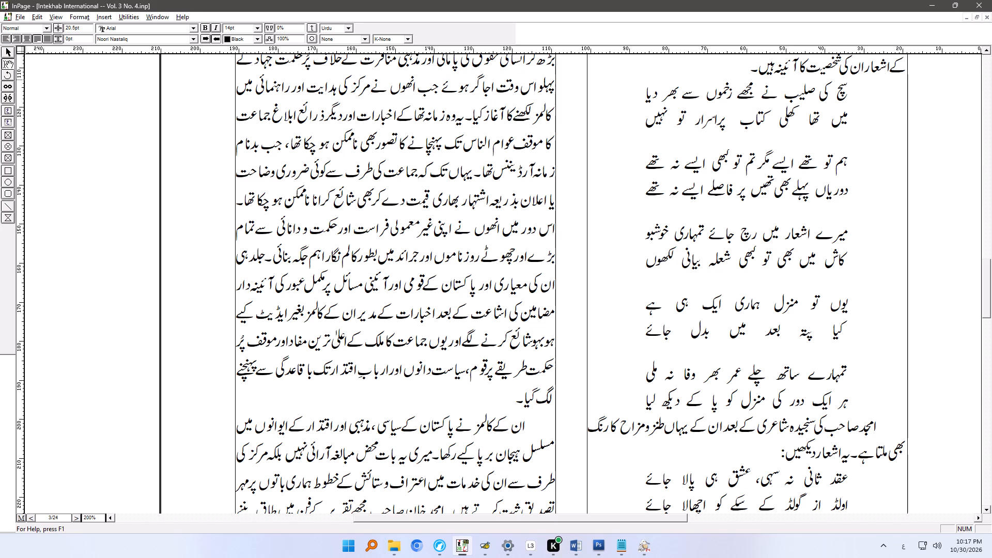
Rotate the horizontal dotted line crossing the second column's text by 90°.
left_click(10, 54)
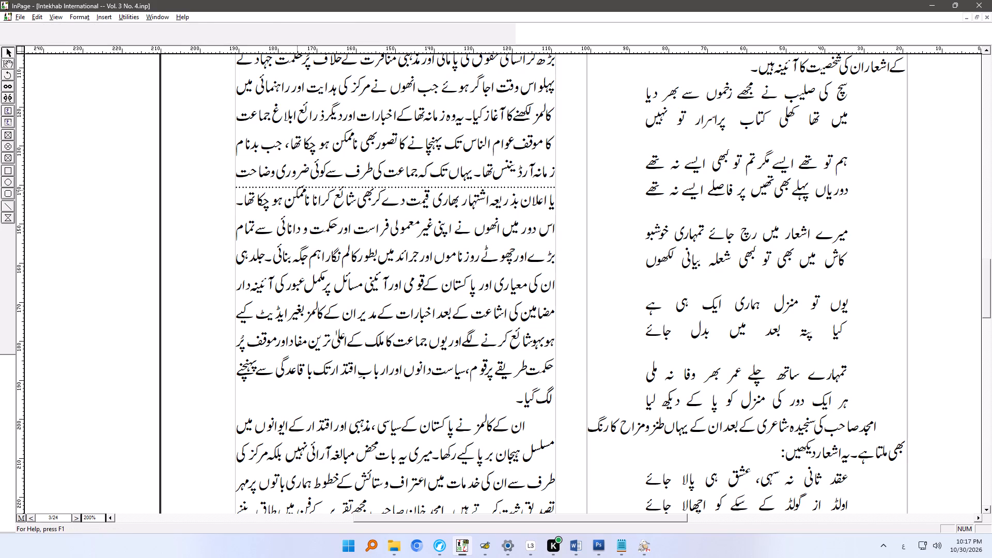
left_click(298, 186)
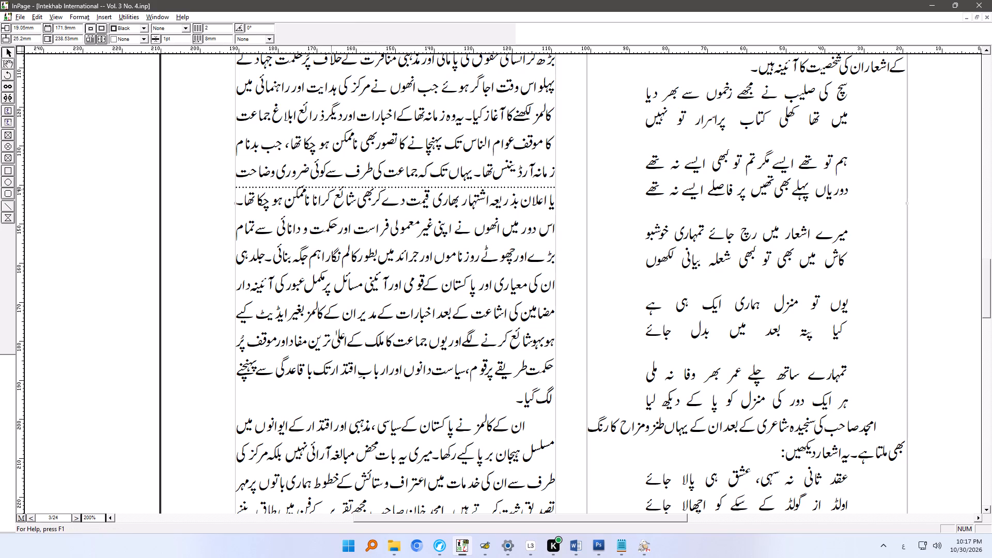
left_click(335, 187)
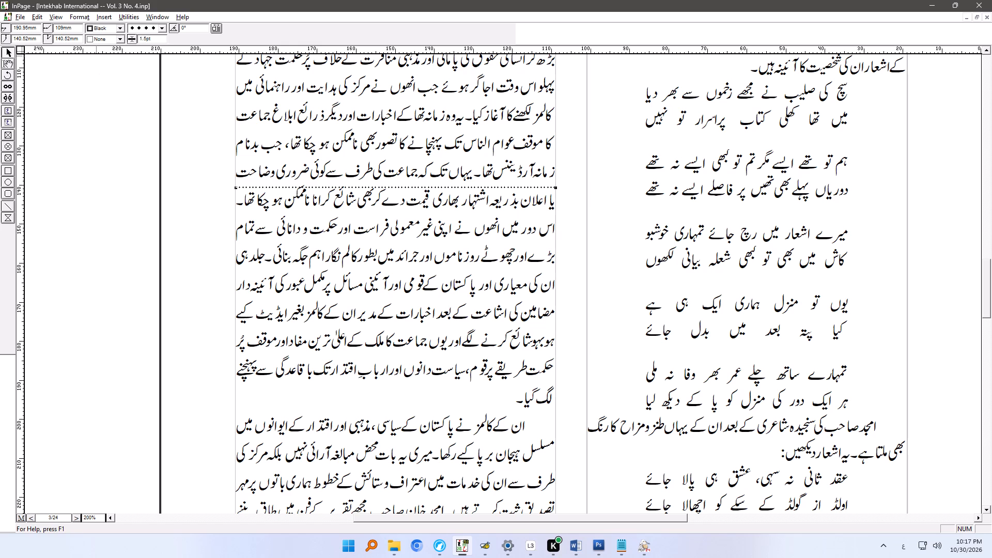
left_click_drag(191, 28, 164, 34)
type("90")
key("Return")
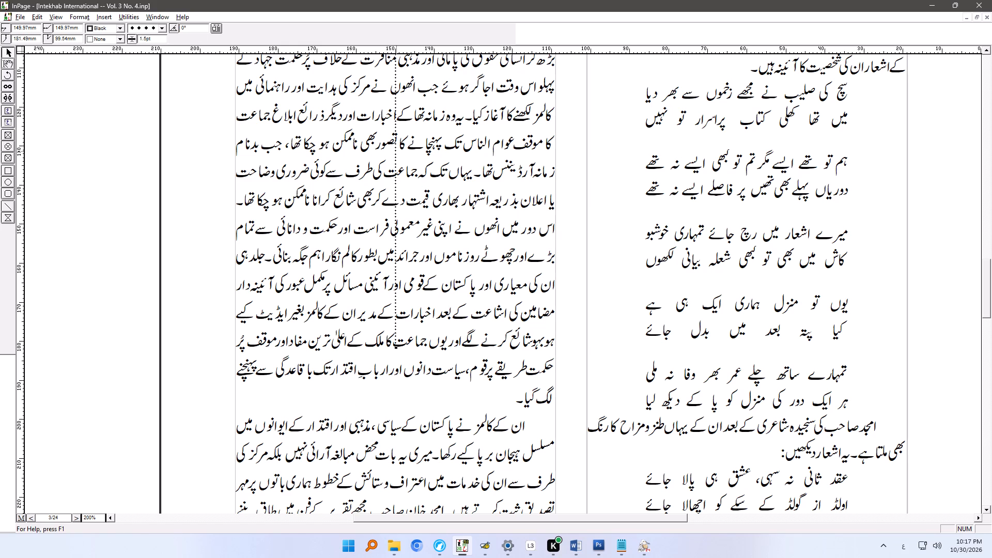
Move the vertical dotted line into the gap between the two columns, at about 105 mm horizontally.
left_click_drag(395, 151, 580, 202)
left_click_drag(580, 202, 571, 202)
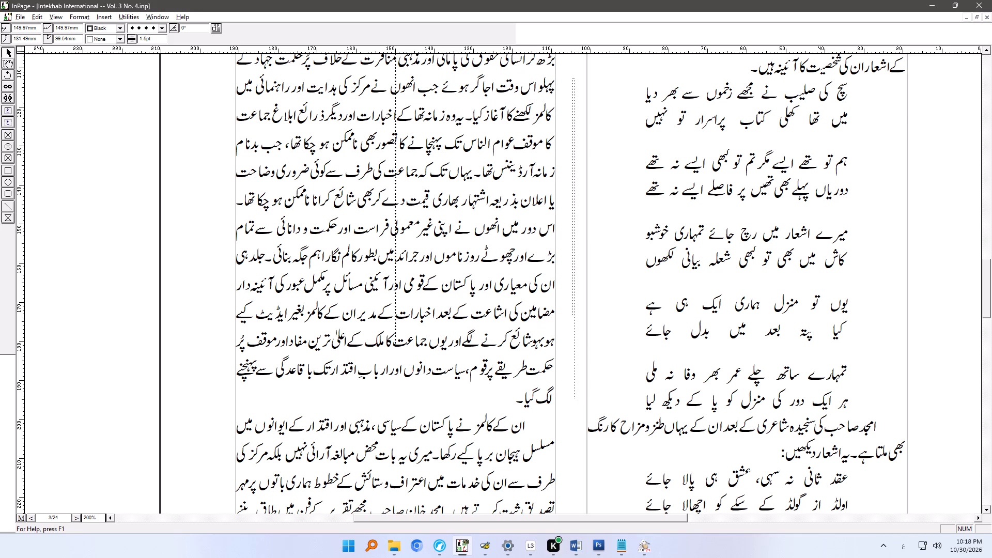
left_click_drag(571, 202, 570, 202)
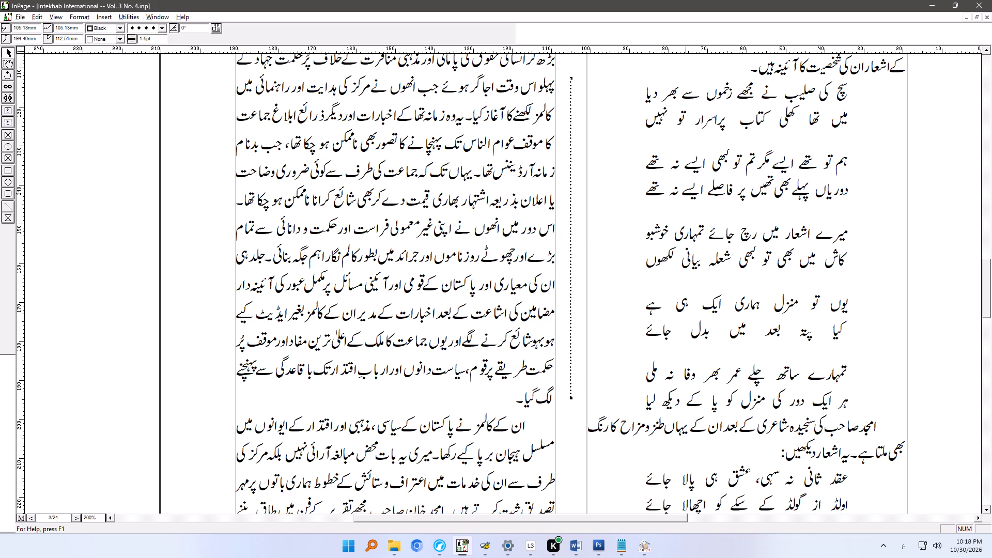
Extend the dotted line's upper end to the top margin guide above the two article titles, at about 25.4 mm.
right_click_drag(685, 168, 685, 461, "ctrl")
right_click_drag(671, 299, 672, 405, "ctrl")
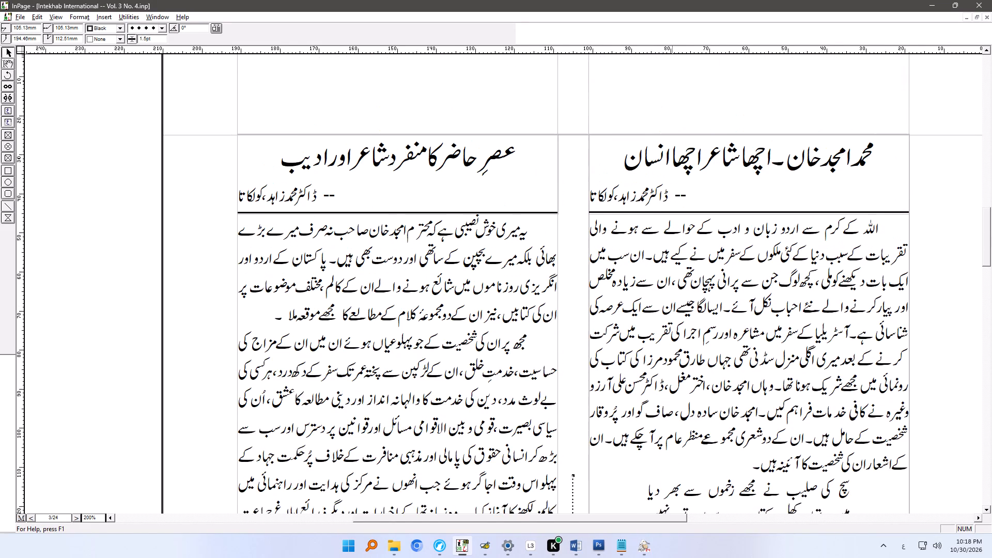
right_click_drag(672, 405, 672, 406, "ctrl")
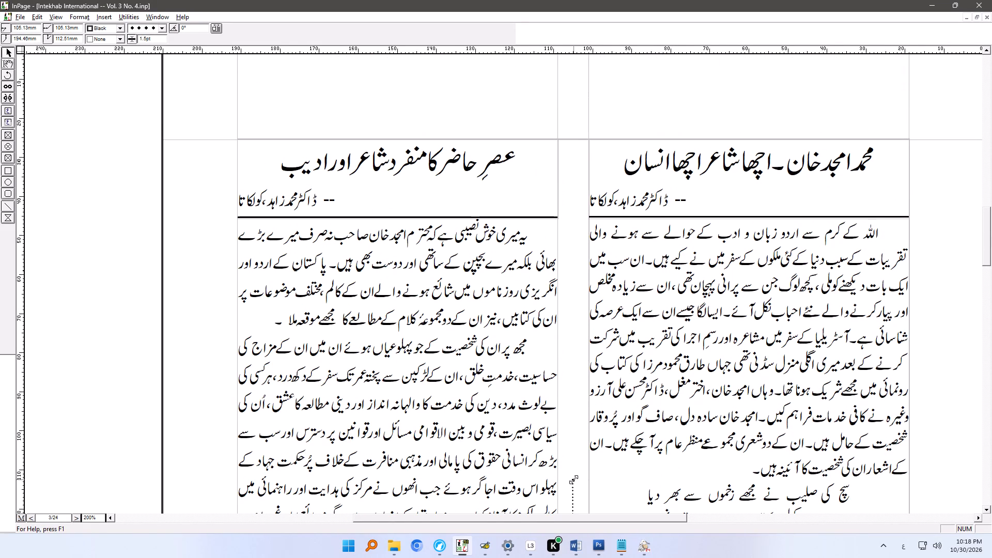
left_click_drag(574, 479, 578, 157)
left_click_drag(578, 157, 576, 142)
Extend the dotted line's lower end down to the top of the page-number box, at about 265 mm.
right_click_drag(627, 422, 605, 212, "ctrl")
right_click_drag(623, 405, 609, 250, "ctrl")
right_click_drag(608, 404, 608, 229, "ctrl")
right_click_drag(607, 366, 607, 231, "ctrl")
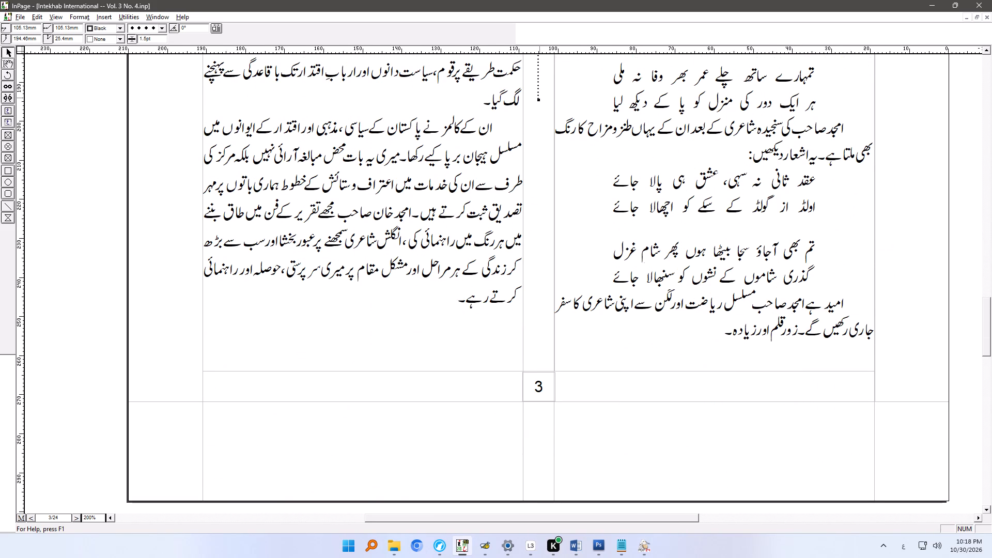
left_click_drag(538, 100, 539, 359)
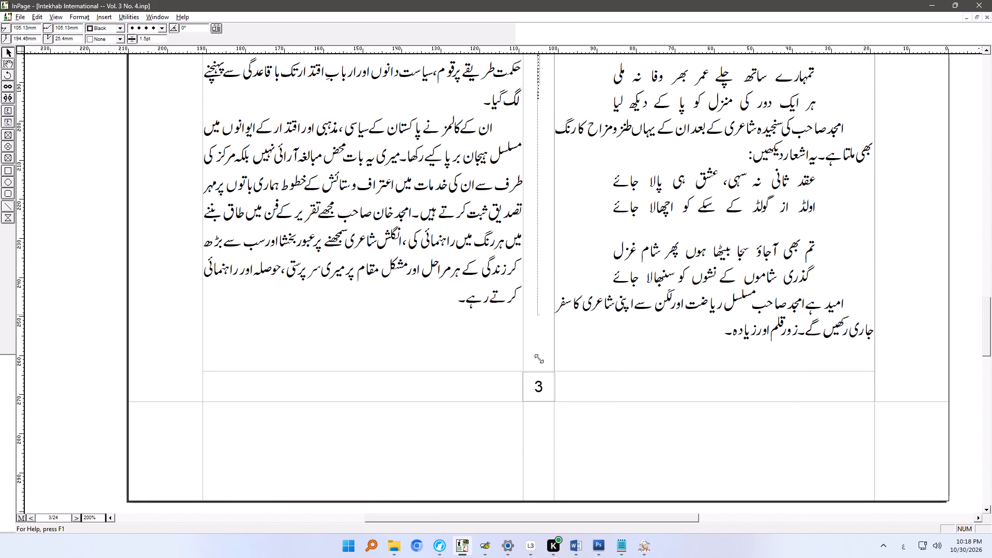
left_click_drag(539, 359, 539, 374)
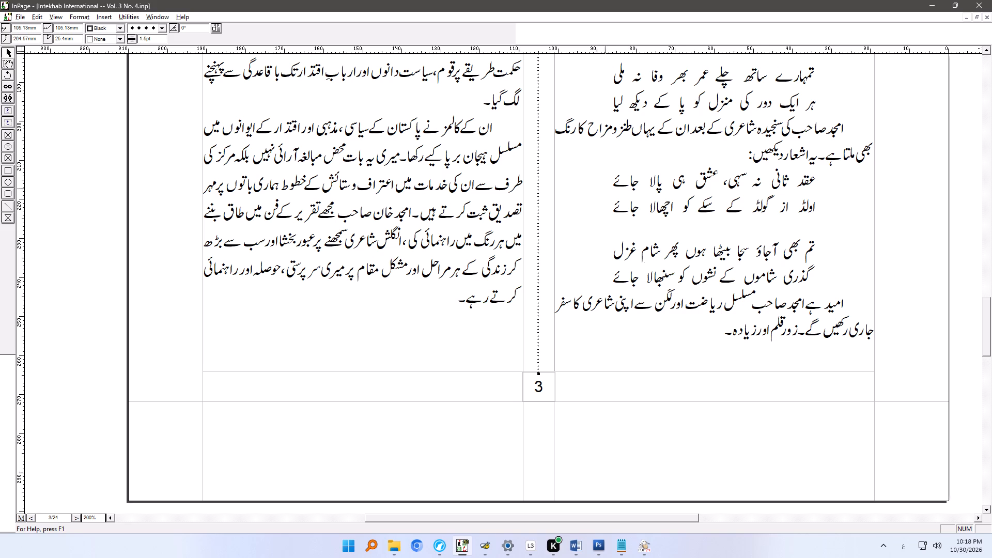
Replace the author text after the dashes under the second article's title with the author line copied from the article's Notepad text.
right_click_drag(612, 158, 699, 420, "ctrl")
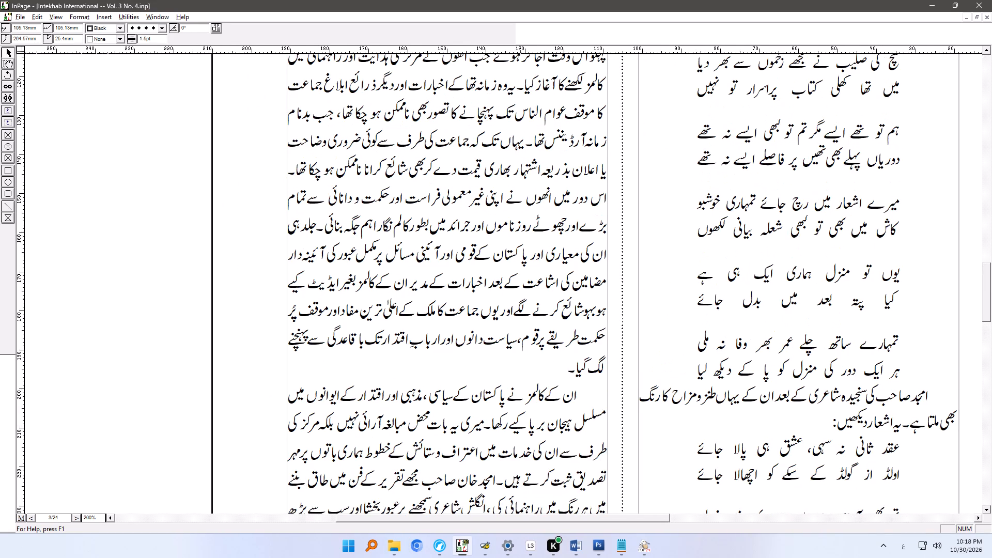
right_click_drag(523, 241, 551, 405, "ctrl")
right_click_drag(520, 265, 531, 324, "ctrl")
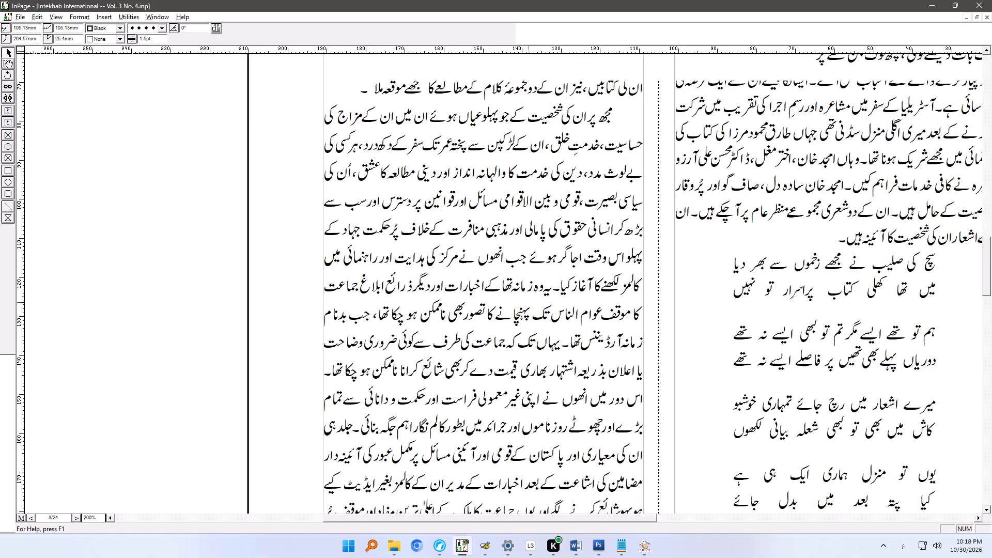
right_click_drag(531, 324, 544, 440, "ctrl")
right_click_drag(520, 258, 531, 336, "ctrl")
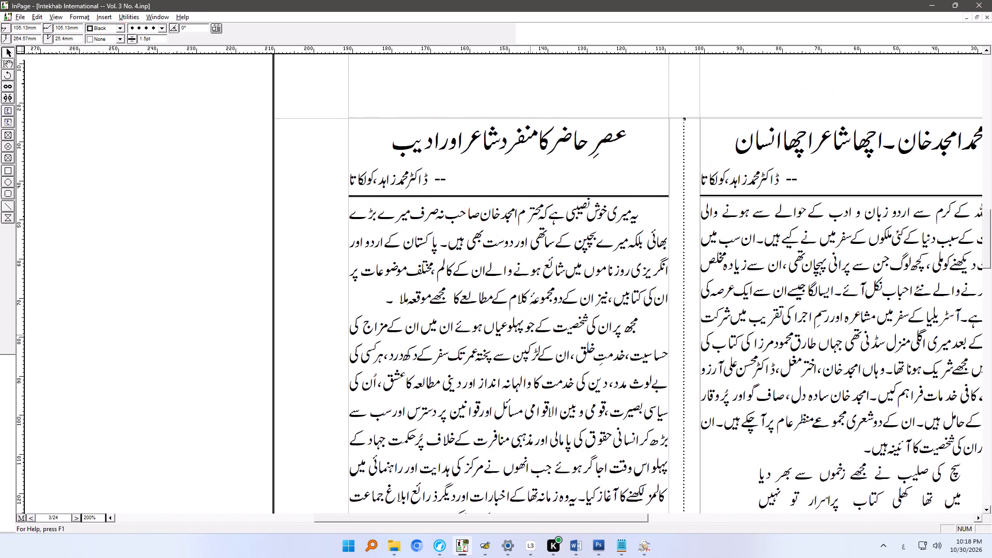
right_click_drag(531, 336, 533, 374, "ctrl")
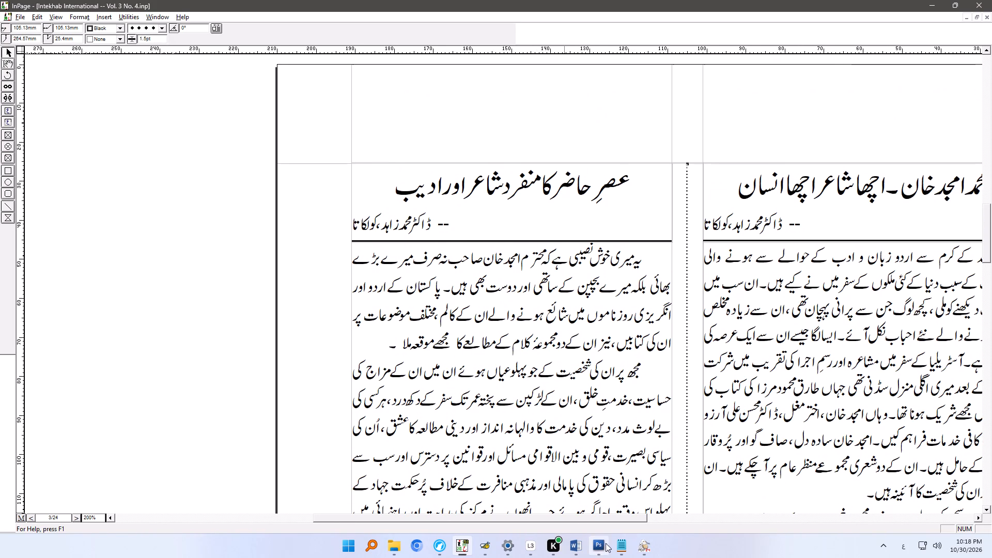
left_click(625, 548)
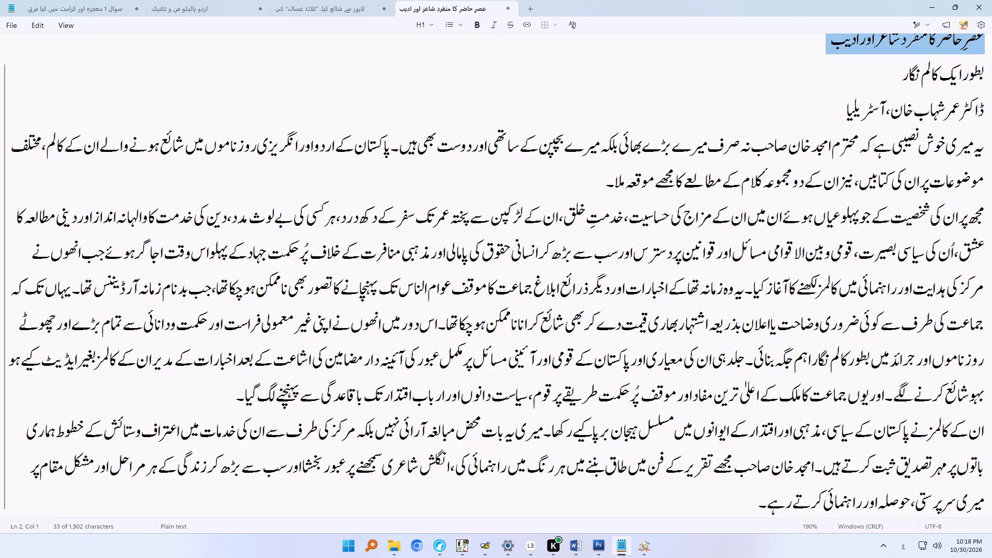
left_click_drag(983, 113, 845, 110)
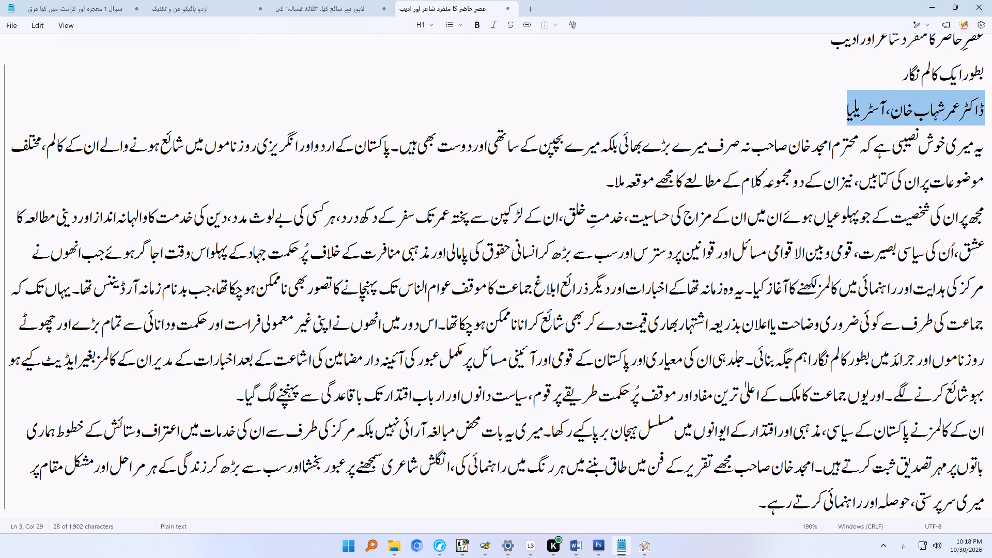
key("ctrl+c")
key("alt+Tab")
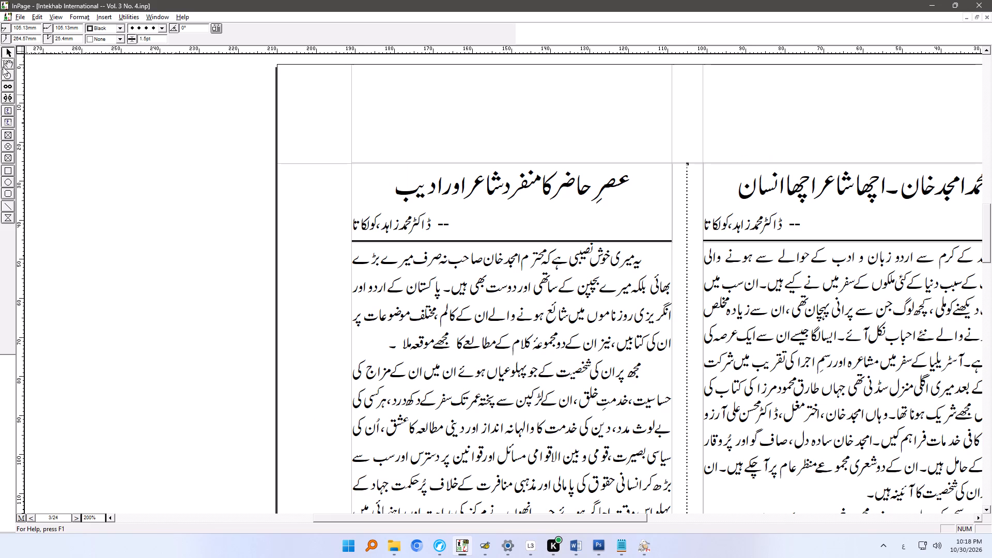
left_click(3, 67)
left_click_drag(430, 224, 355, 211)
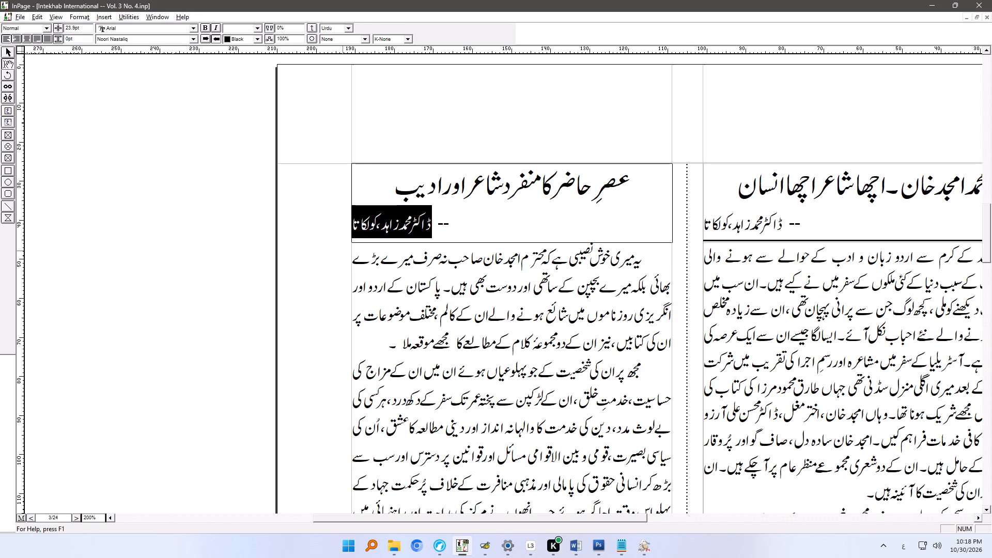
key("ctrl+v")
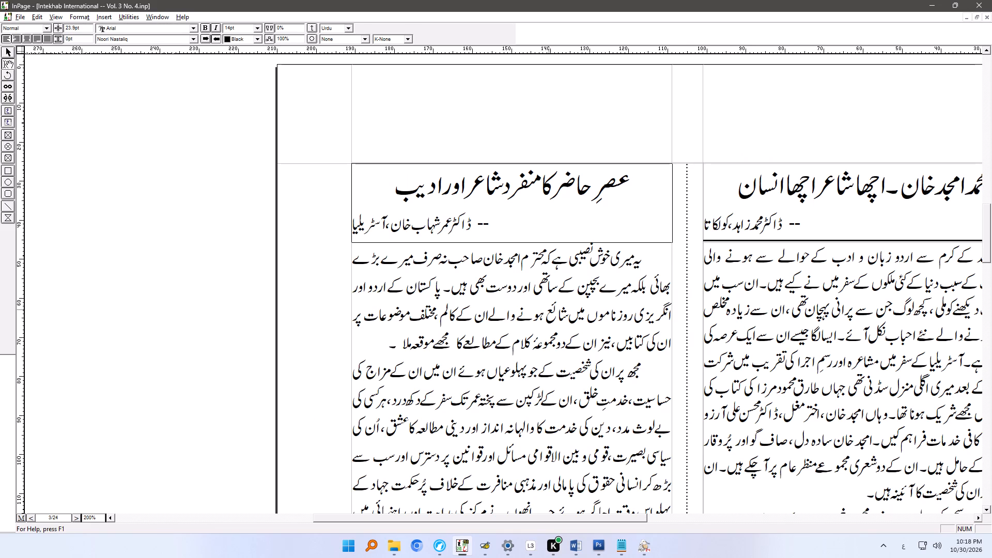
Save the document with the updated author line.
left_click(755, 223)
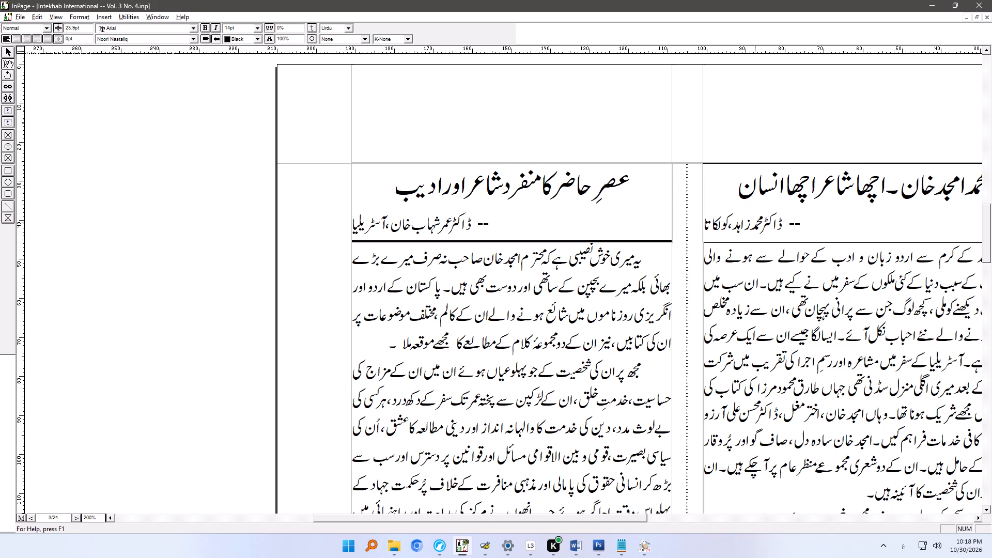
left_click(437, 231)
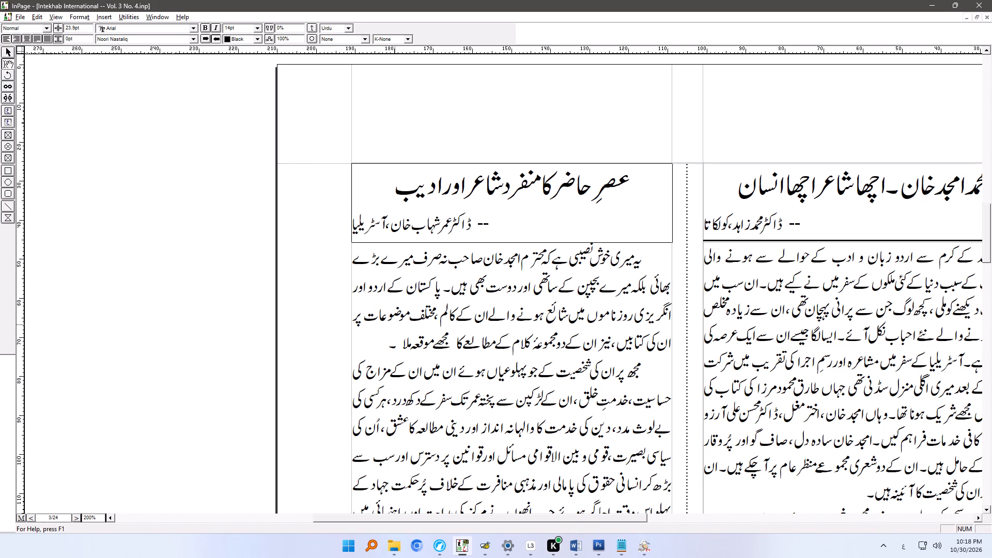
key("ctrl+s")
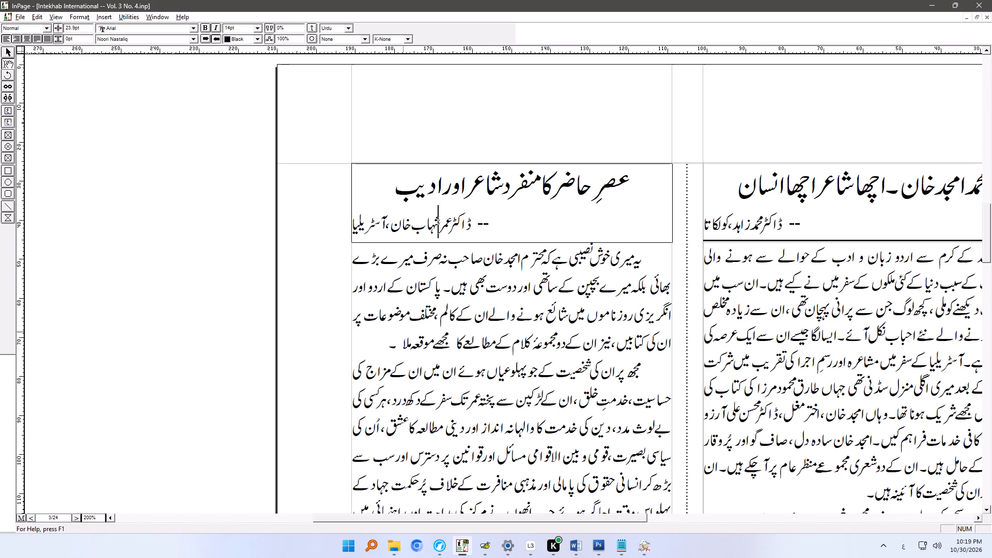
Delete the blank lines after page 3's second article until the Sydney article's text starts at the top of page 4's first column.
right_click_drag(530, 465, 530, 258, "ctrl")
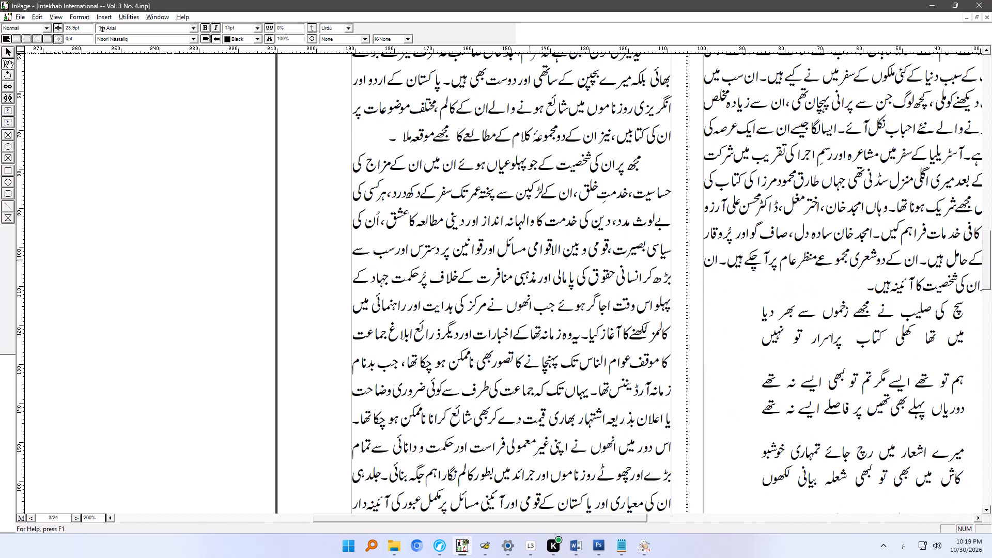
right_click_drag(519, 410, 550, 174, "ctrl")
right_click_drag(554, 361, 558, 209, "ctrl")
left_click(628, 442)
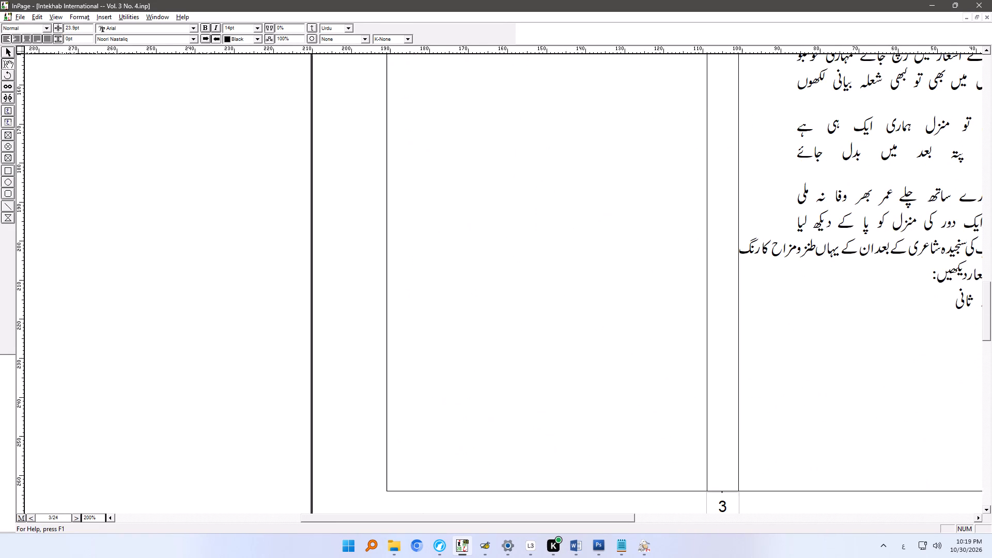
key("Down")
key("Down")
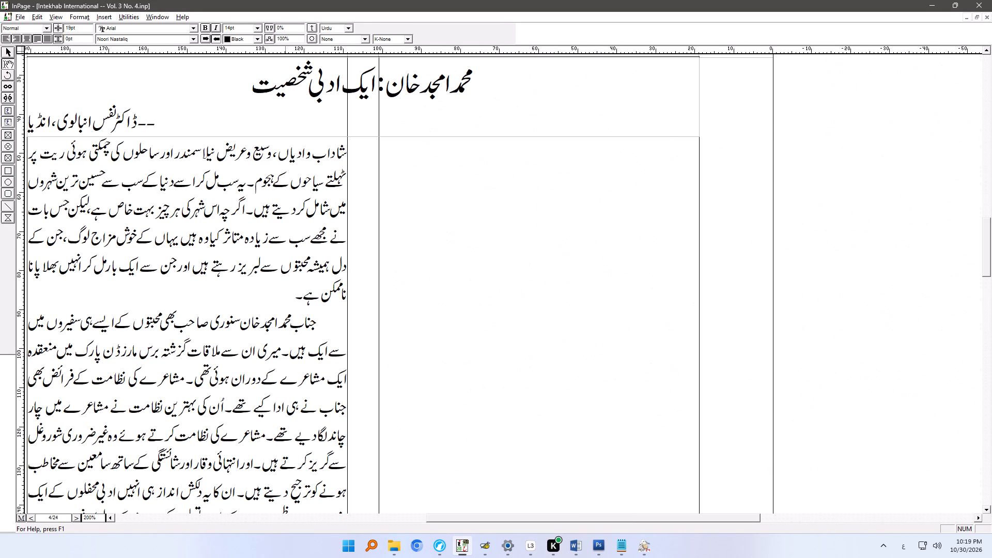
key("Delete")
key("Delete")
key("Delete")
key("Delete")
key("Delete")
key("Delete")
key("Delete")
key("Delete")
key("Delete")
key("Delete")
key("Delete")
key("Delete")
key("Delete")
key("Delete")
key("Delete")
key("Delete")
key("Delete")
key("Delete")
key("Delete")
key("Delete")
key("Delete")
key("Delete")
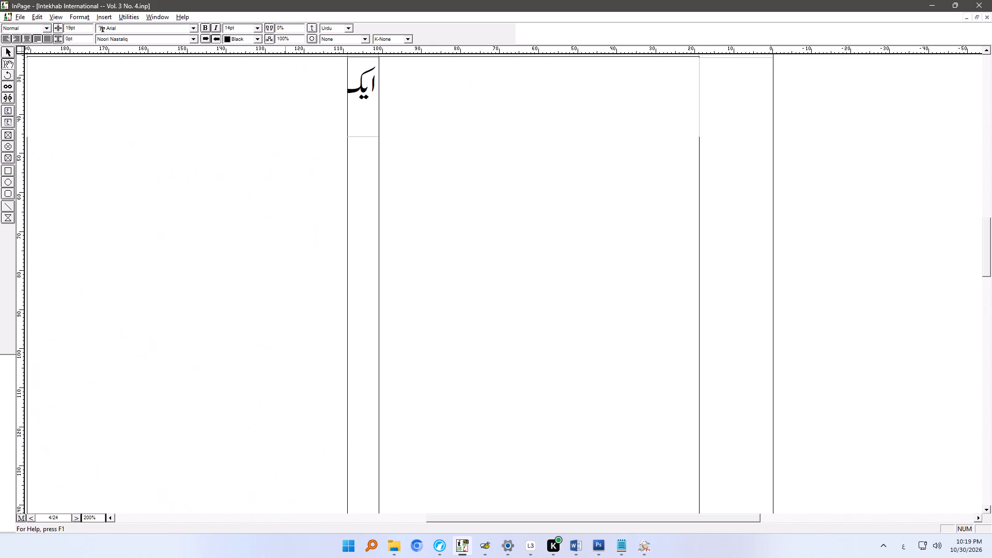
key("Delete")
key("Delete")
key("Delete")
key("Delete")
key("Delete")
key("Delete")
key("Delete")
key("Delete")
key("Delete")
key("Delete")
key("Delete")
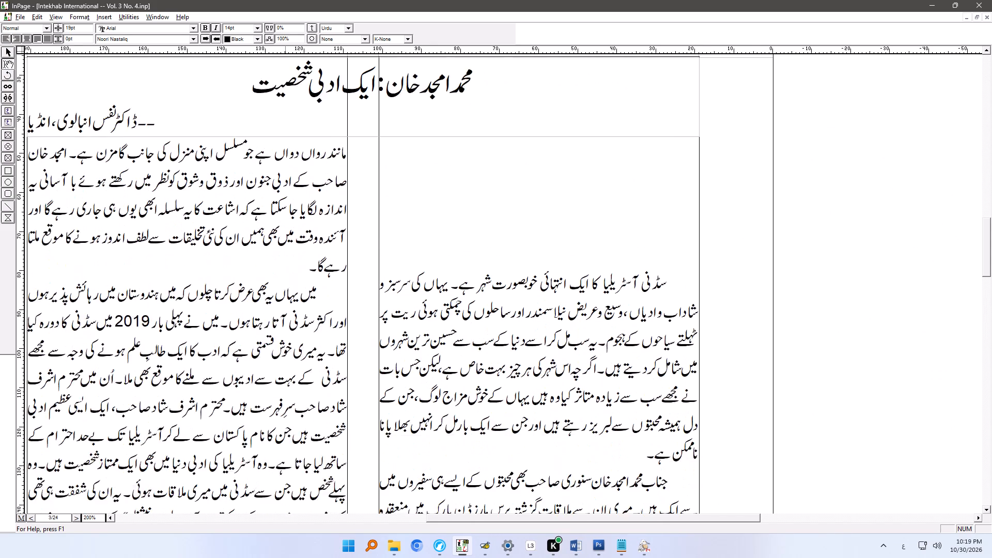
key("Delete")
key("Delete")
key("Delete")
key("Delete")
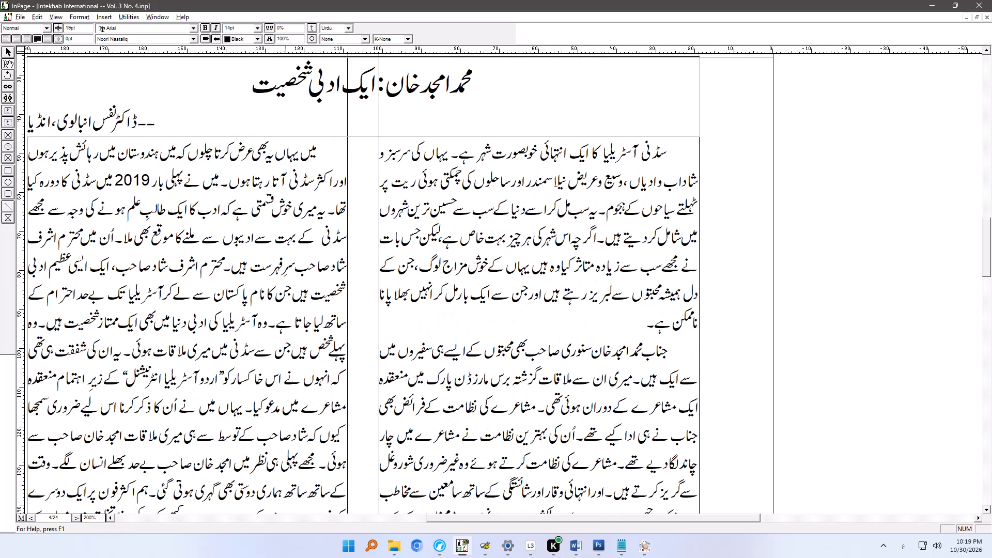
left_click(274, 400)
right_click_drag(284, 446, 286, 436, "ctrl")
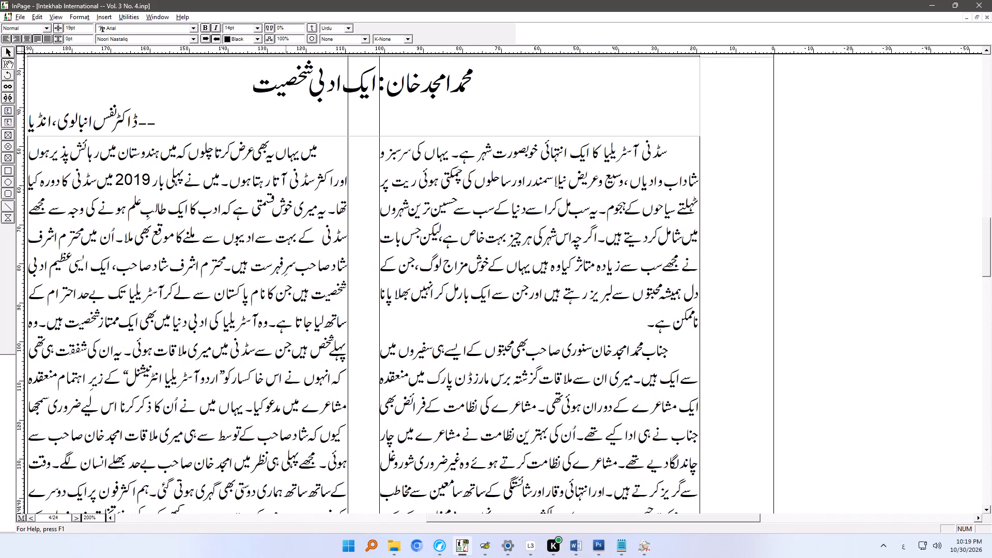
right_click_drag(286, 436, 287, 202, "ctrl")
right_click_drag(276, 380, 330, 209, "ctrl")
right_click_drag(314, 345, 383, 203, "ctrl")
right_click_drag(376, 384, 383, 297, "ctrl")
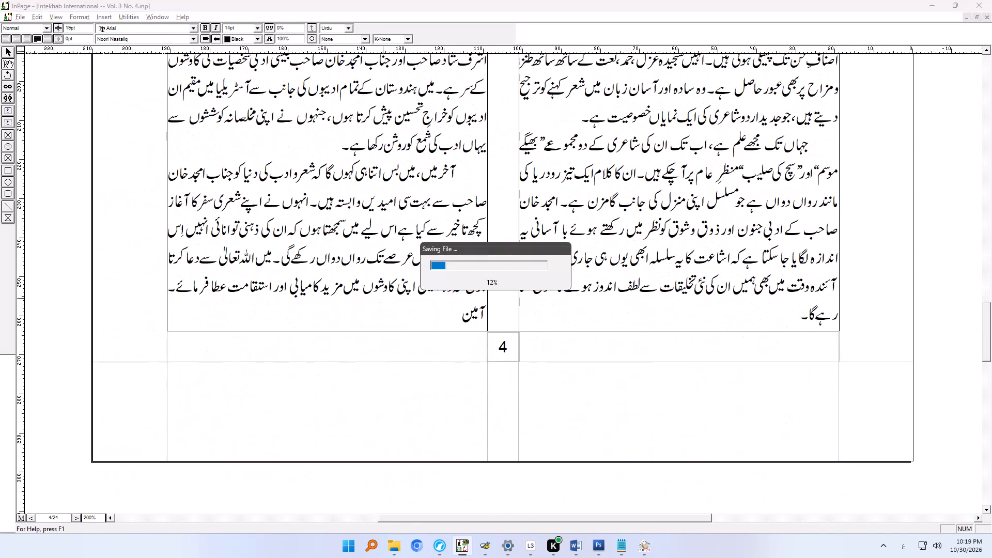
Add a line break after the closing آمین of page 4's article, so typing continues at the top of page 5's first column.
left_click(440, 314)
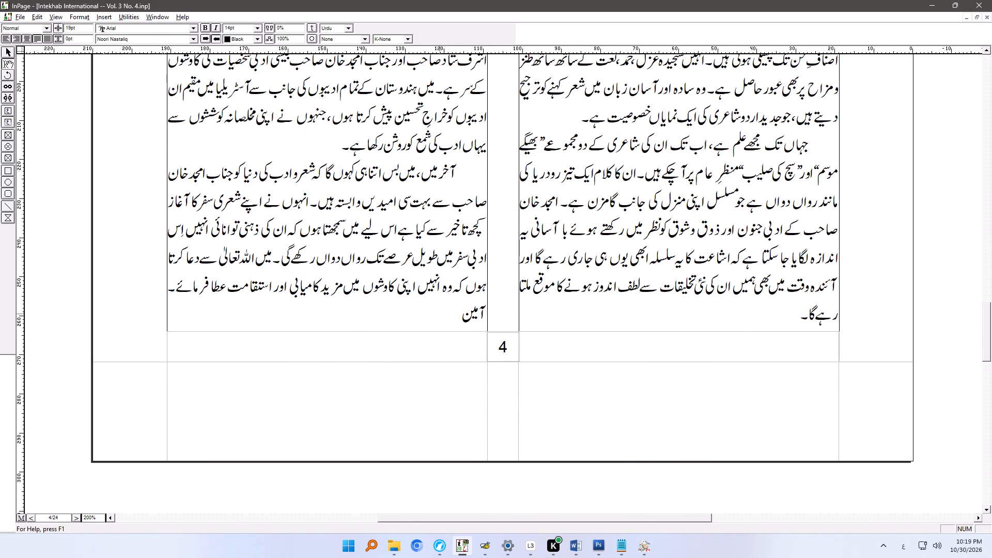
key("Return")
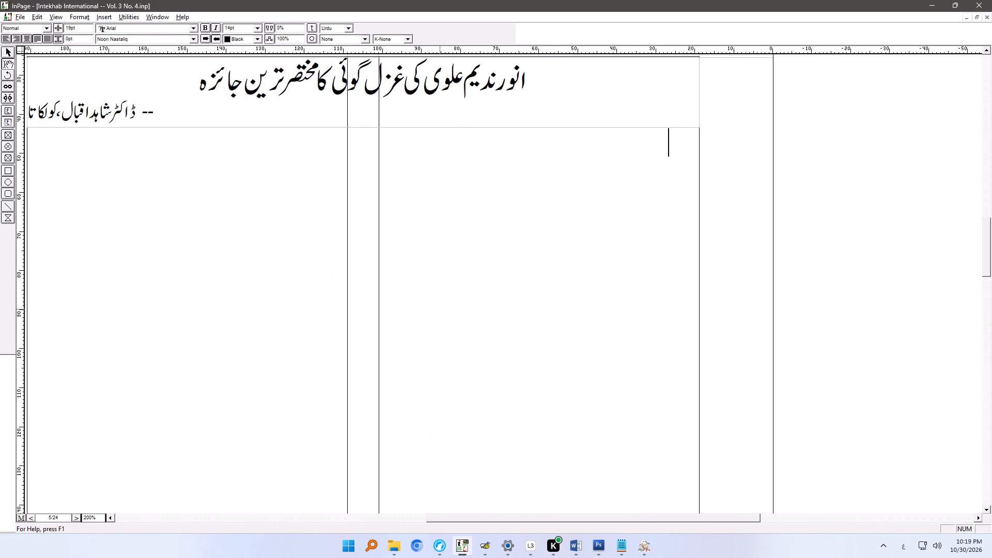
Switch to LibreWolf and view the photographed handwritten contents list to check which article comes next.
left_click(435, 551)
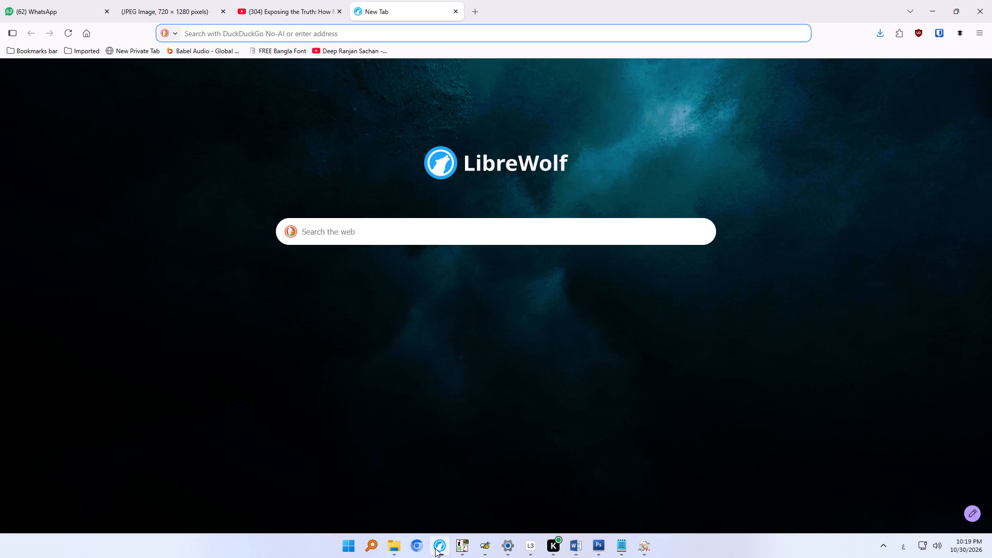
left_click(182, 12)
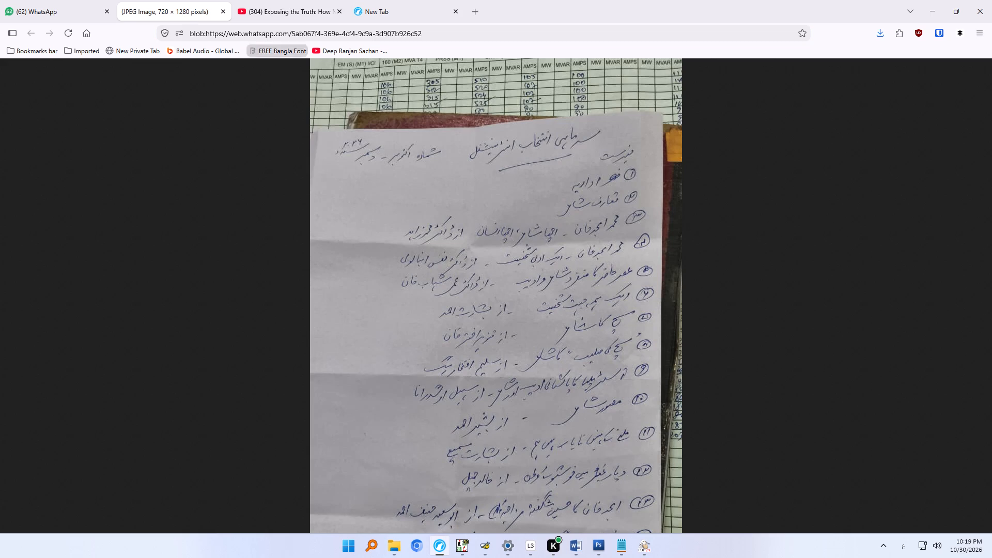
In File Explorer, preview the Word file listed directly below عصر حاضر کا منفرد شاعر اور ادیب.pdf, reading from its title to its closing author name.
left_click(394, 551)
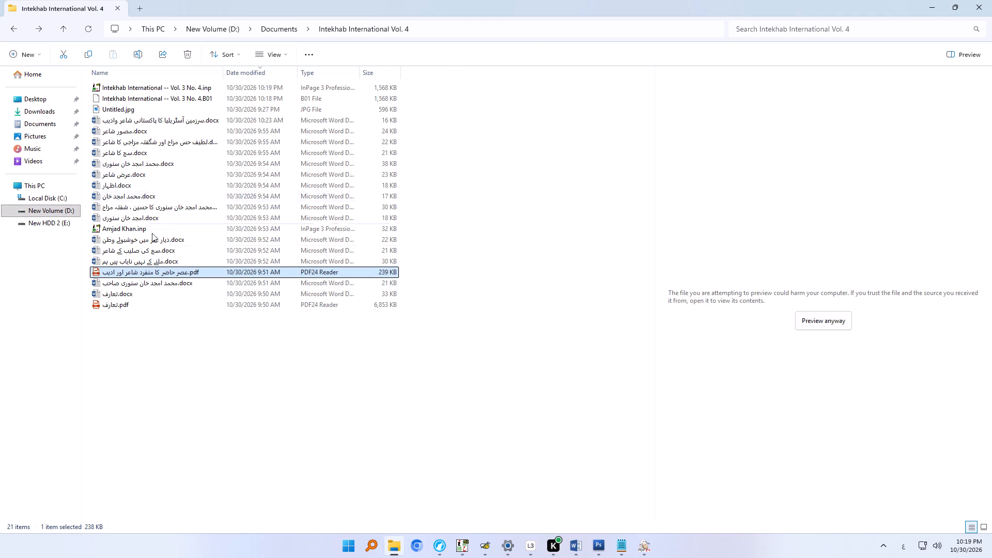
left_click(152, 289)
left_click(152, 284)
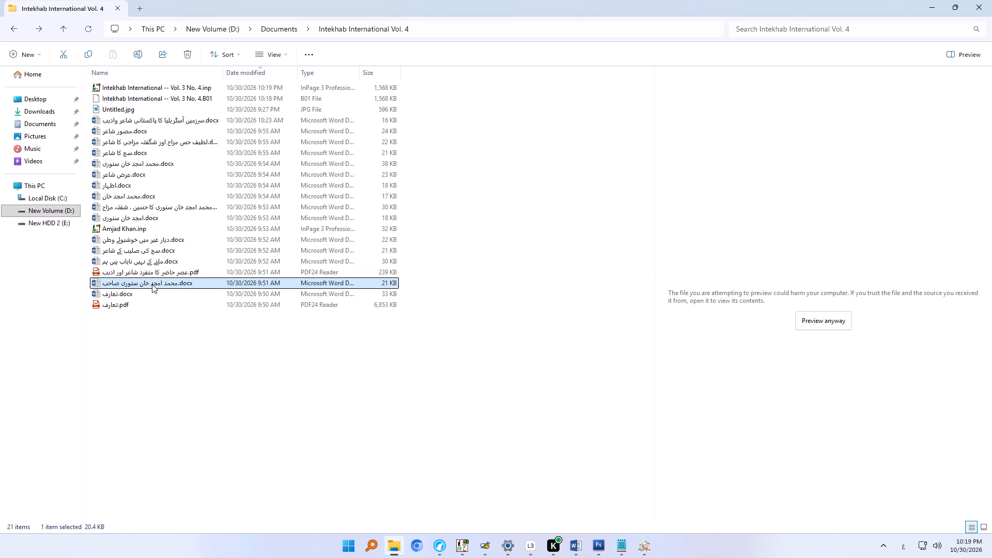
left_click(807, 321)
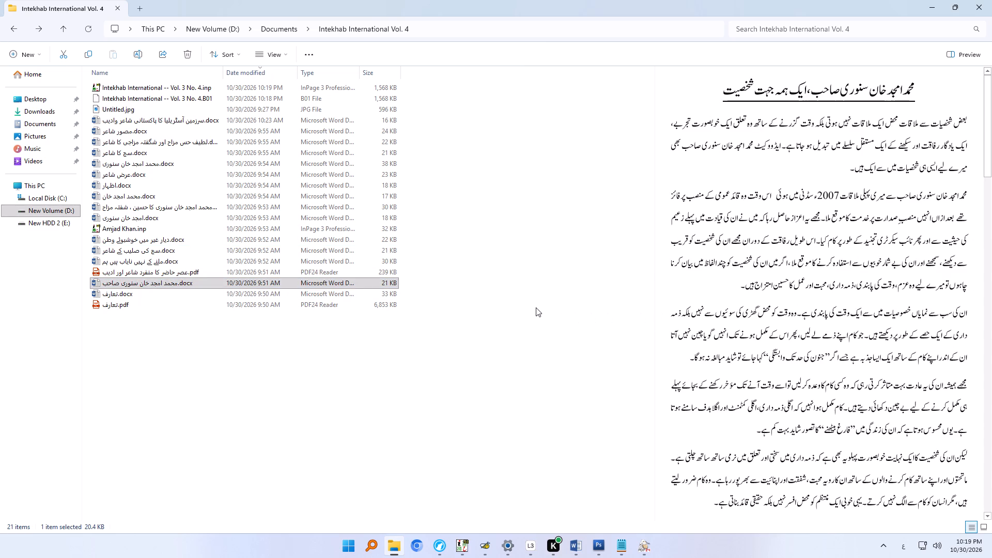
left_click_drag(989, 125, 990, 233)
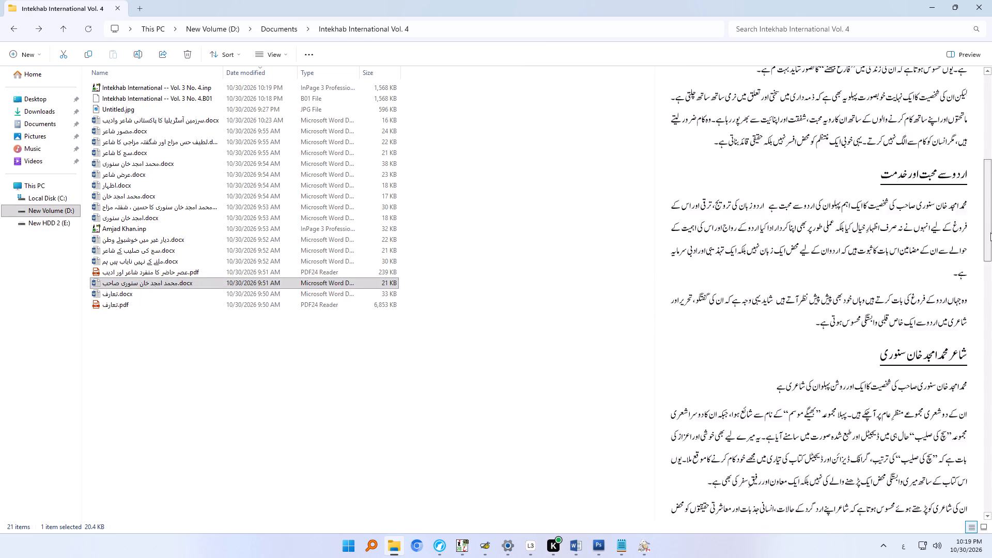
left_click_drag(990, 233, 991, 454)
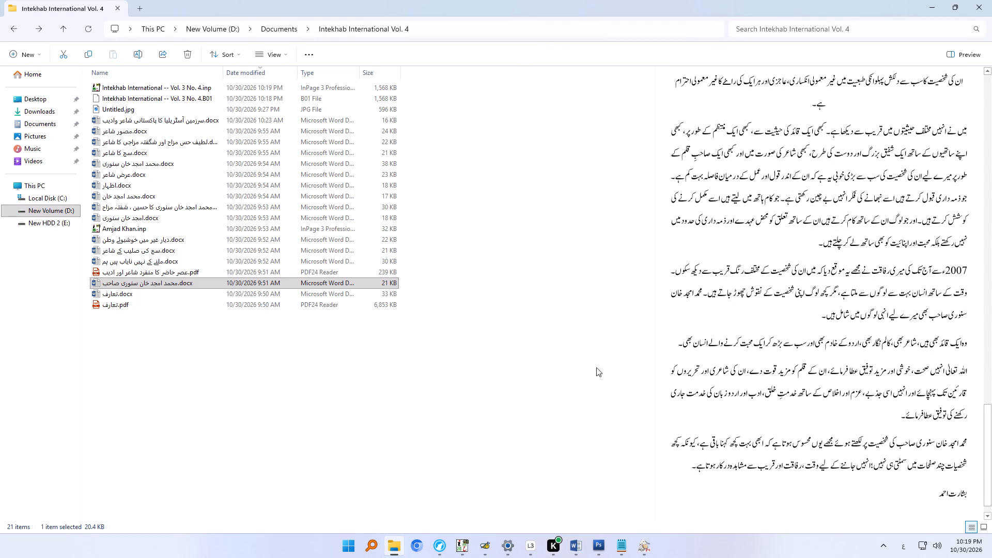
Open the previewed article file, titled "ایک ہمہ جہت شخصیت", in Word.
double_click(208, 285)
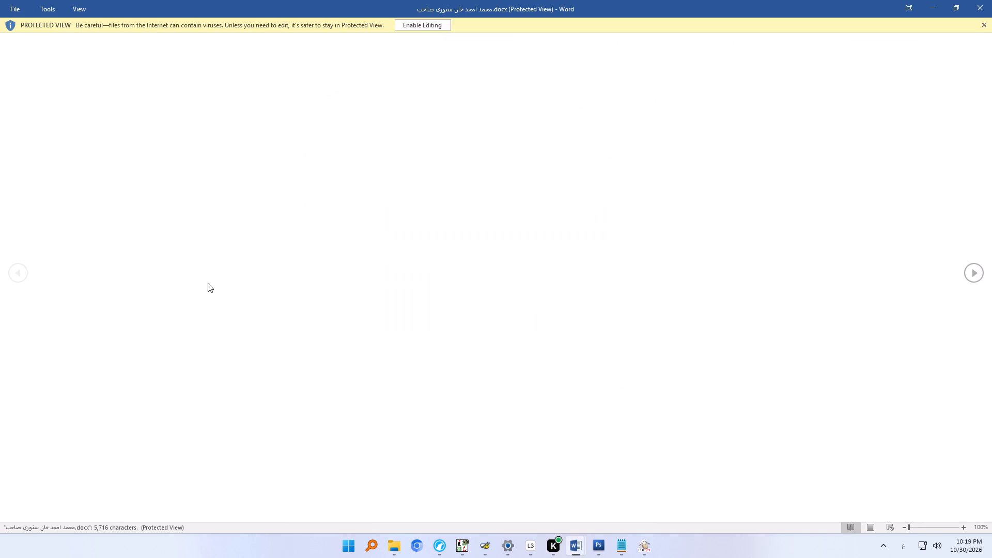
Enable editing of the next article's protected document in Word.
left_click(428, 27)
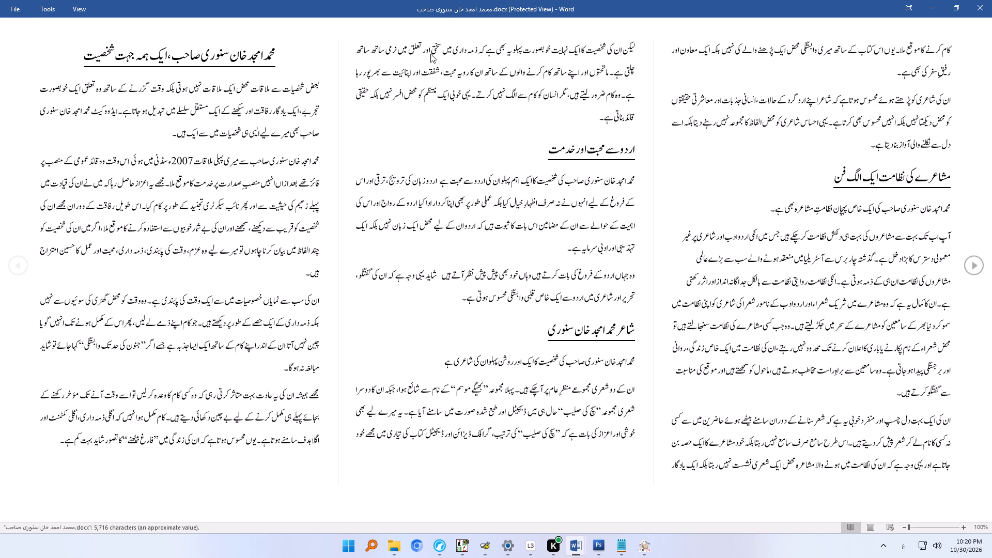